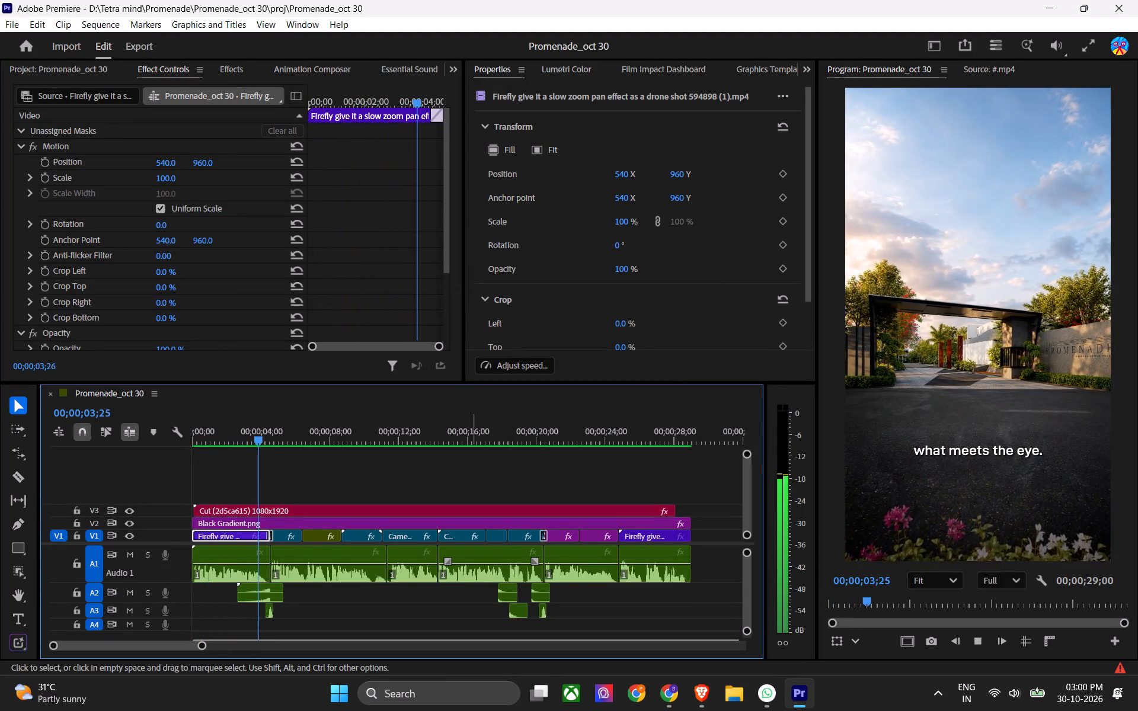
# Play the opening of the sequence to check how the animated captions match the video clips.
pyautogui.keyDown('alt'); pyautogui.scroll(1, 343, 466); pyautogui.keyUp('alt')
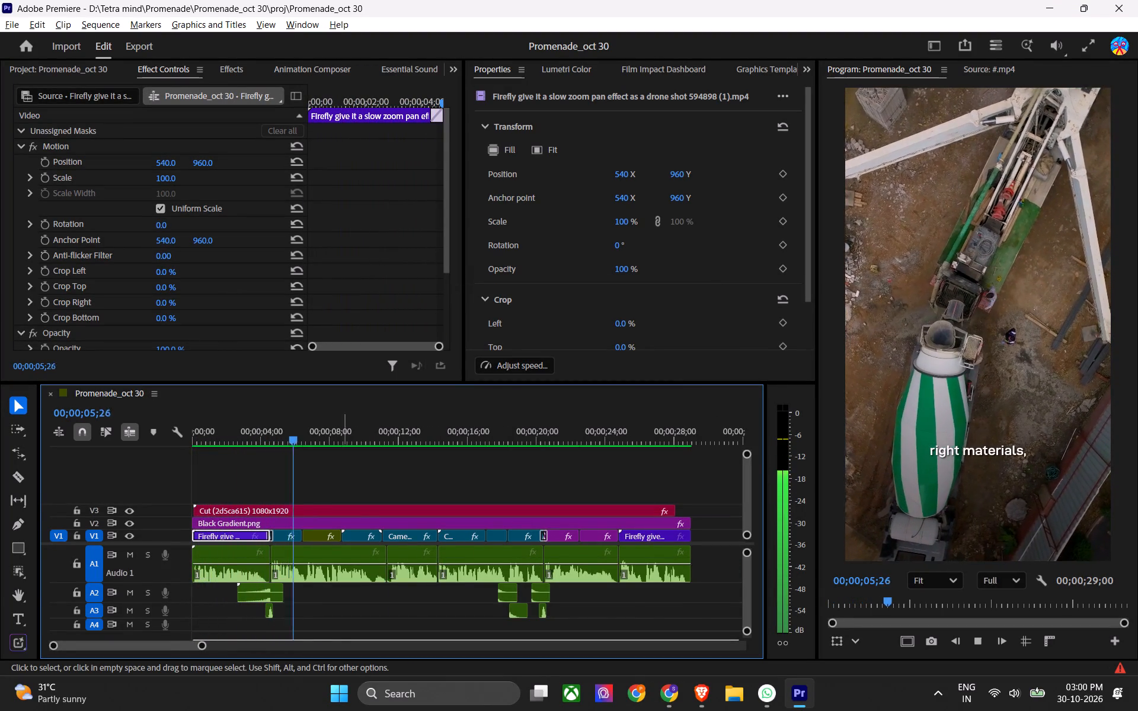
pyautogui.keyDown('alt'); pyautogui.scroll(6, 343, 466); pyautogui.keyUp('alt')
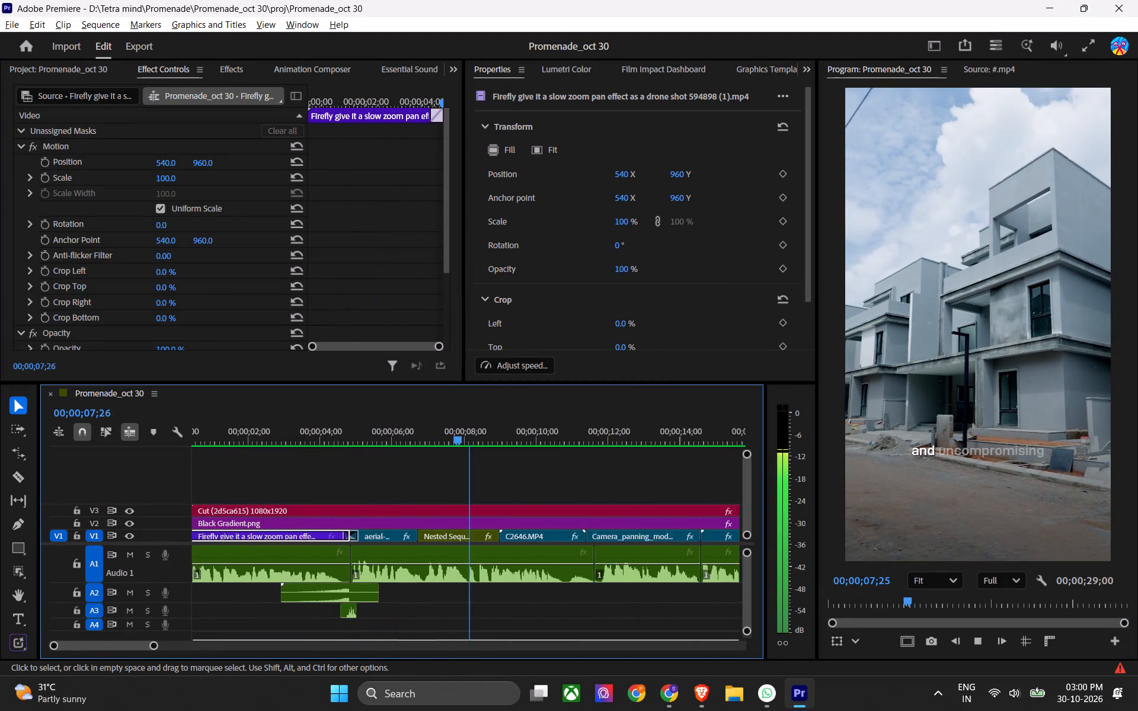
pyautogui.keyDown('alt'); pyautogui.scroll(2, 337, 479); pyautogui.keyUp('alt')
pyautogui.press('space')
# Examine the caption graphic's text, colour, container and shadow properties on V3.
pyautogui.click(416, 508)
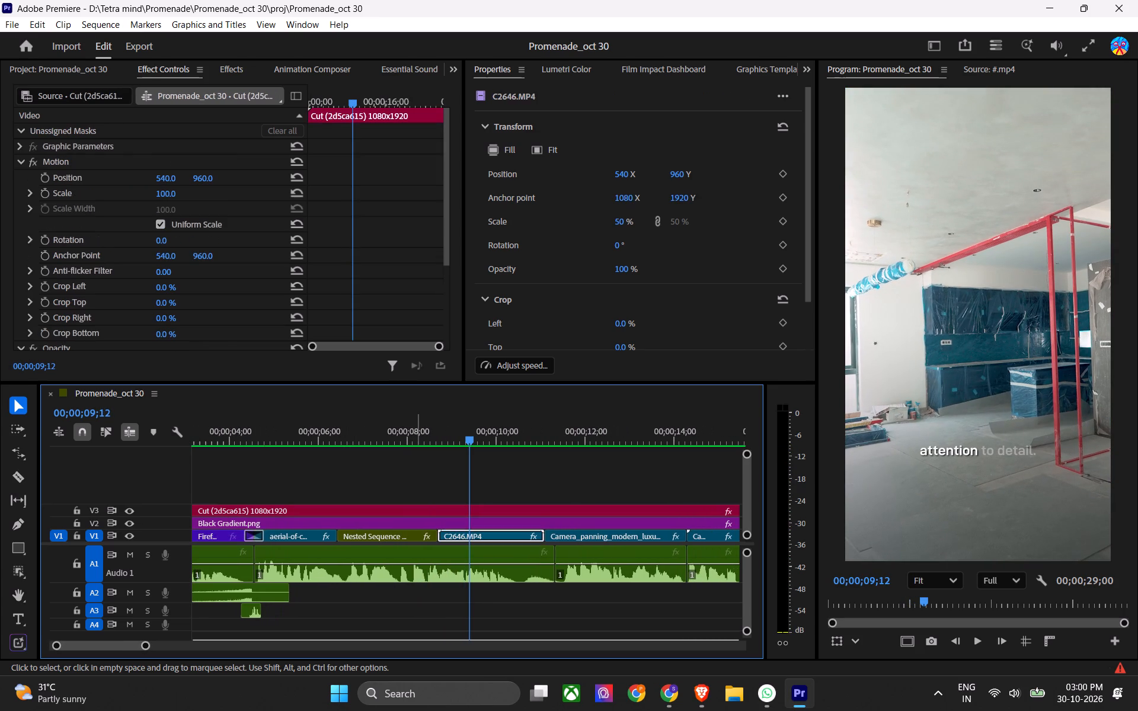
pyautogui.scroll(-13, 464, 244)
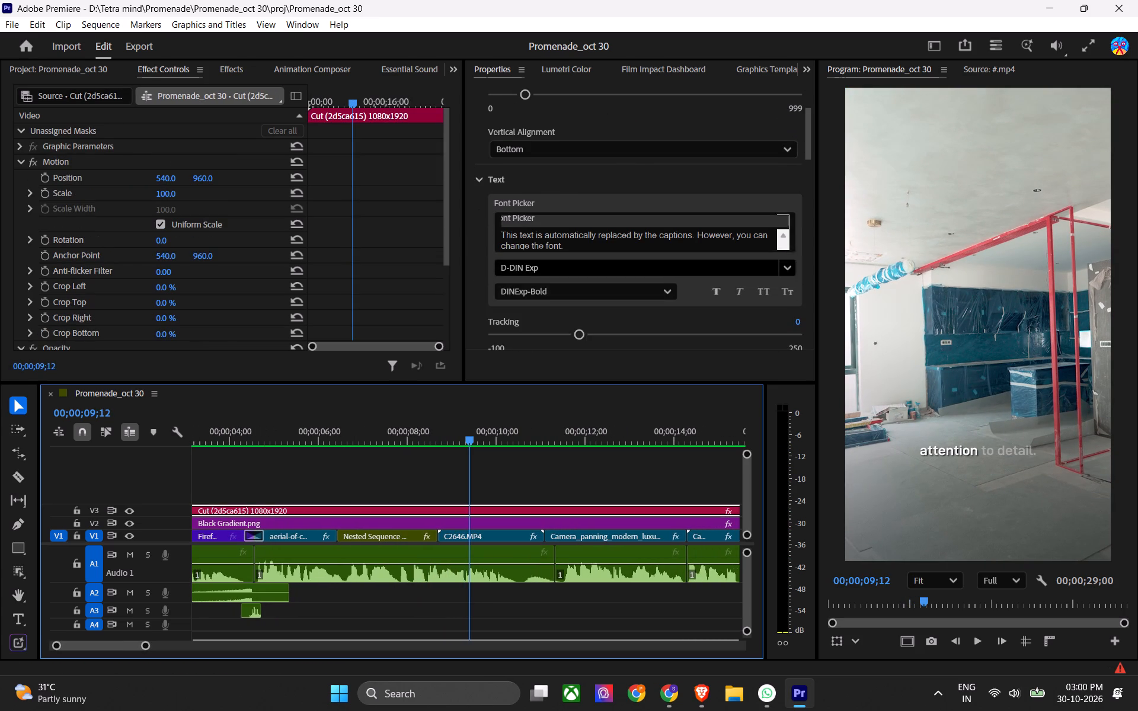
pyautogui.scroll(-10, 472, 250)
pyautogui.keyDown('alt'); pyautogui.scroll(-4, 452, 504); pyautogui.keyUp('alt')
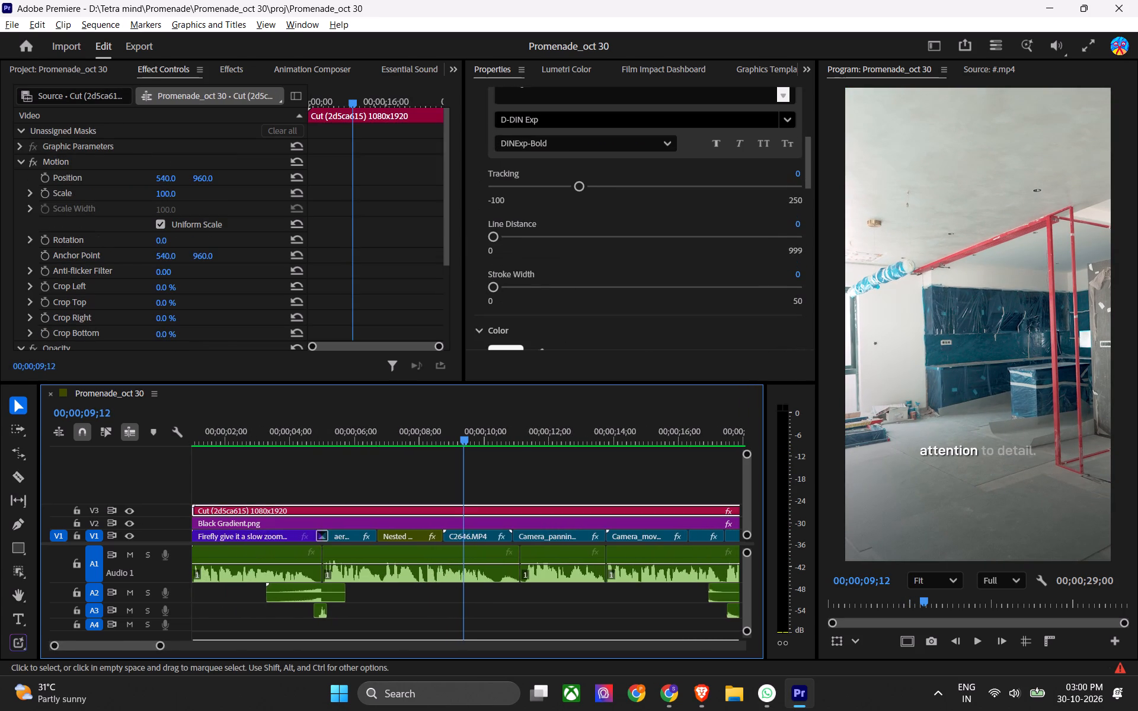
pyautogui.keyDown('alt'); pyautogui.scroll(-6, 456, 494); pyautogui.keyUp('alt')
pyautogui.scroll(-6, 482, 228)
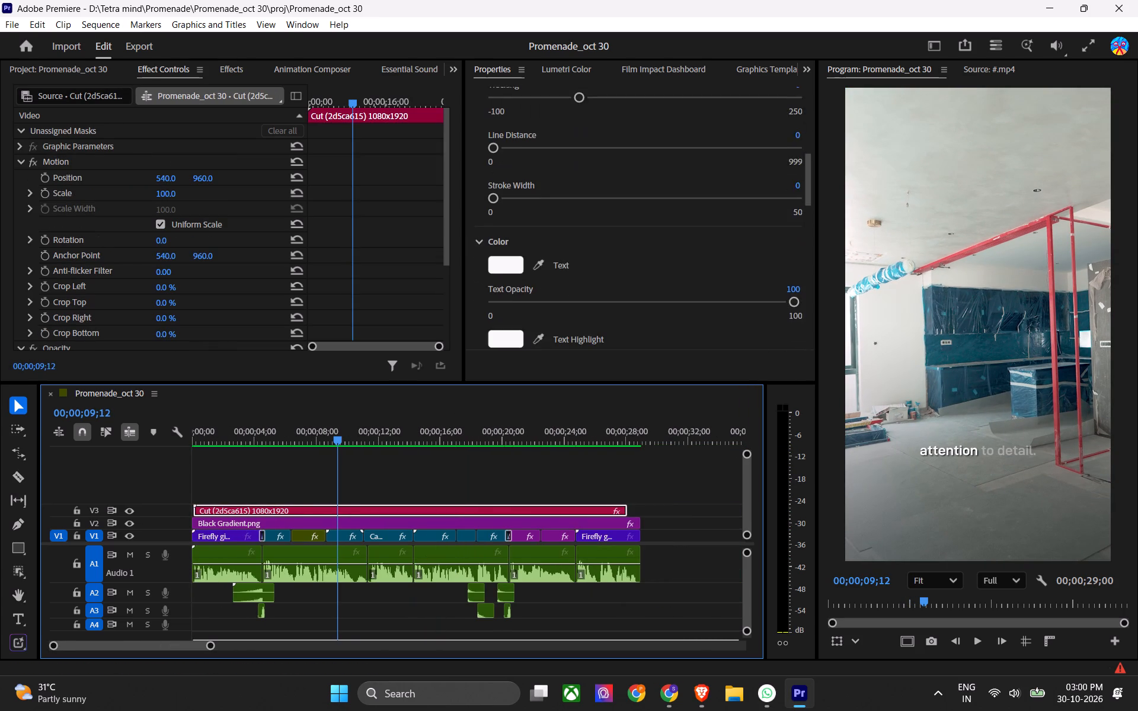
pyautogui.scroll(-18, 481, 233)
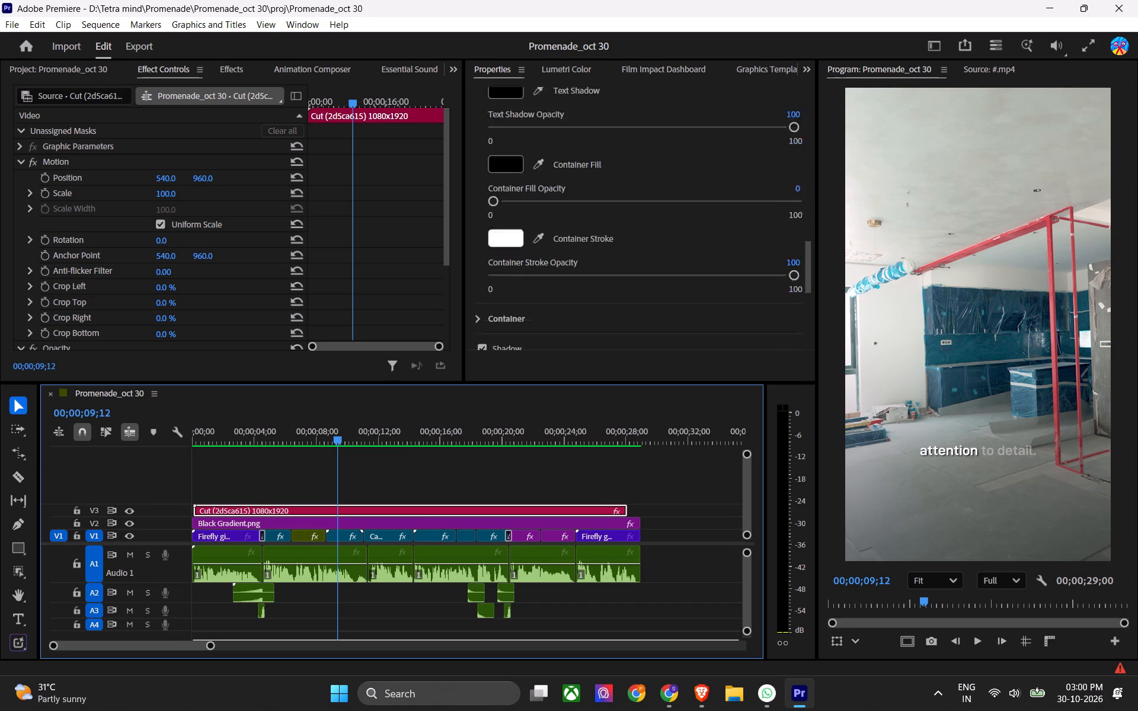
pyautogui.scroll(-2, 479, 246)
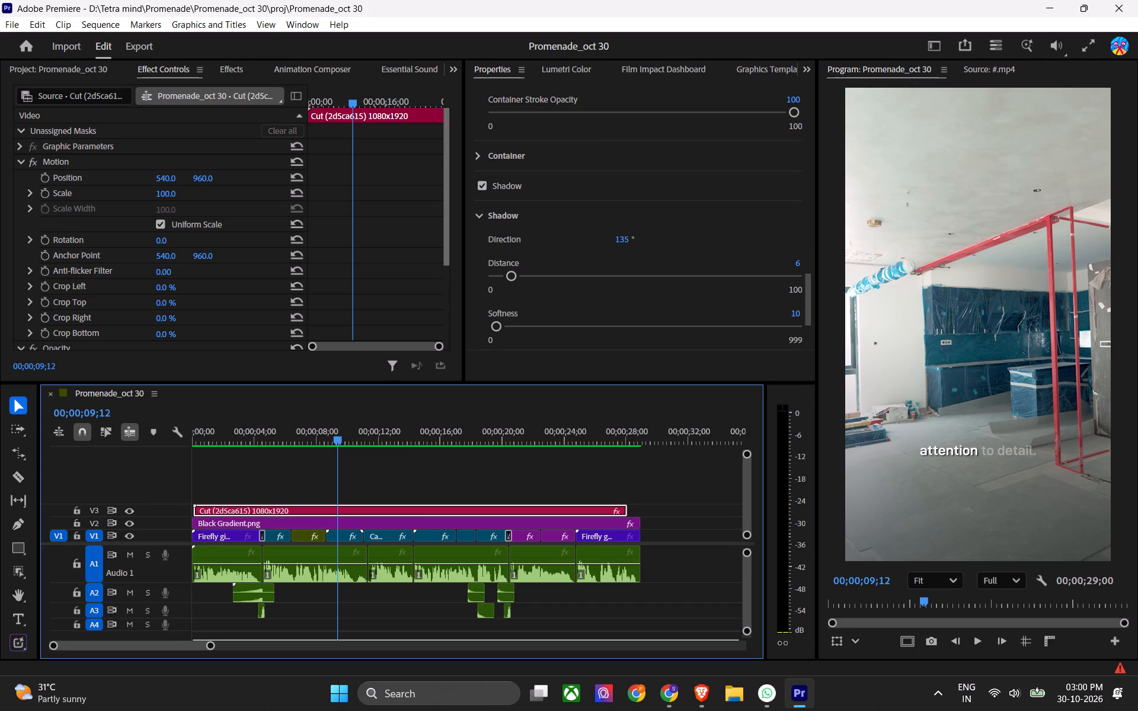
pyautogui.scroll(-8, 607, 219)
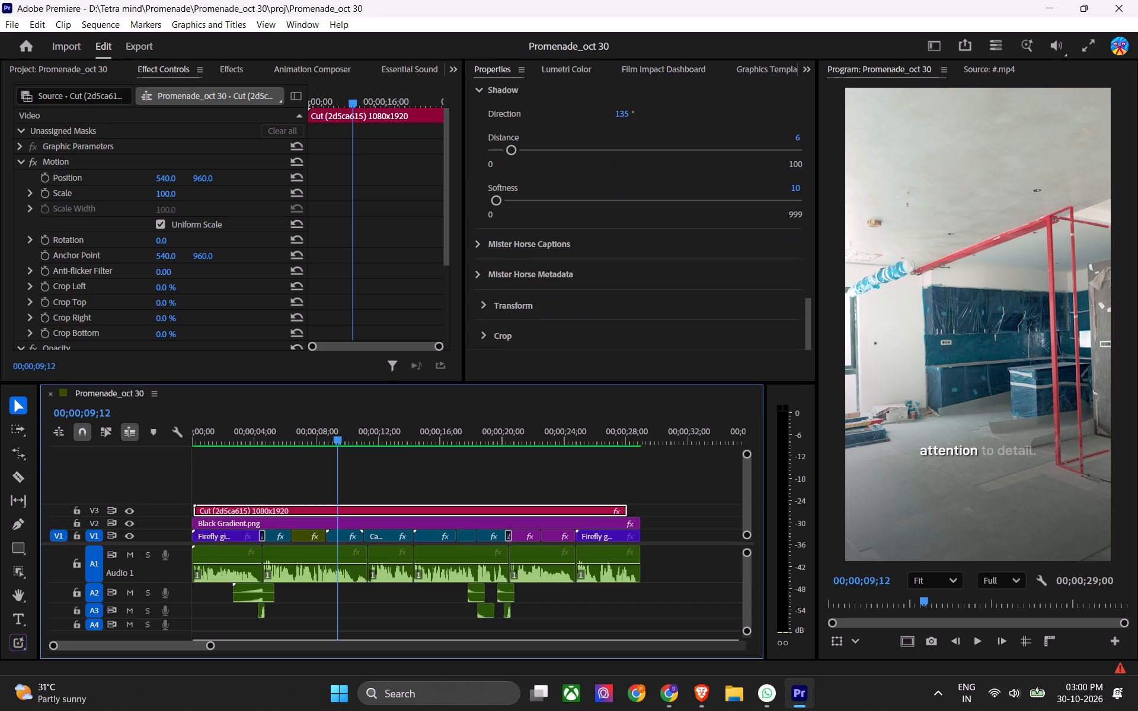
pyautogui.scroll(6, 573, 249)
# Play the sequence from the beginning to review the first caption up to the entrance clip's transition.
pyautogui.moveTo(328, 440); pyautogui.dragTo(180, 472)
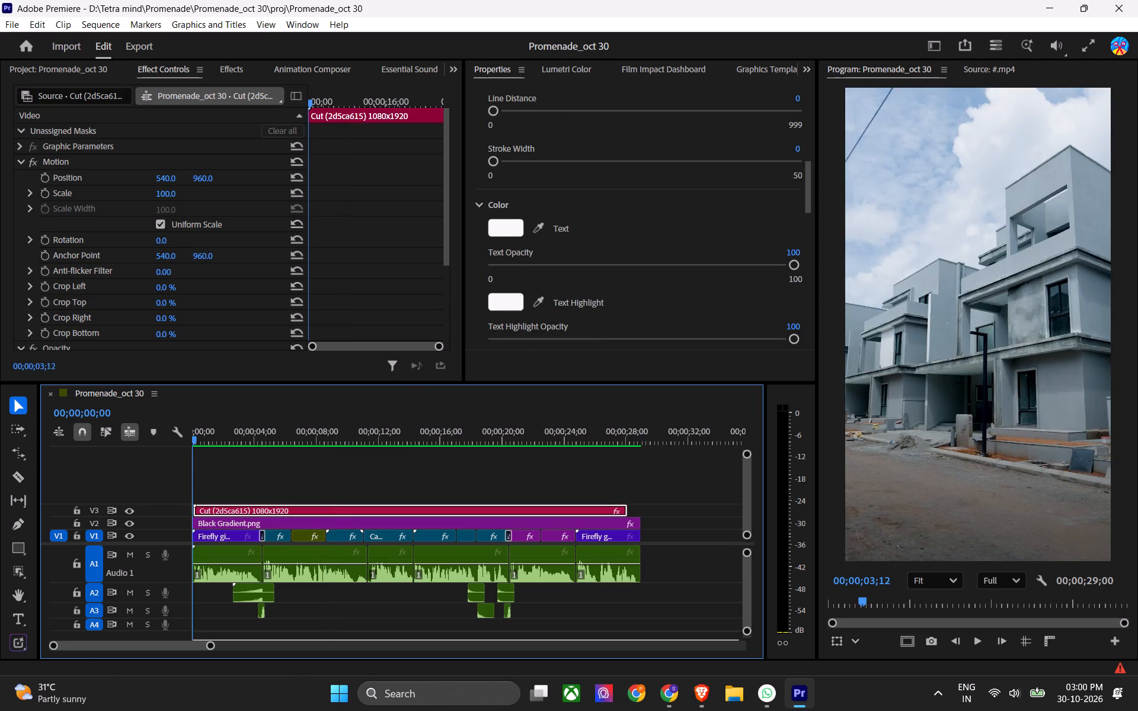
pyautogui.moveTo(180, 472); pyautogui.dragTo(135, 484)
pyautogui.press('space')
pyautogui.keyDown('alt'); pyautogui.scroll(17, 244, 484); pyautogui.keyUp('alt')
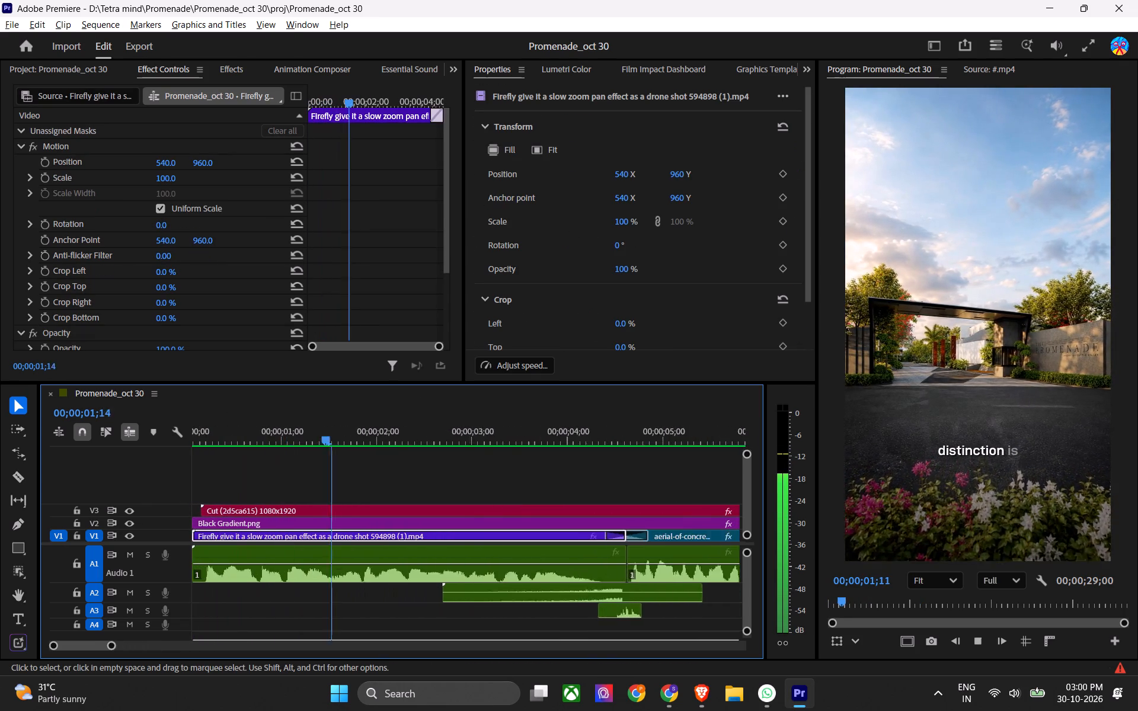
pyautogui.keyDown('alt'); pyautogui.scroll(6, 244, 484); pyautogui.keyUp('alt')
pyautogui.keyDown('alt'); pyautogui.scroll(-8, 496, 528); pyautogui.keyUp('alt')
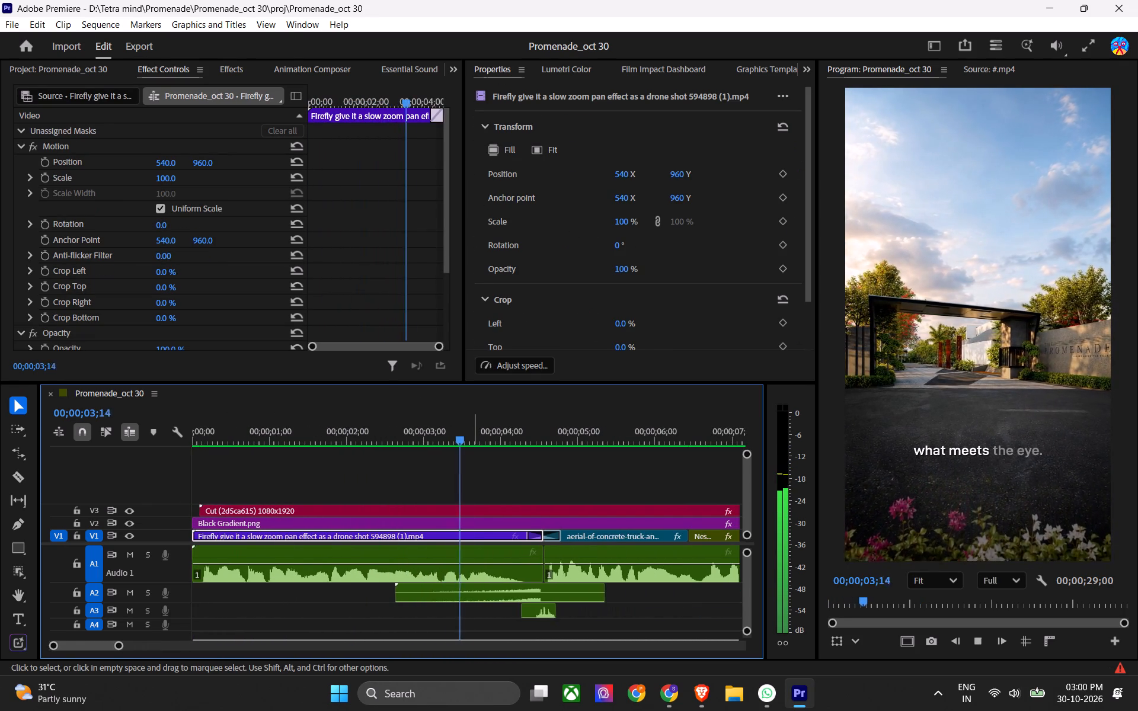
pyautogui.press('space')
# Split the V3 caption clip at 00;00;04;15, inside the transition to the concrete truck clip.
pyautogui.keyDown('alt'); pyautogui.scroll(5, 473, 518); pyautogui.keyUp('alt')
pyautogui.moveTo(472, 435); pyautogui.dragTo(472, 435)
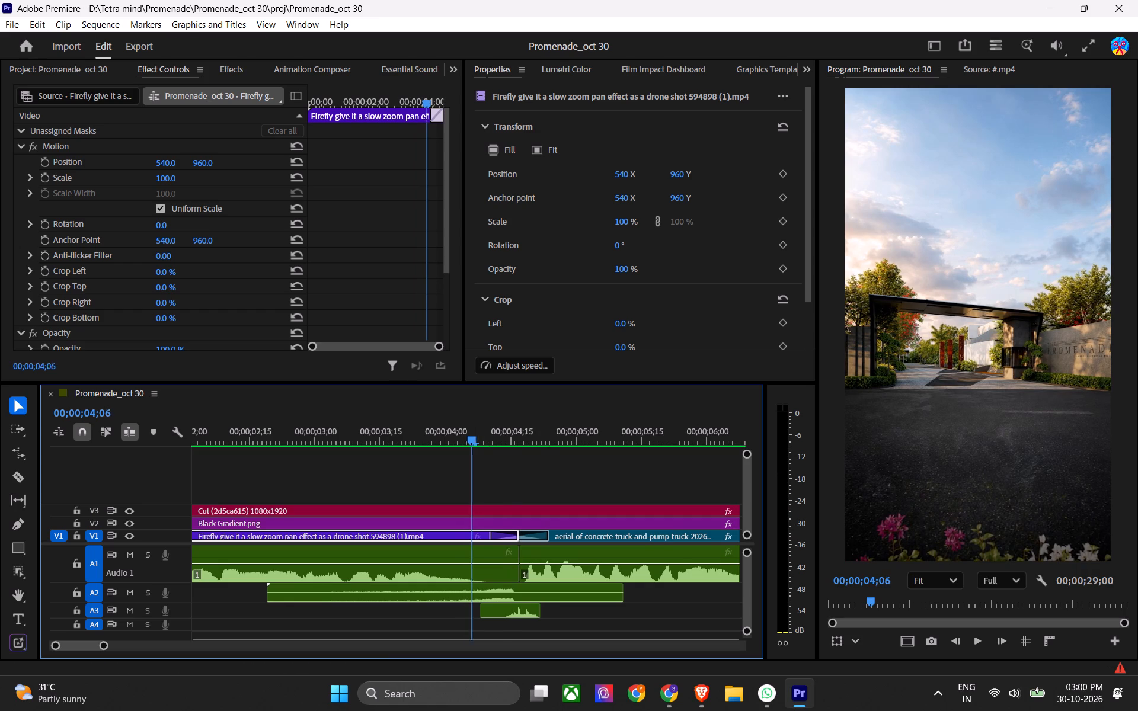
pyautogui.moveTo(472, 435); pyautogui.dragTo(510, 454)
pyautogui.click(507, 509)
pyautogui.press('c')
# Add a frame hold to the first caption segment at 00;00;03;28, on "what meets the eye.", and play it back.
pyautogui.moveTo(462, 433); pyautogui.dragTo(461, 433)
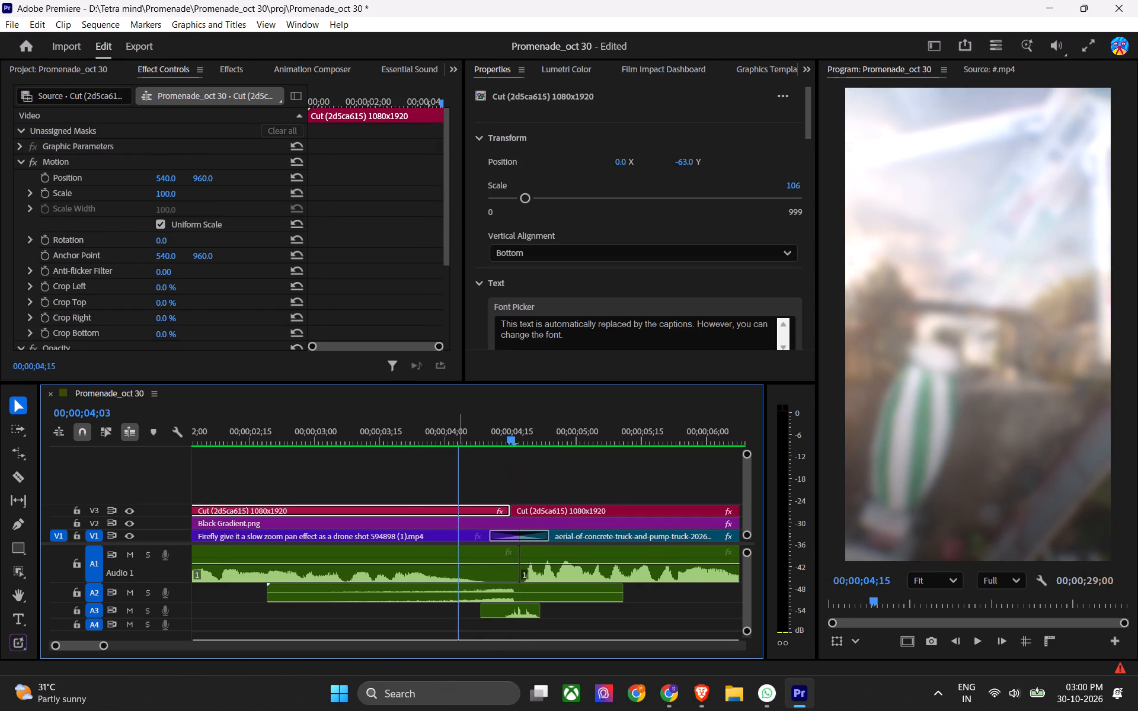
pyautogui.moveTo(461, 433); pyautogui.dragTo(441, 450)
pyautogui.rightClick(429, 513)
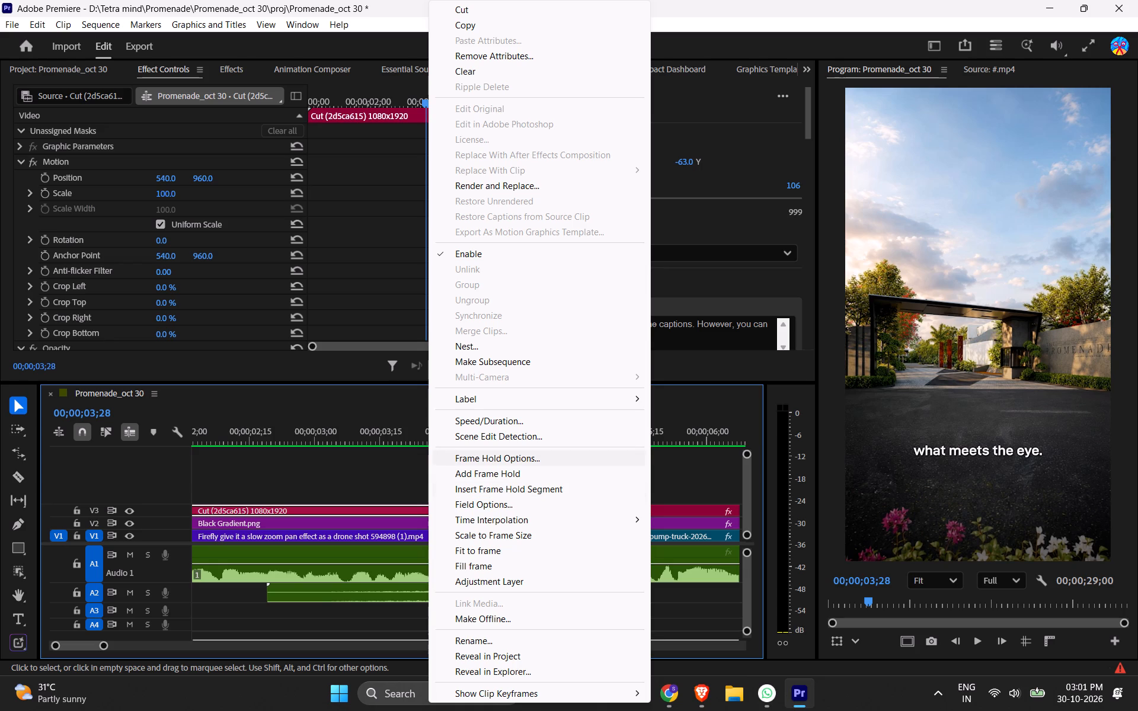
pyautogui.click(494, 476)
pyautogui.moveTo(435, 441); pyautogui.dragTo(399, 456)
pyautogui.press('space')
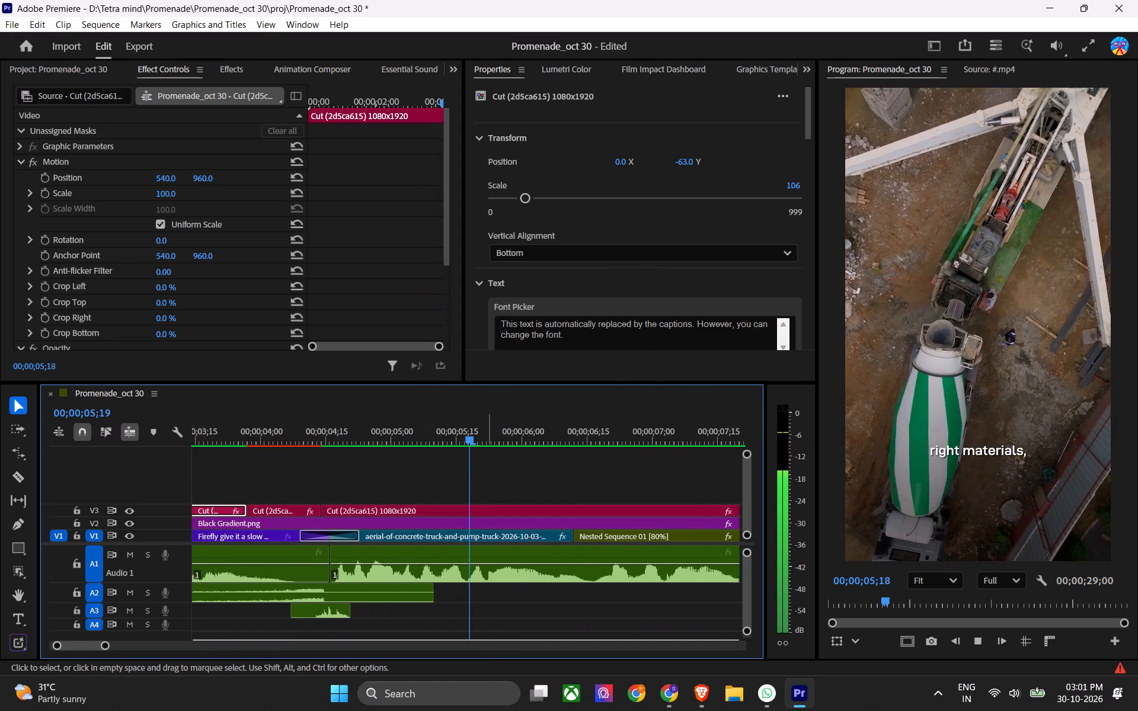
pyautogui.press('space')
# Split the V3 caption clip at 00;00;06;13, where the concrete truck clip meets Nested Sequence 01.
pyautogui.moveTo(423, 433); pyautogui.dragTo(312, 460)
pyautogui.press('space')
pyautogui.press('space')
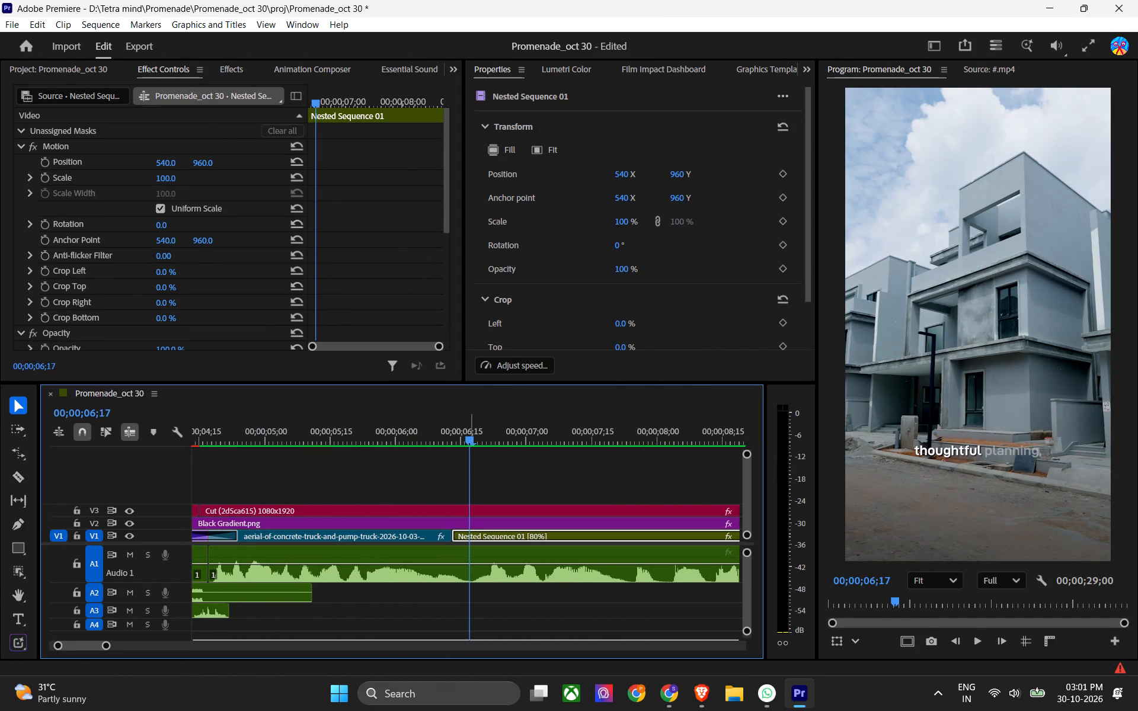
pyautogui.press('Left')
pyautogui.press('Left')
pyautogui.press('Left')
pyautogui.press('Left')
pyautogui.press('Left')
pyautogui.press('Right')
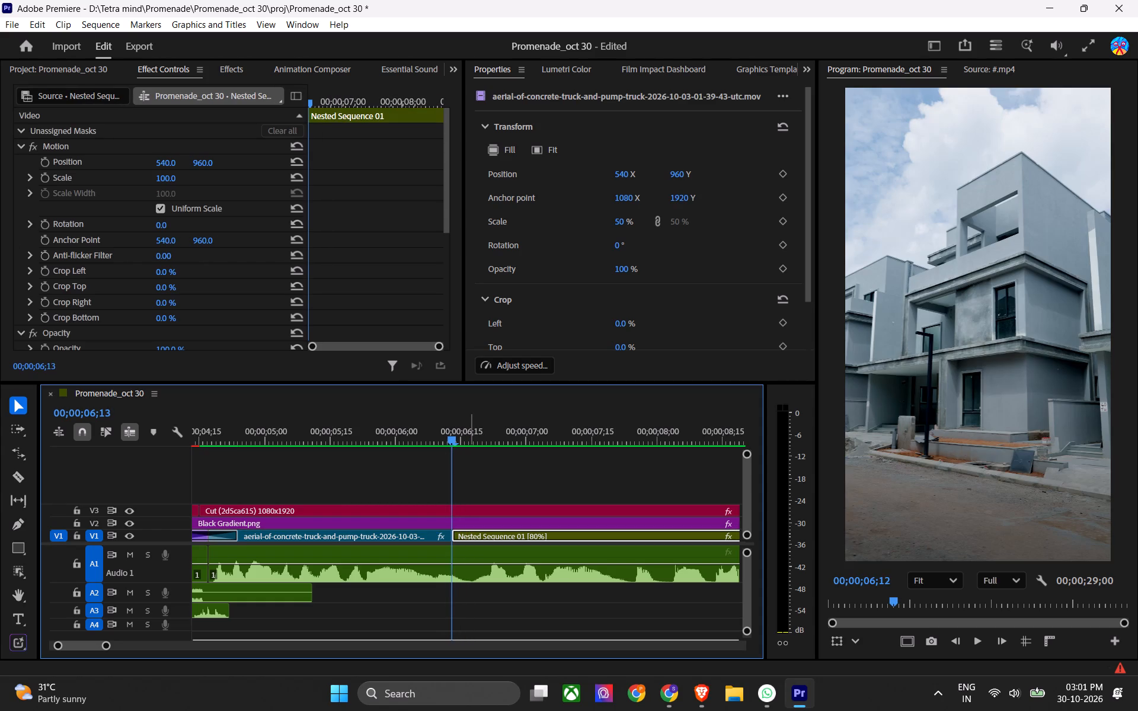
pyautogui.click(499, 513)
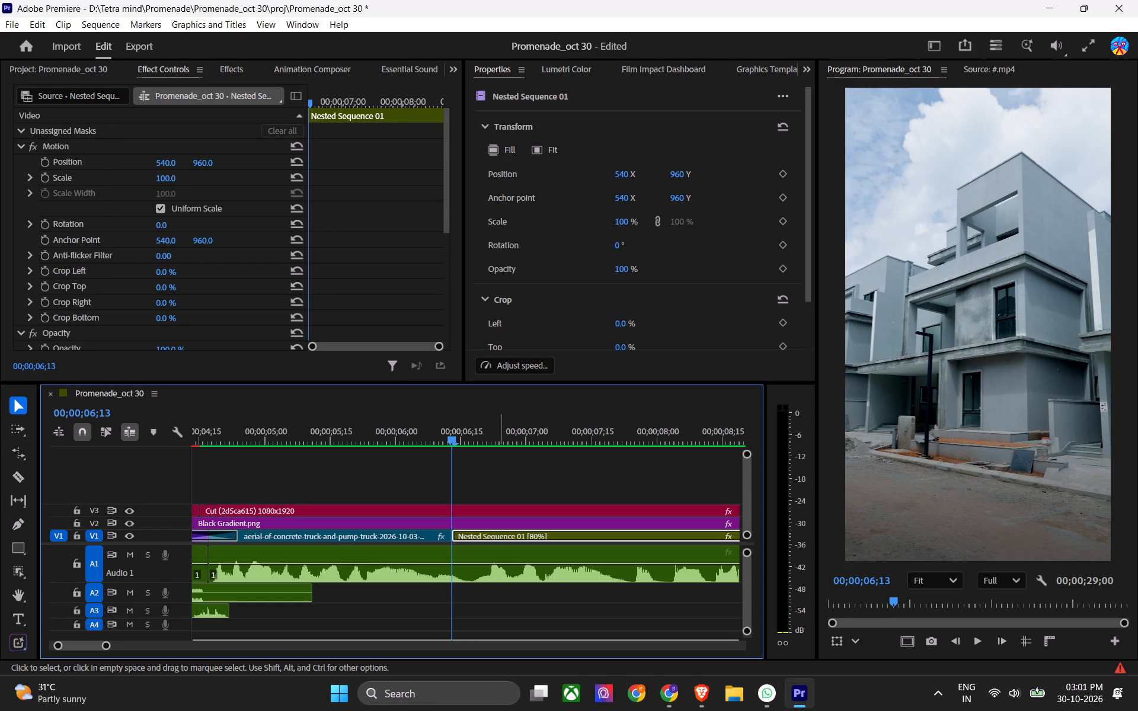
pyautogui.click(499, 507)
pyautogui.press('c')
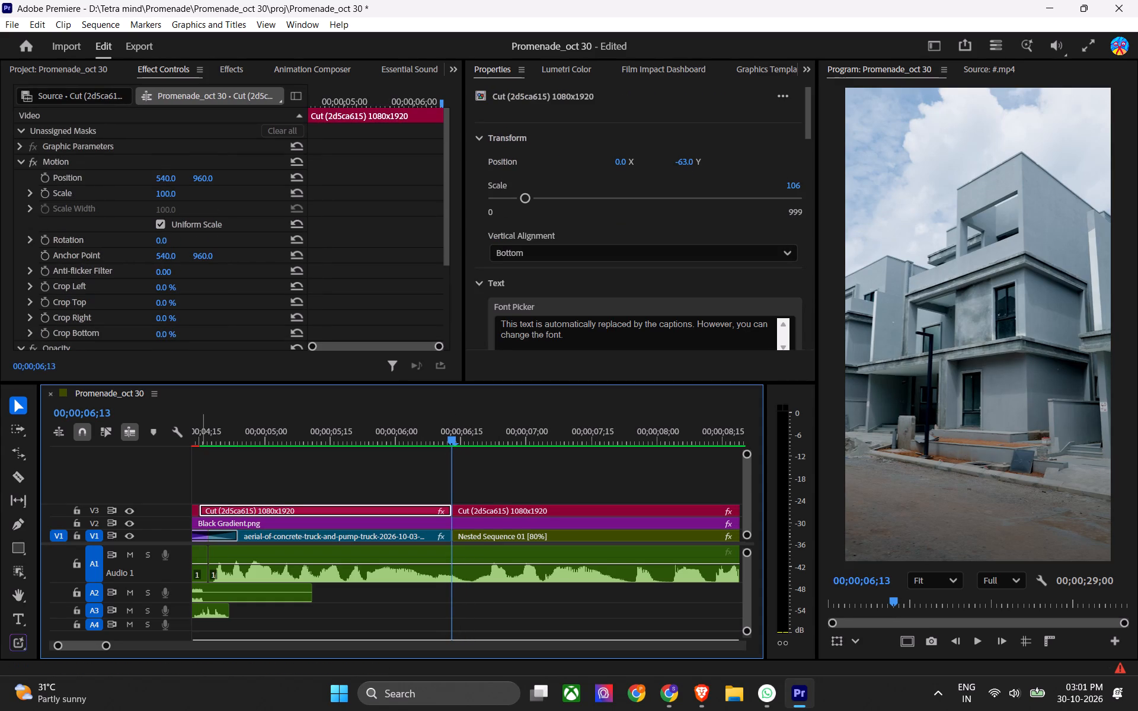
# Enable track targeting on V3.
pyautogui.click(89, 510)
pyautogui.click(289, 489)
# Add a frame hold to the "right materials," caption segment at 00;00;06;00 and save the project.
pyautogui.moveTo(410, 430); pyautogui.dragTo(399, 434)
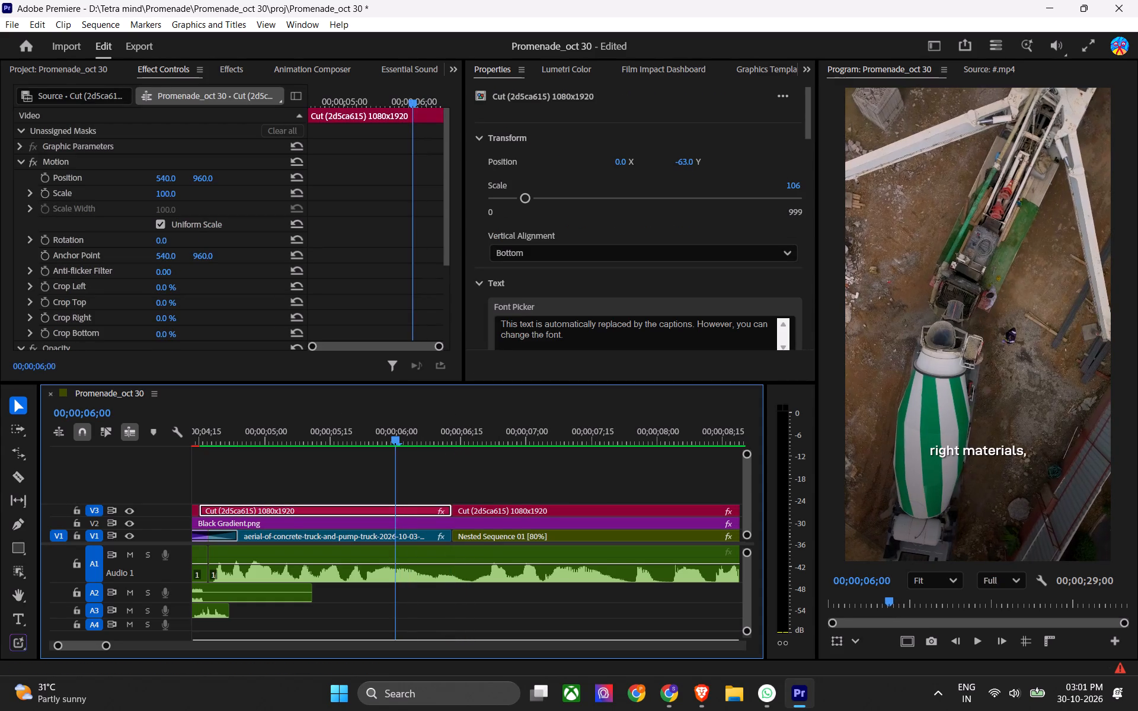
pyautogui.moveTo(399, 434); pyautogui.dragTo(399, 440)
pyautogui.rightClick(384, 505)
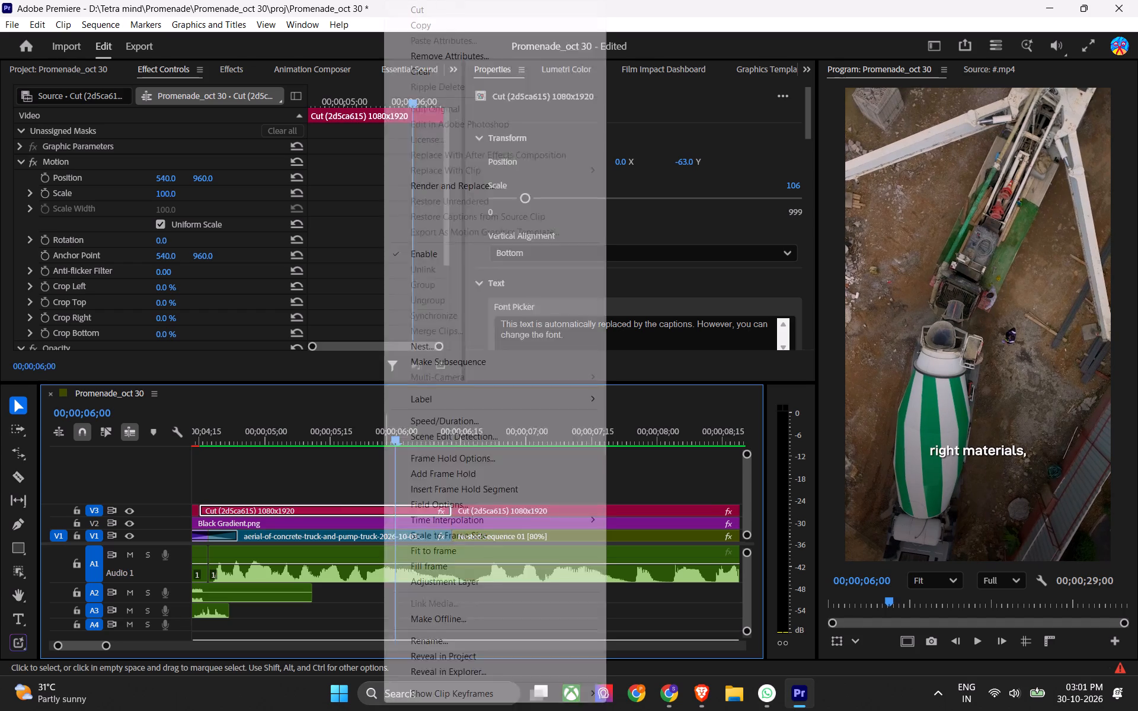
pyautogui.click(439, 467)
pyautogui.click(369, 441)
pyautogui.hotkey('ctrl', 's')
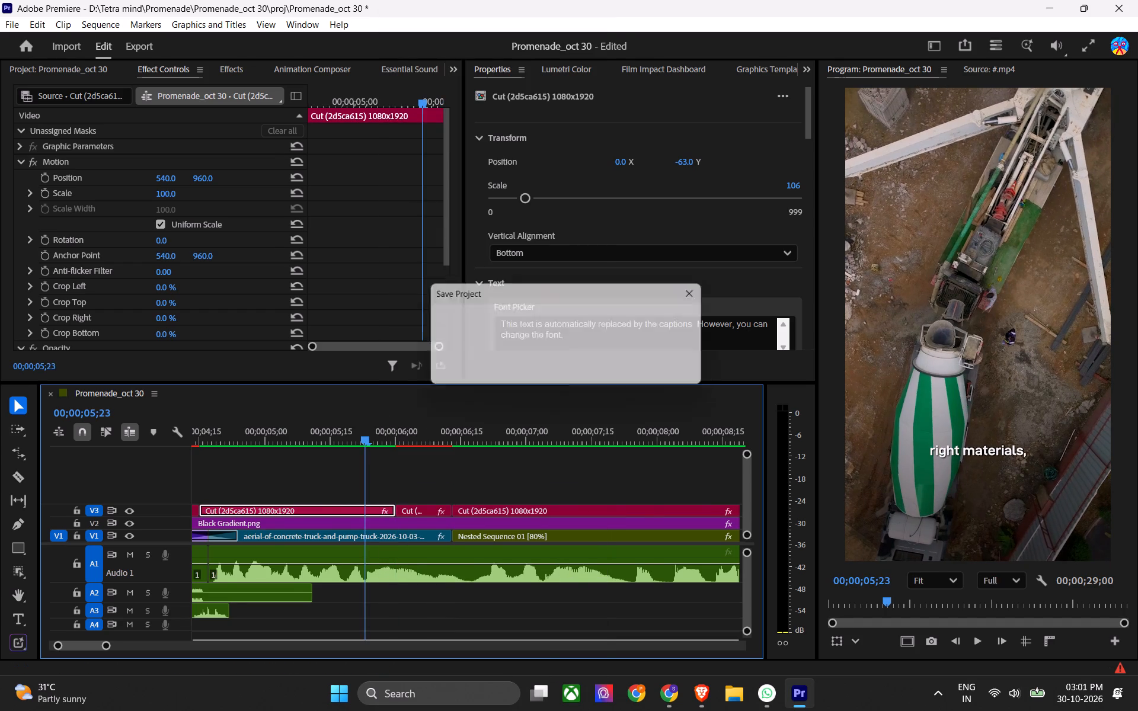
# Split the V3 caption clip at about 00;00;09;02, just before the "attention to detail." phrase.
pyautogui.press('space')
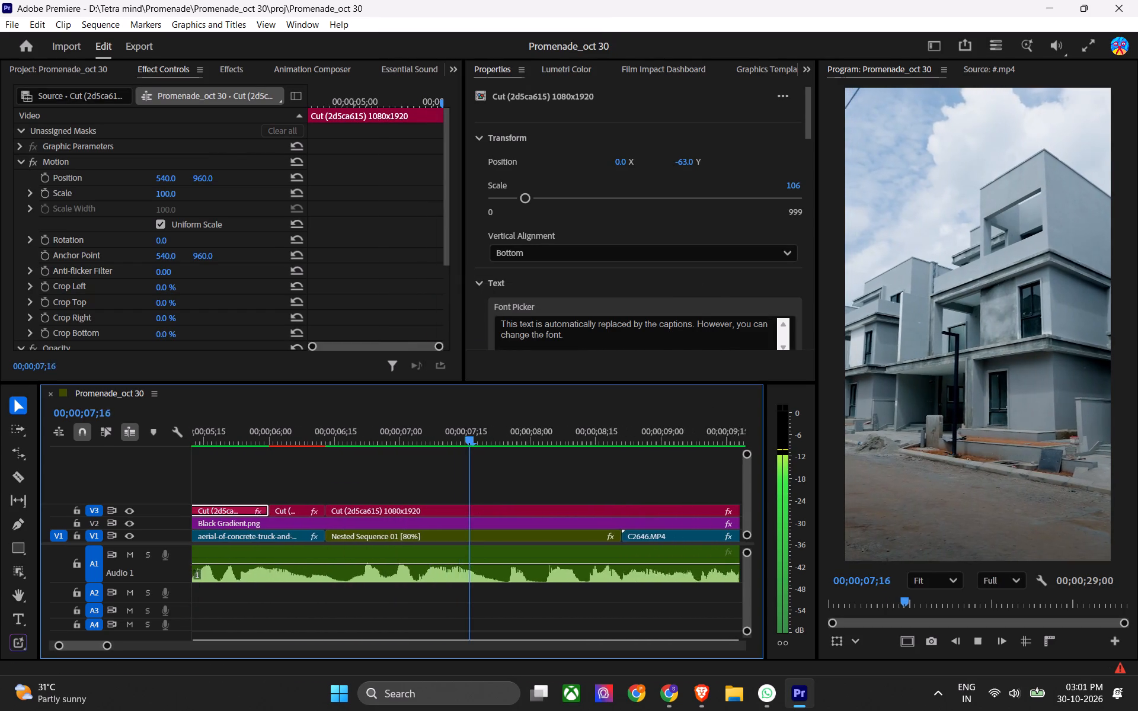
pyautogui.press('space')
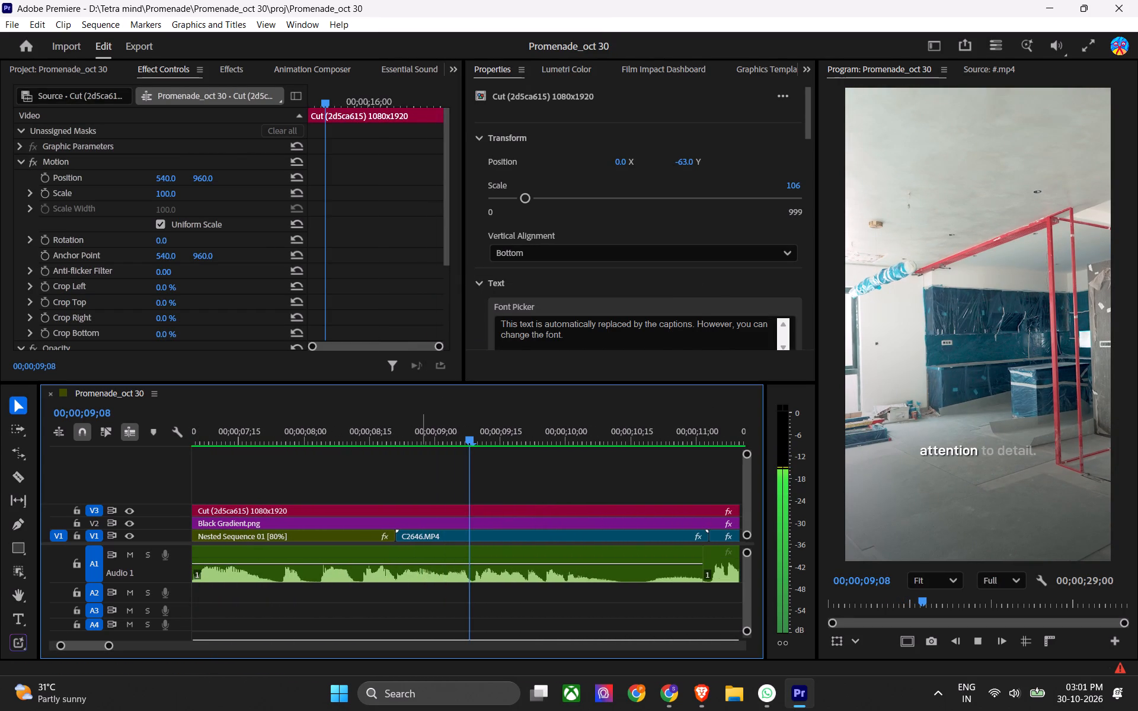
pyautogui.press('Left')
pyautogui.press('Left')
pyautogui.press('Left')
pyautogui.press('Left')
pyautogui.press('Left')
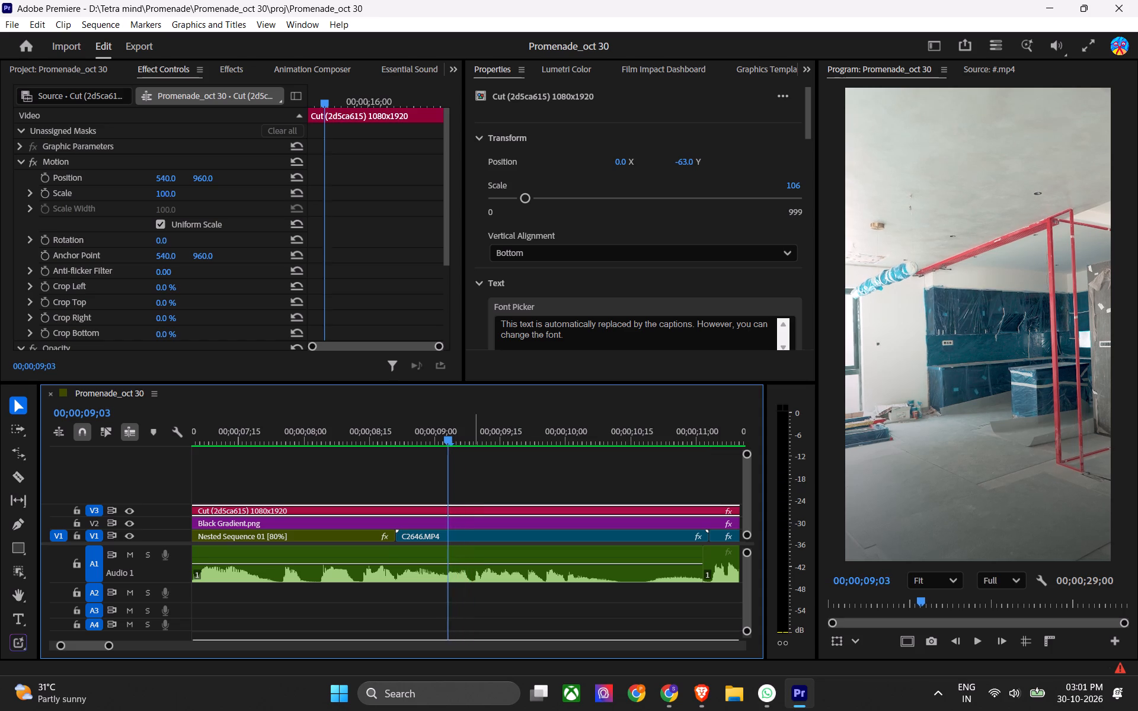
pyautogui.press('Left')
pyautogui.press('c')
# Add a frame hold to the "and uncompromising" caption segment at 00;00;08;12 and save the project.
pyautogui.moveTo(343, 437); pyautogui.dragTo(357, 447)
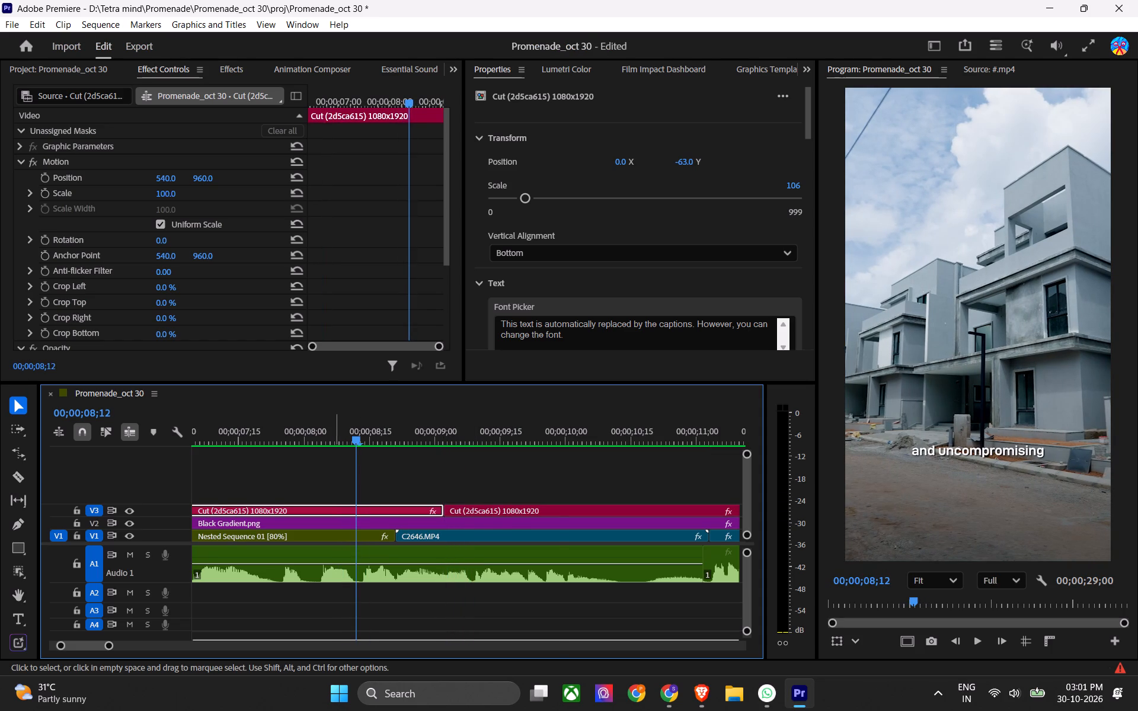
pyautogui.rightClick(336, 508)
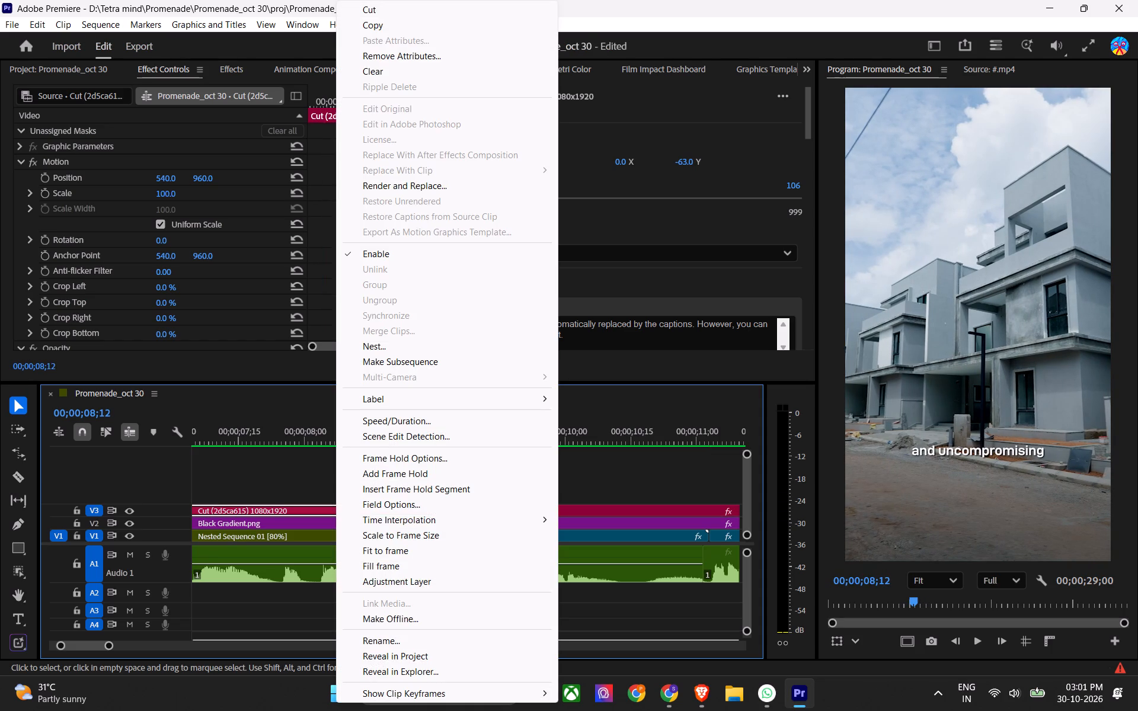
pyautogui.click(417, 478)
pyautogui.moveTo(363, 432); pyautogui.dragTo(306, 454)
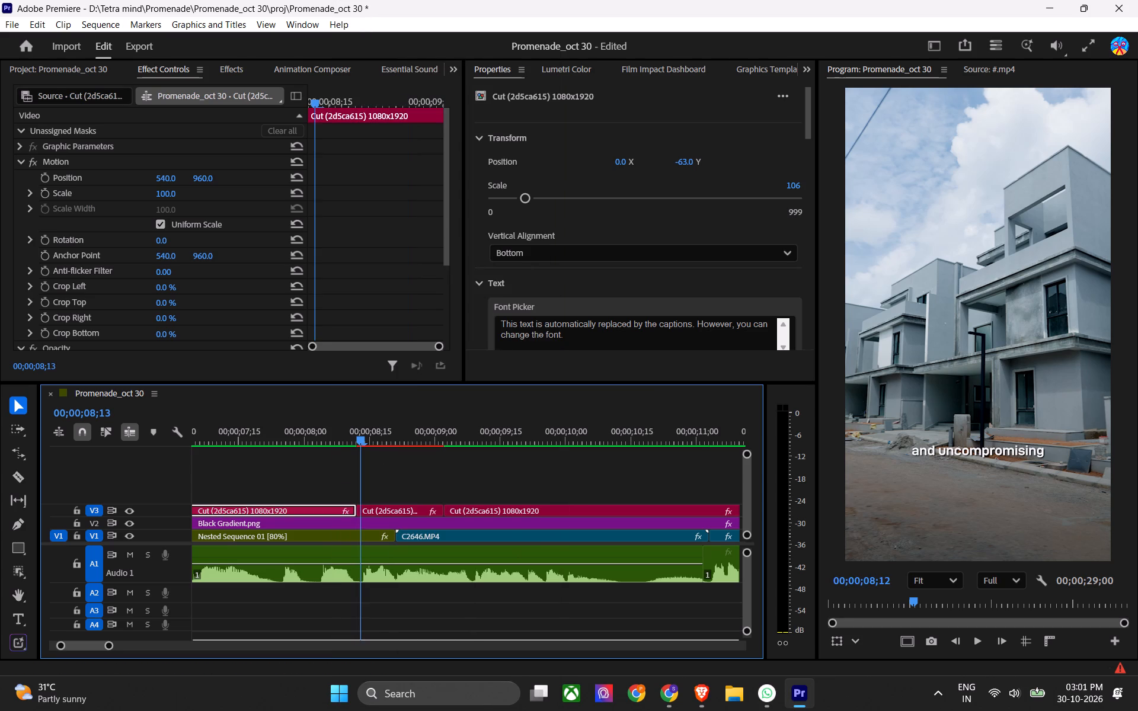
pyautogui.hotkey('ctrl', 's')
pyautogui.press('space')
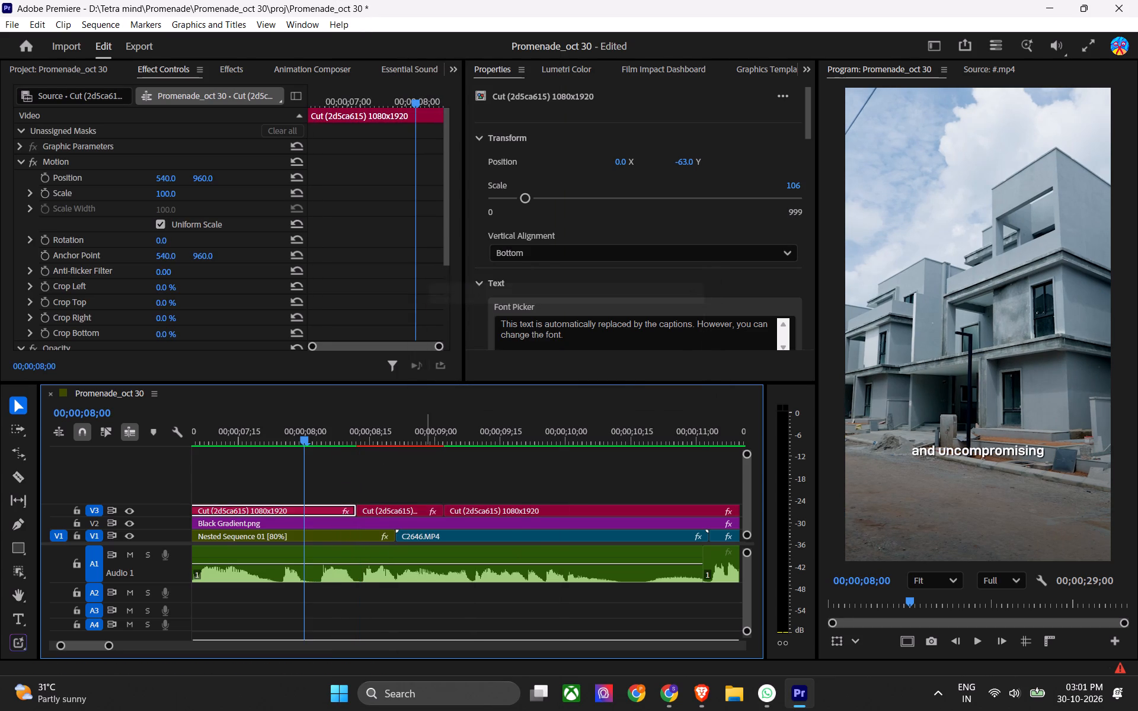
# Play the sequence through the villa clips to about 00;00;17;18, replaying passages to check the caption timing.
pyautogui.keyDown('alt'); pyautogui.scroll(-4, 453, 454); pyautogui.keyUp('alt')
pyautogui.press('space')
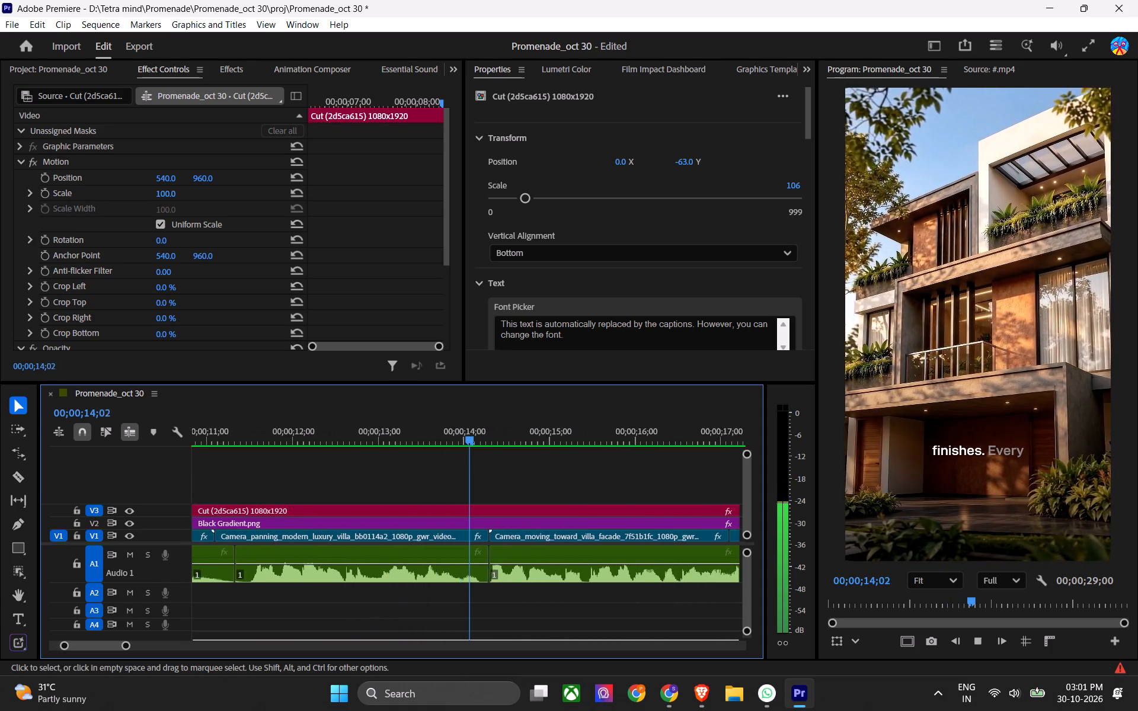
pyautogui.press('space')
pyautogui.moveTo(458, 437); pyautogui.dragTo(327, 471)
pyautogui.press('space')
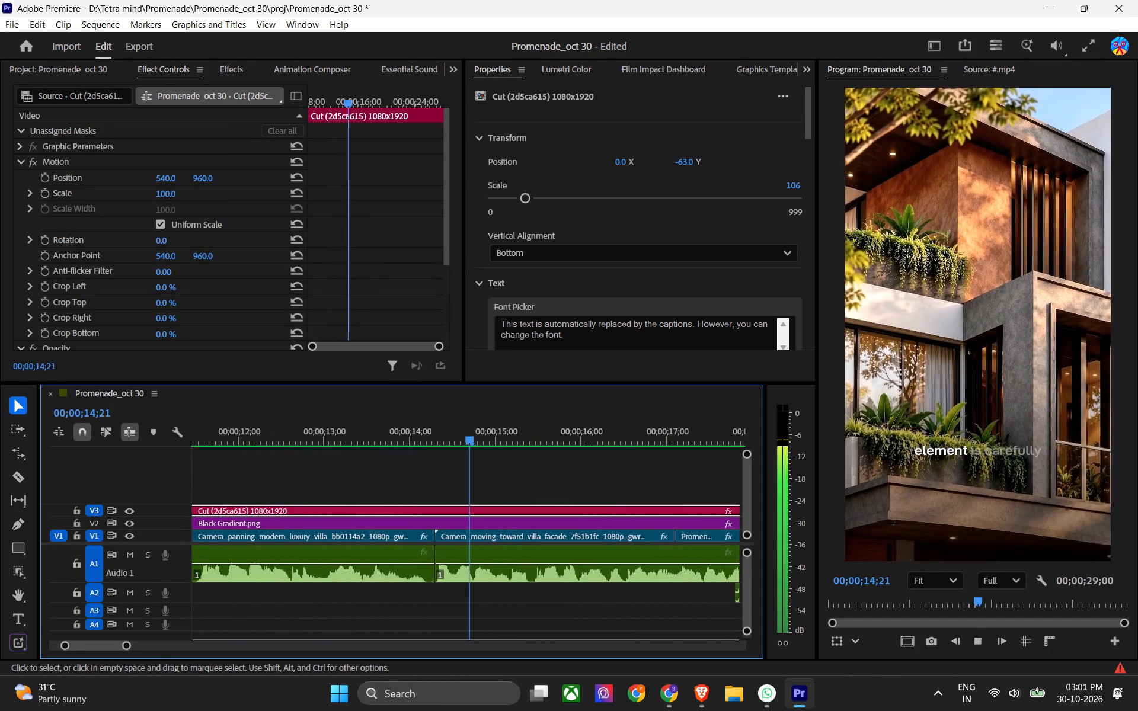
pyautogui.press('space')
pyautogui.moveTo(400, 434); pyautogui.dragTo(372, 446)
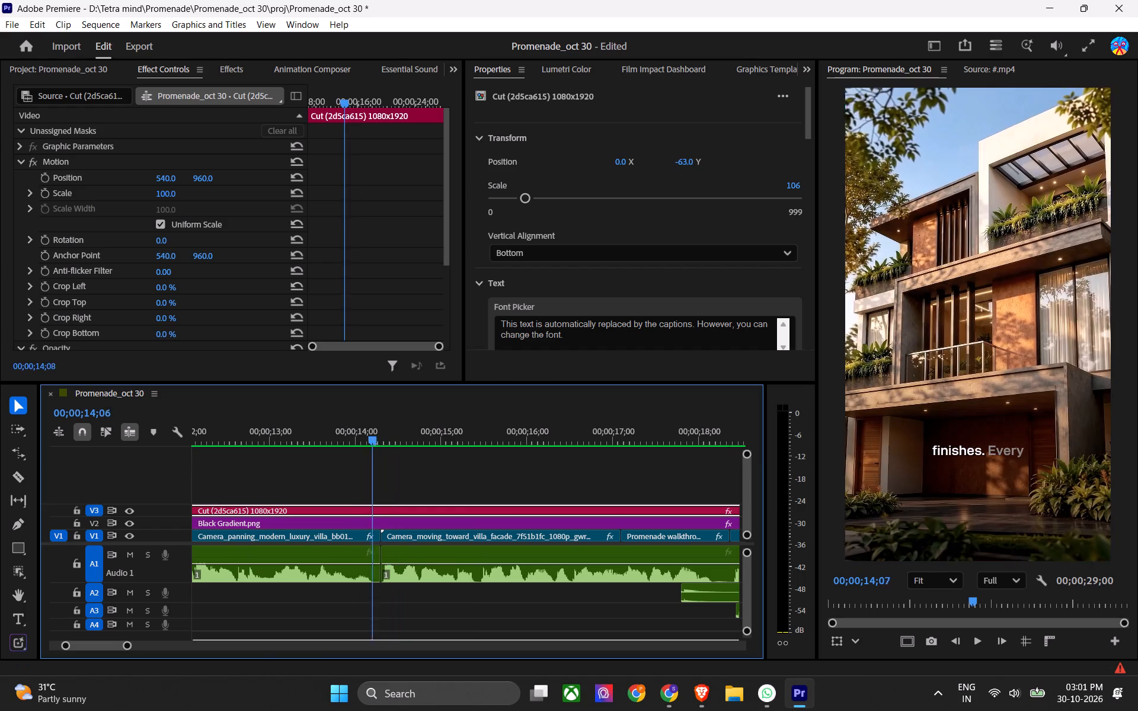
pyautogui.moveTo(372, 446); pyautogui.dragTo(360, 450)
pyautogui.press('space')
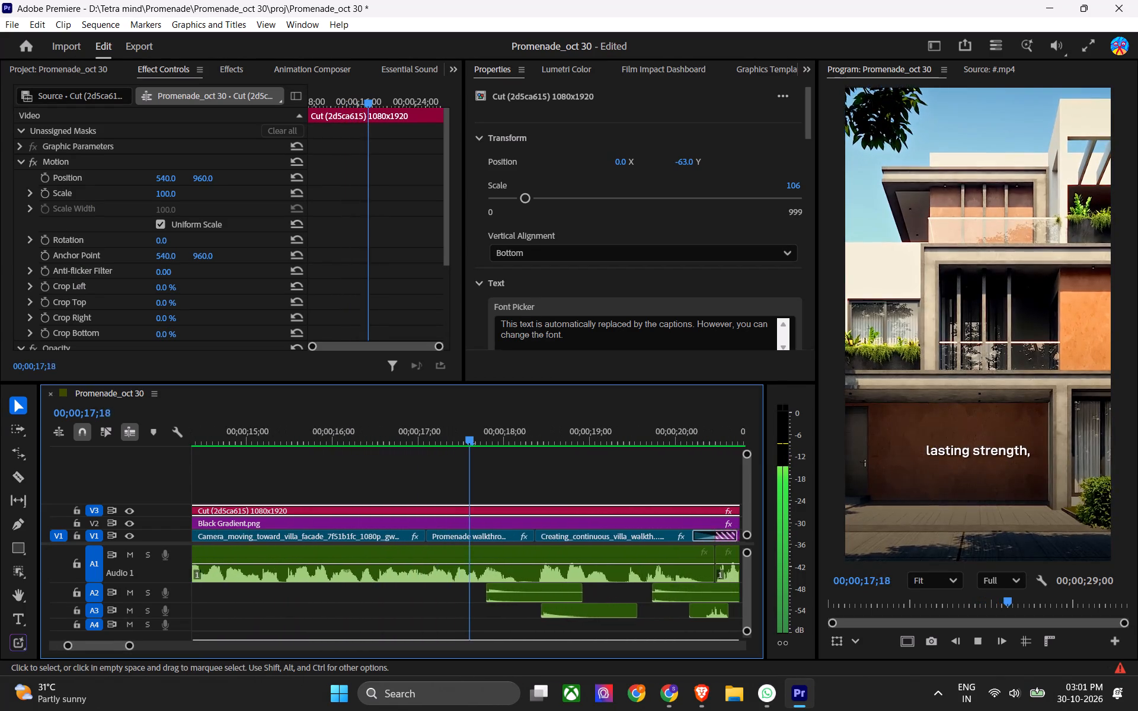
pyautogui.press('space')
pyautogui.moveTo(357, 435); pyautogui.dragTo(284, 451)
# Save the project.
pyautogui.hotkey('ctrl', 's')
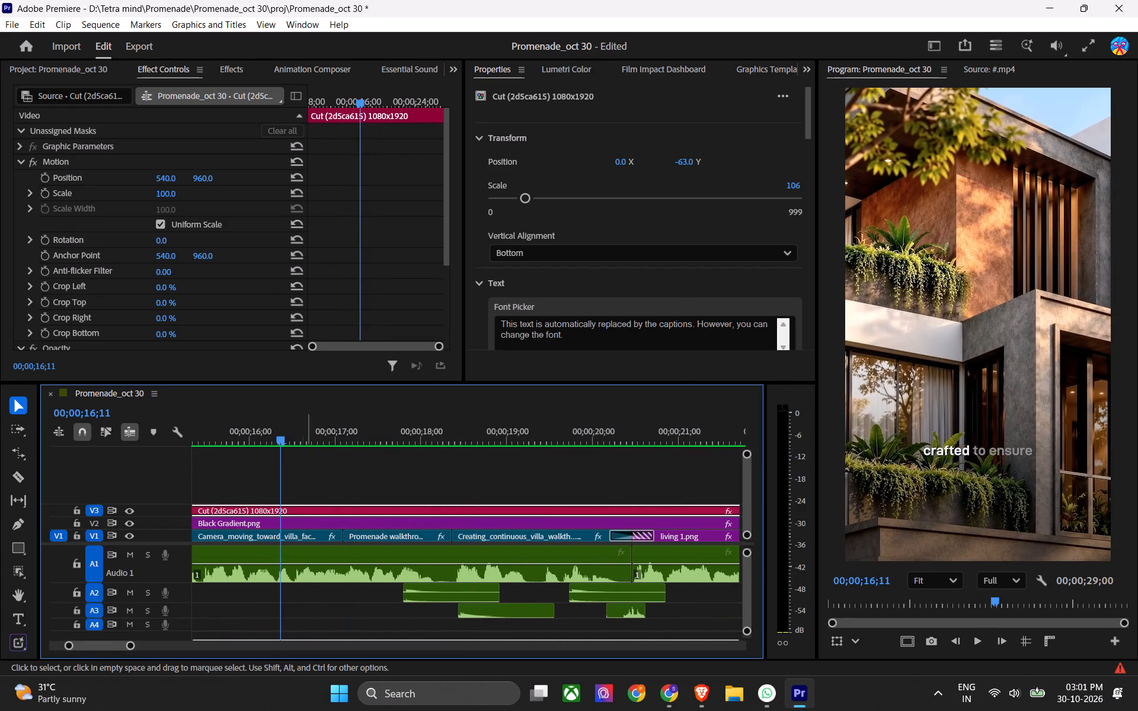
# Replay the passage from "crafted to ensure" to "lasting strength," around 00;00;16;11 to 00;00;17;20 to check the caption timing.
pyautogui.press('space')
pyautogui.scroll(4, 369, 500)
pyautogui.press('space')
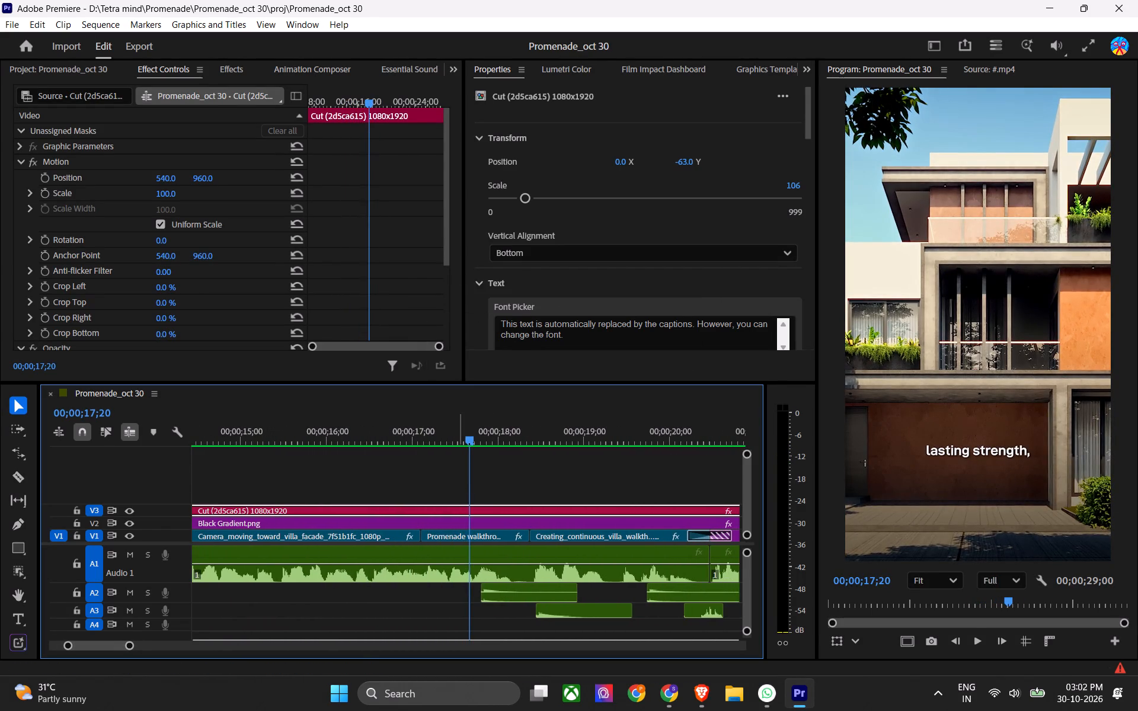
pyautogui.moveTo(457, 428); pyautogui.dragTo(445, 434)
pyautogui.press('space')
pyautogui.press('space')
pyautogui.moveTo(471, 432); pyautogui.dragTo(394, 450)
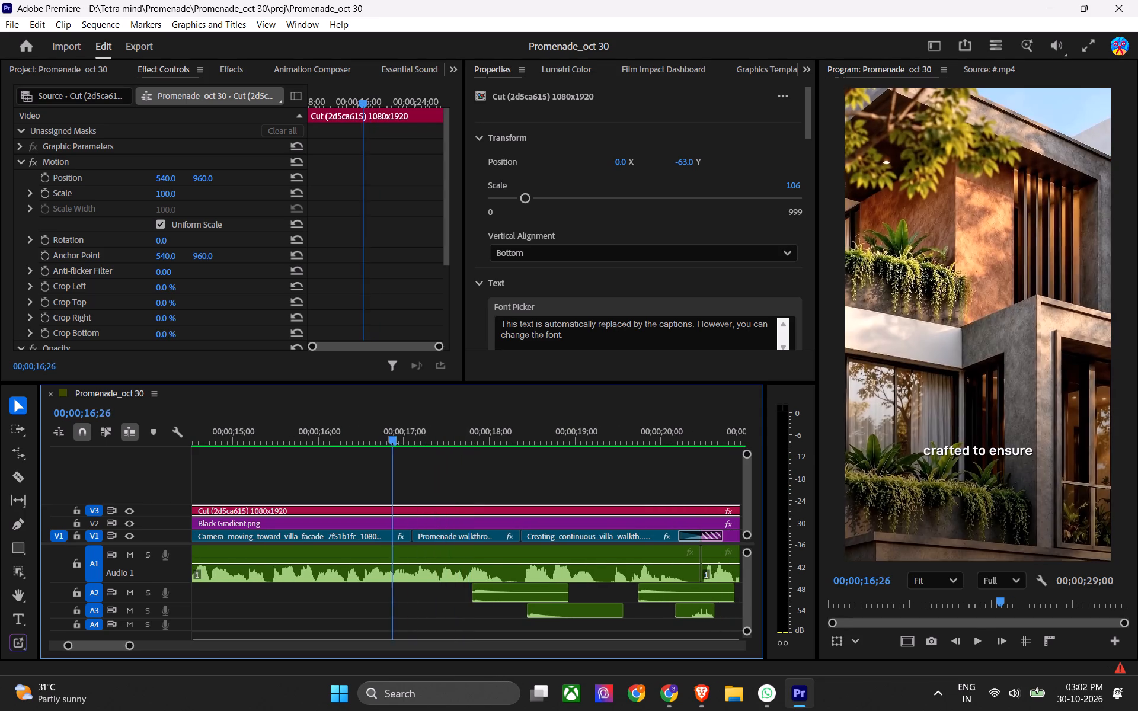
pyautogui.moveTo(394, 450); pyautogui.dragTo(392, 451)
pyautogui.press('space')
pyautogui.press('space')
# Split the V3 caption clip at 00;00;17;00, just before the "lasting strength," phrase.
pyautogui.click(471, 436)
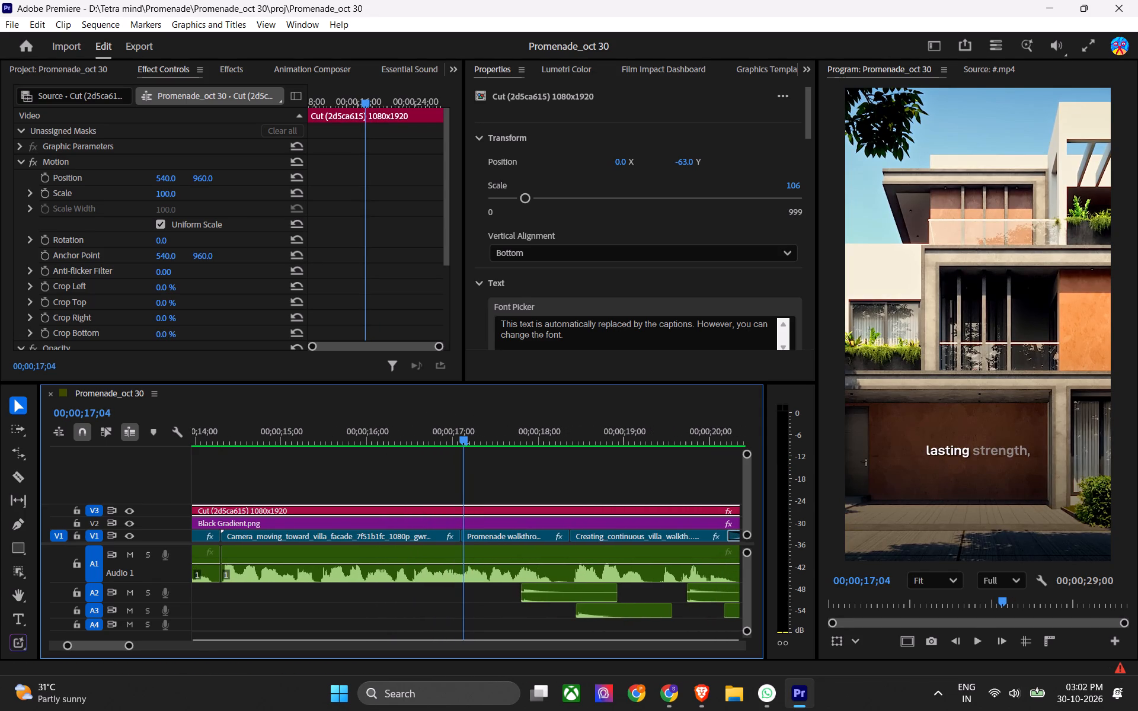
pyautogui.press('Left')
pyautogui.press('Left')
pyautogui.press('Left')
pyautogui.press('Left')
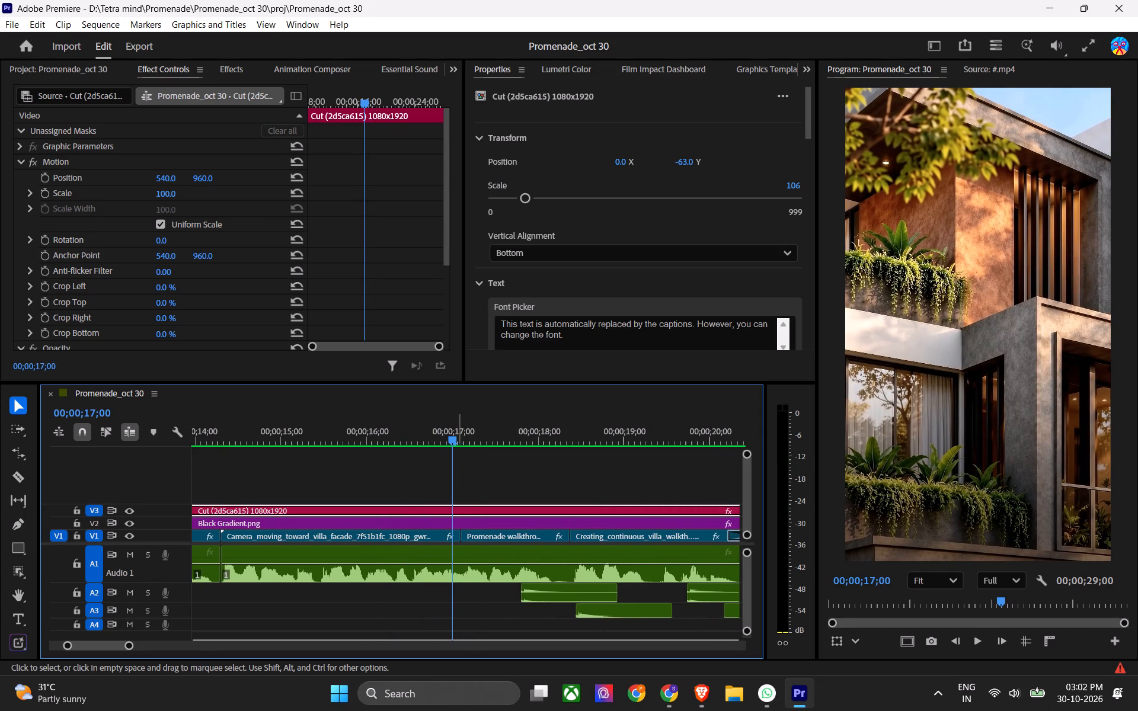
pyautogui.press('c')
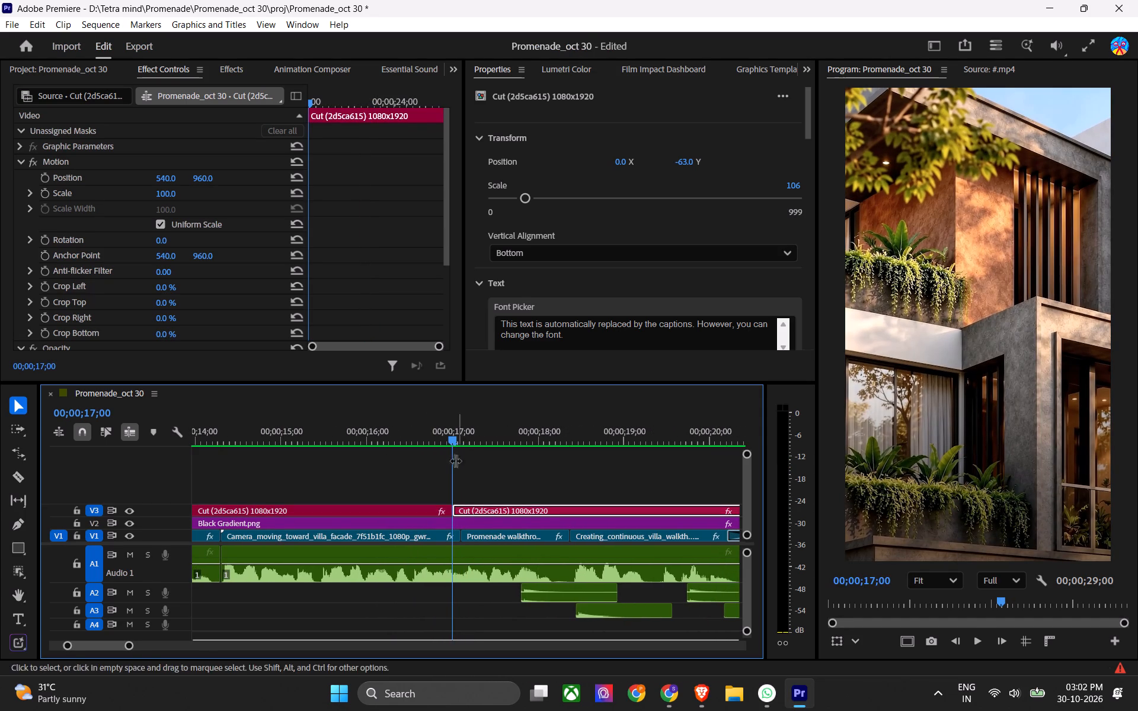
# Play the sequence from 00;00;17;00 to about 00;00;20;25 to check the captions against the voice-over.
pyautogui.press('space')
pyautogui.press('space')
pyautogui.press('space')
pyautogui.keyDown('alt'); pyautogui.scroll(-4, 480, 457); pyautogui.keyUp('alt')
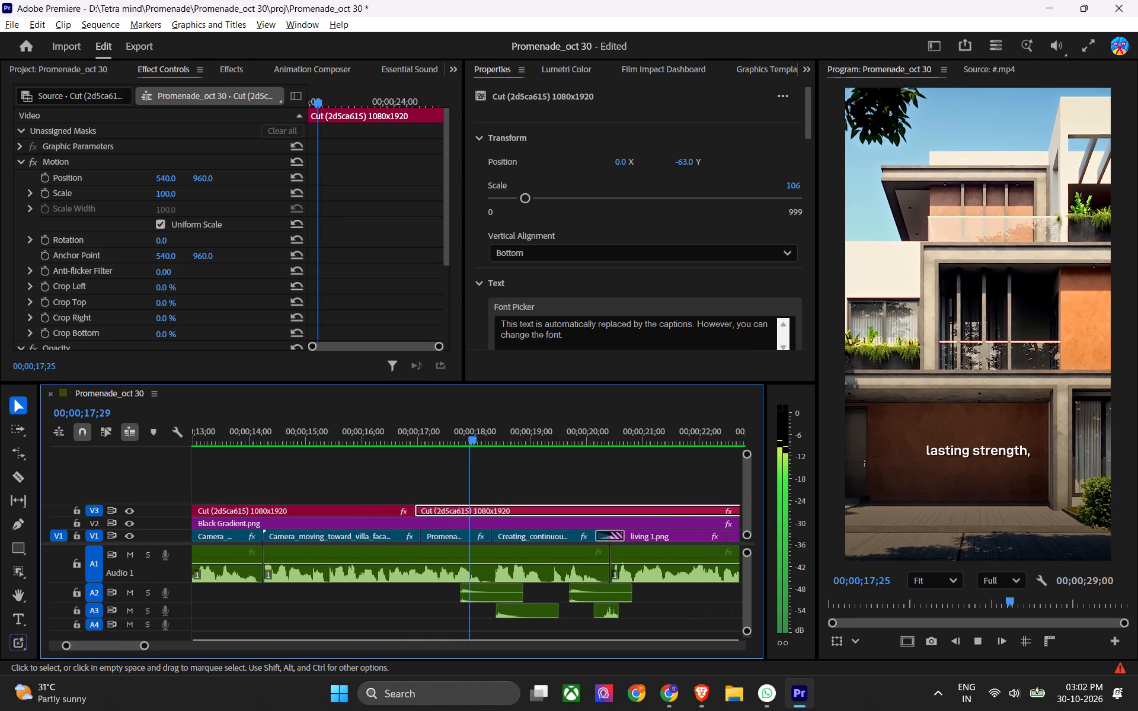
pyautogui.keyDown('alt'); pyautogui.scroll(-3, 490, 468); pyautogui.keyUp('alt')
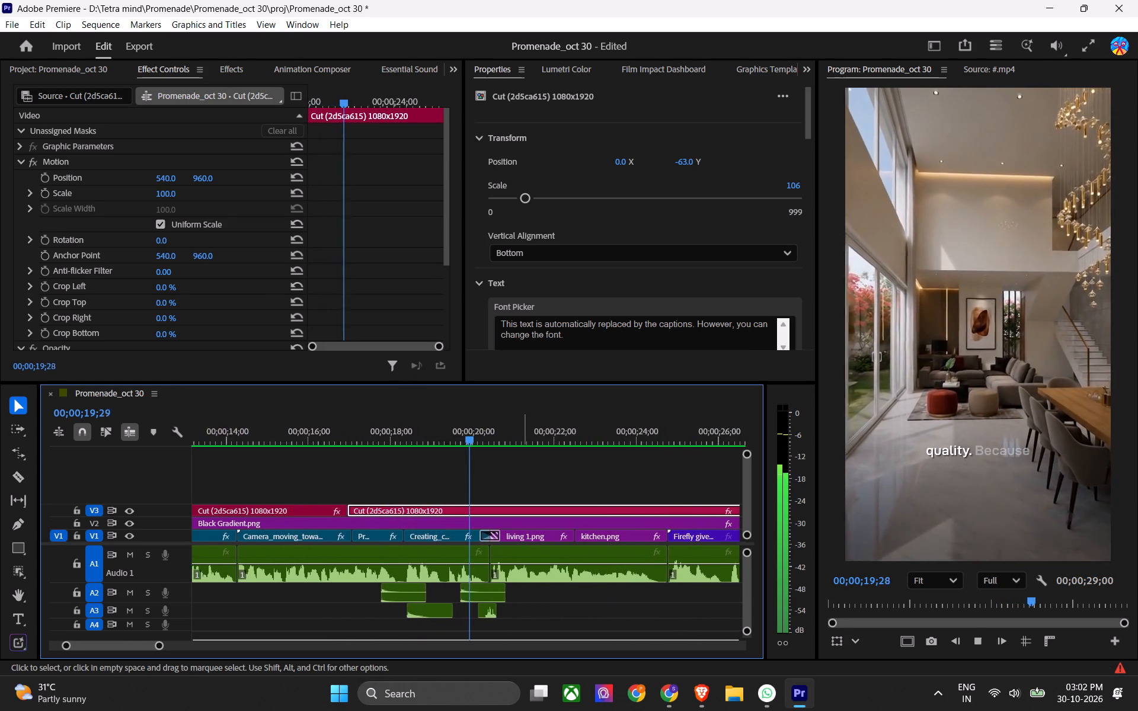
pyautogui.press('space')
pyautogui.keyDown('alt'); pyautogui.scroll(6, 472, 517); pyautogui.keyUp('alt')
pyautogui.press('space')
pyautogui.press('space')
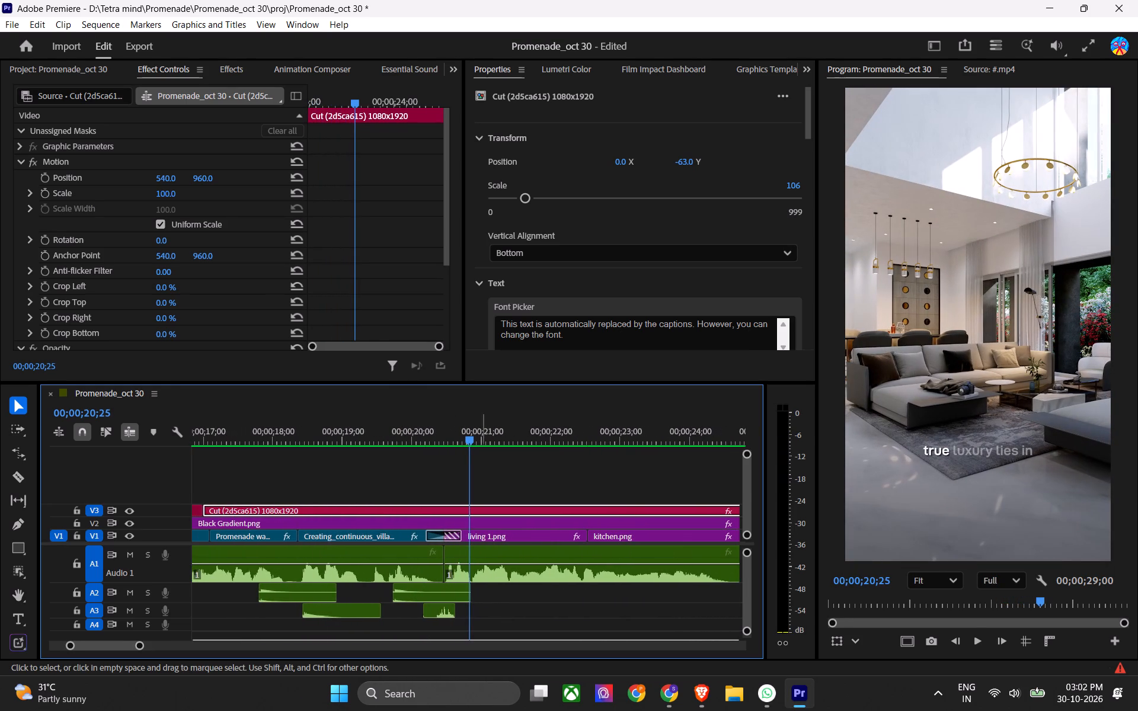
pyautogui.scroll(-1, 400, 499)
pyautogui.scroll(6, 399, 500)
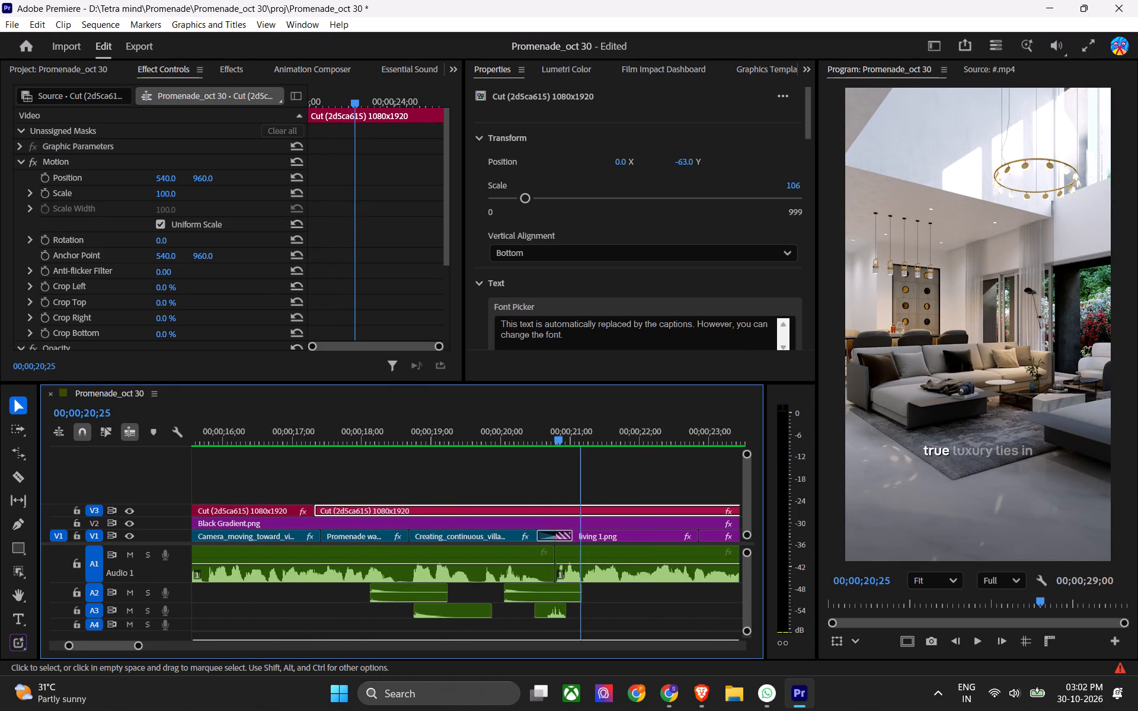
pyautogui.scroll(4, 399, 500)
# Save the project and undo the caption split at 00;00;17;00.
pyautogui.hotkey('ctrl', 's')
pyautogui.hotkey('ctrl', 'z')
# Play the living room passage to 00;00;22;08 to check the "true luxury lies in" caption, and save the project.
pyautogui.moveTo(397, 429); pyautogui.dragTo(391, 432)
pyautogui.press('space')
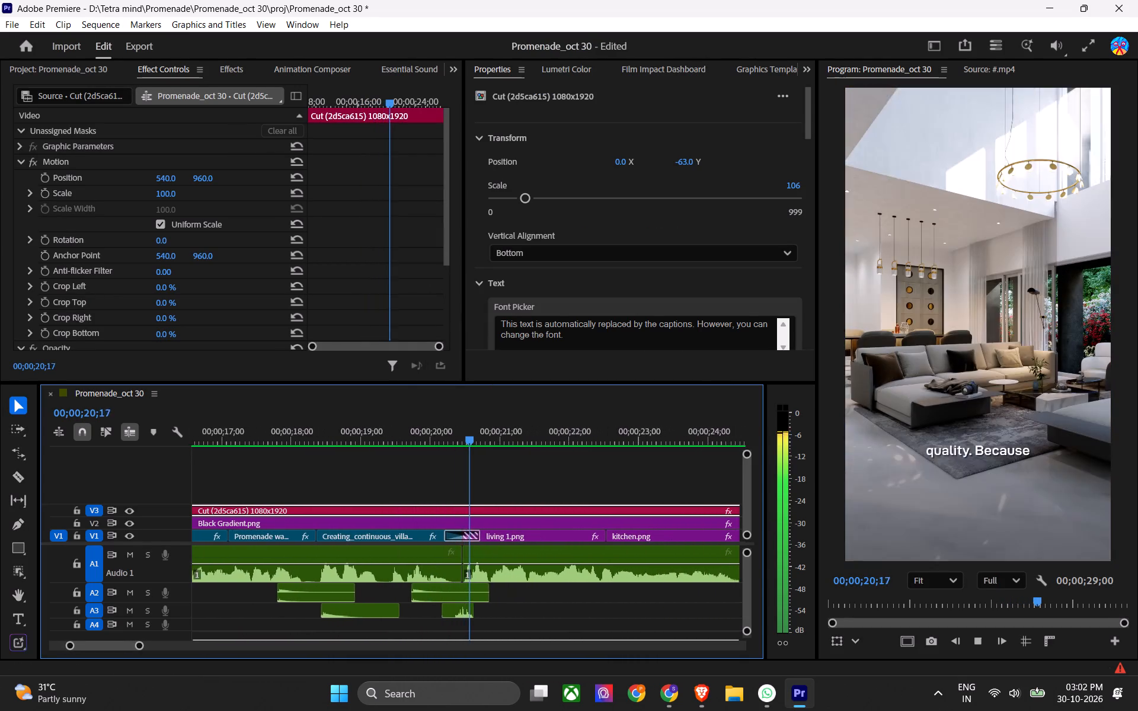
pyautogui.press('space')
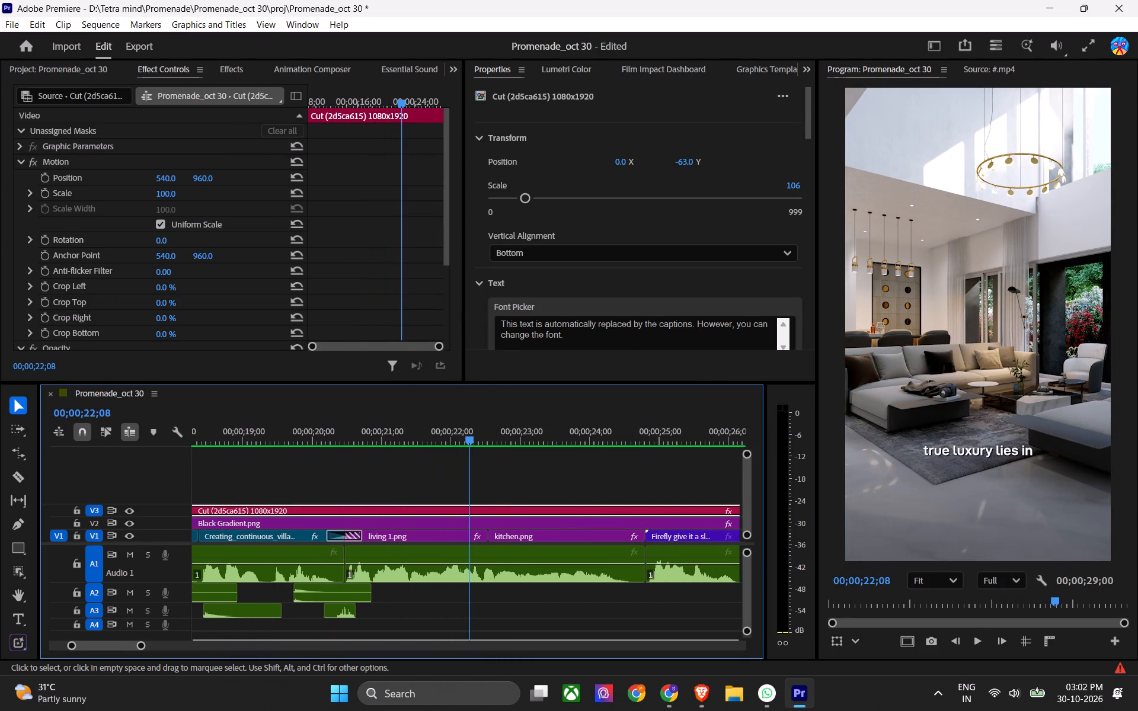
pyautogui.hotkey('ctrl', 's')
# Split the V3 caption clip at about 00;00;24;23, just before the "Promenade Villas" phrase.
pyautogui.press('space')
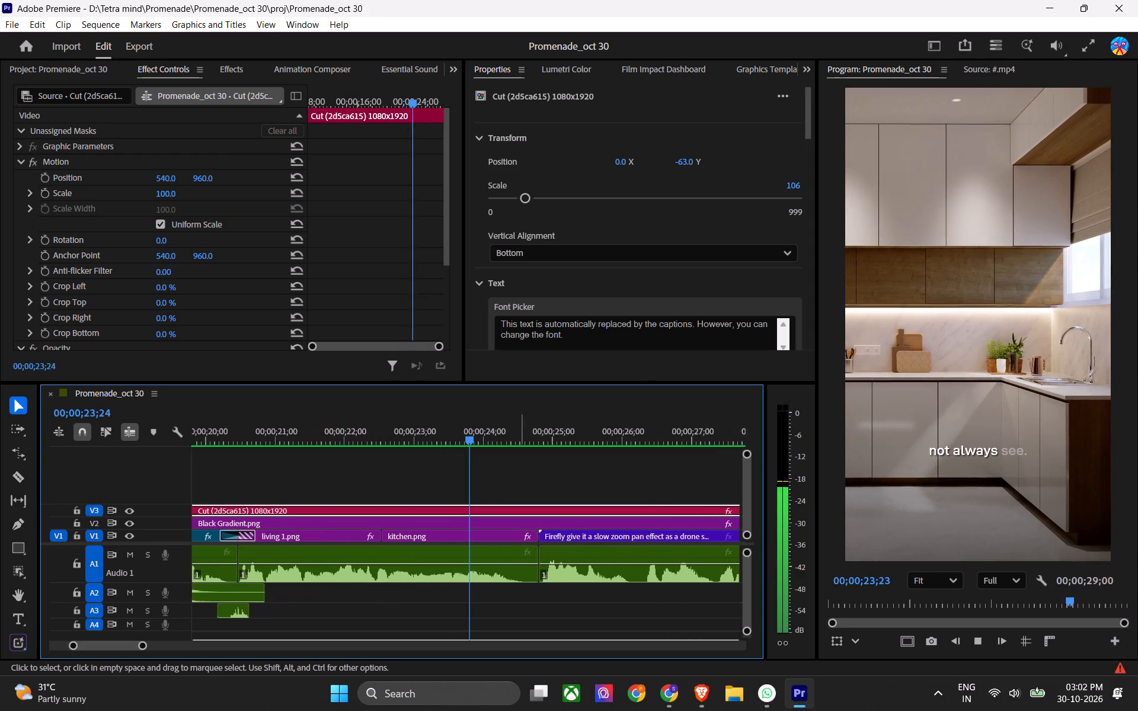
pyautogui.press('space')
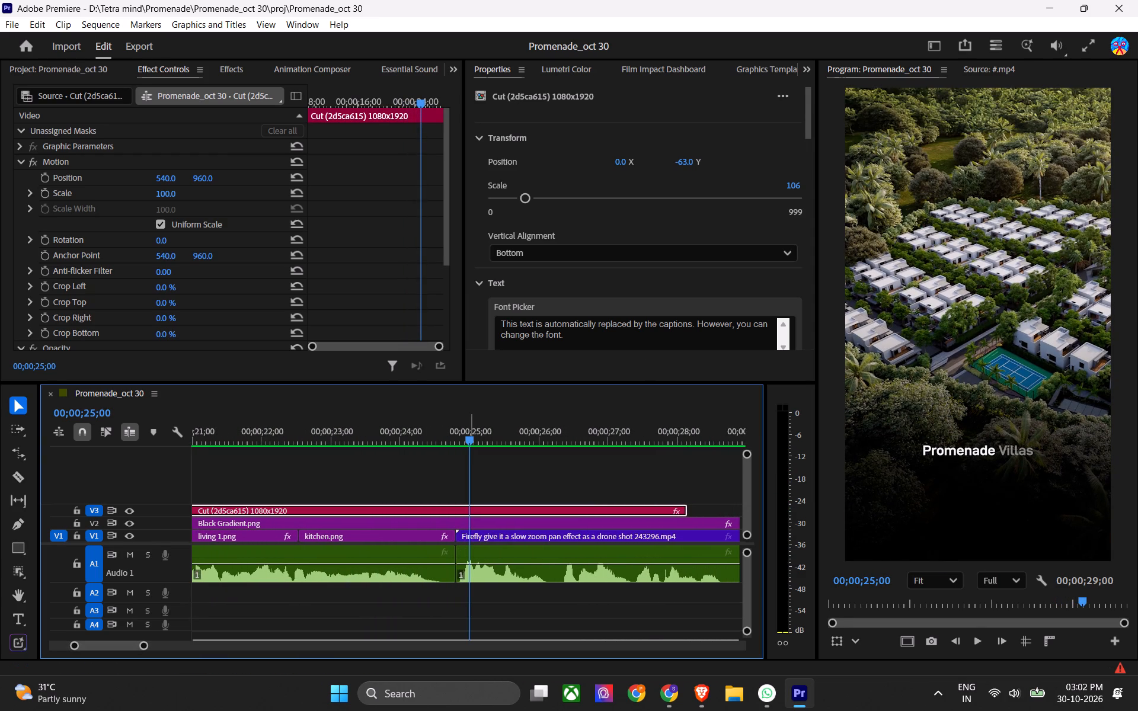
pyautogui.press('Left')
pyautogui.press('Left')
pyautogui.press('Left')
pyautogui.press('Left')
pyautogui.press('Left')
pyautogui.press('Left')
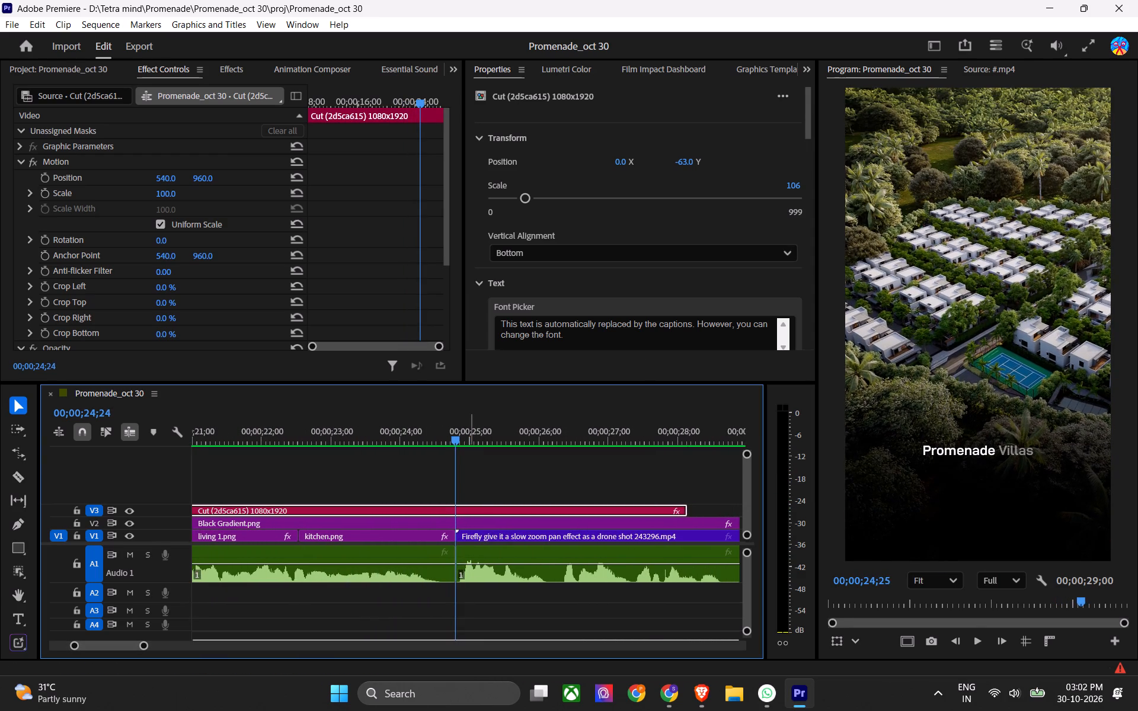
pyautogui.press('Left')
pyautogui.press('c')
# Add a frame hold to the "not always see." caption segment at 00;00;24;07 and save the project.
pyautogui.moveTo(406, 434); pyautogui.dragTo(395, 438)
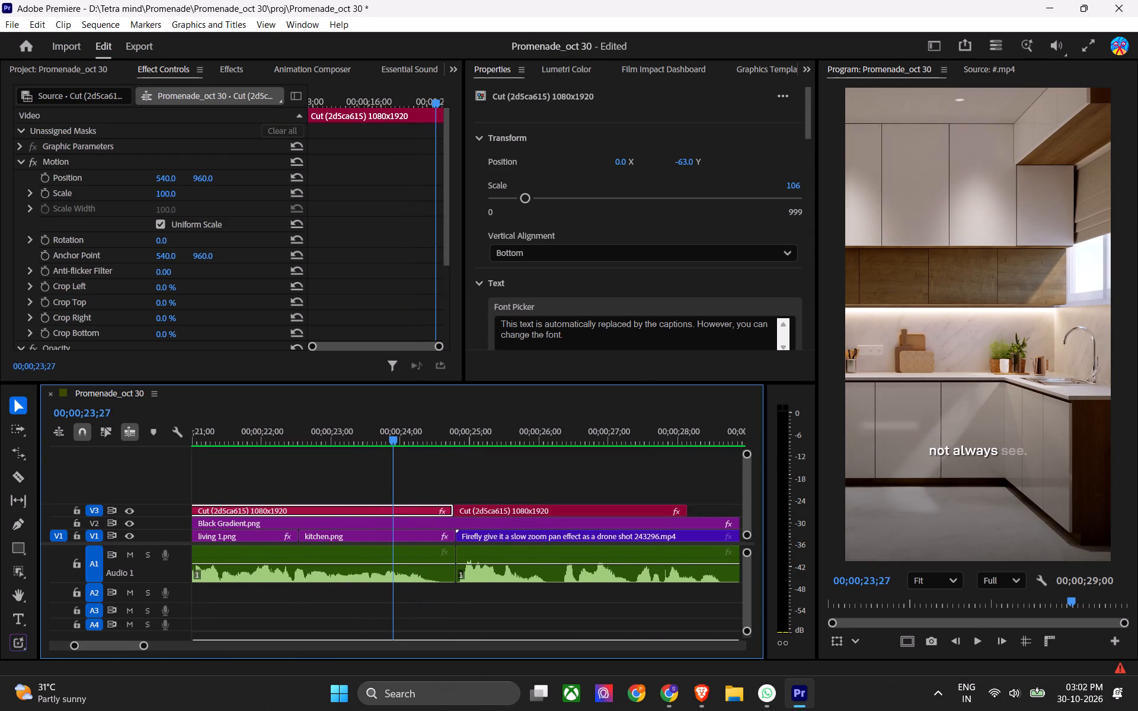
pyautogui.moveTo(395, 438); pyautogui.dragTo(405, 439)
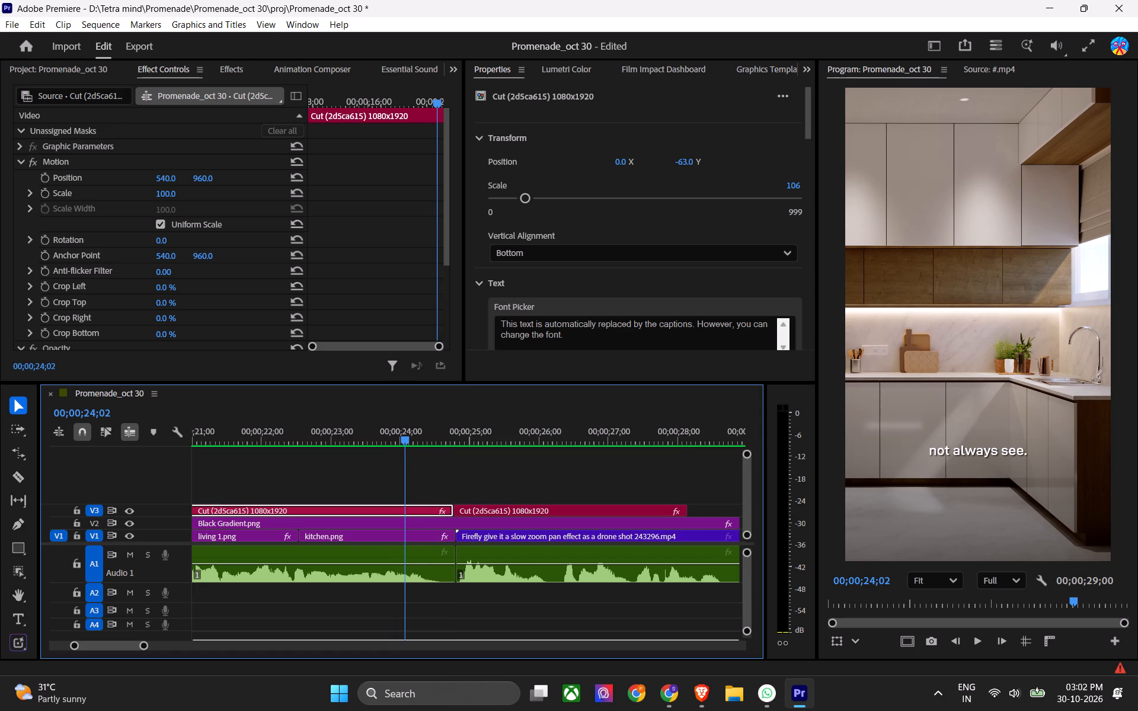
pyautogui.moveTo(405, 439); pyautogui.dragTo(418, 443)
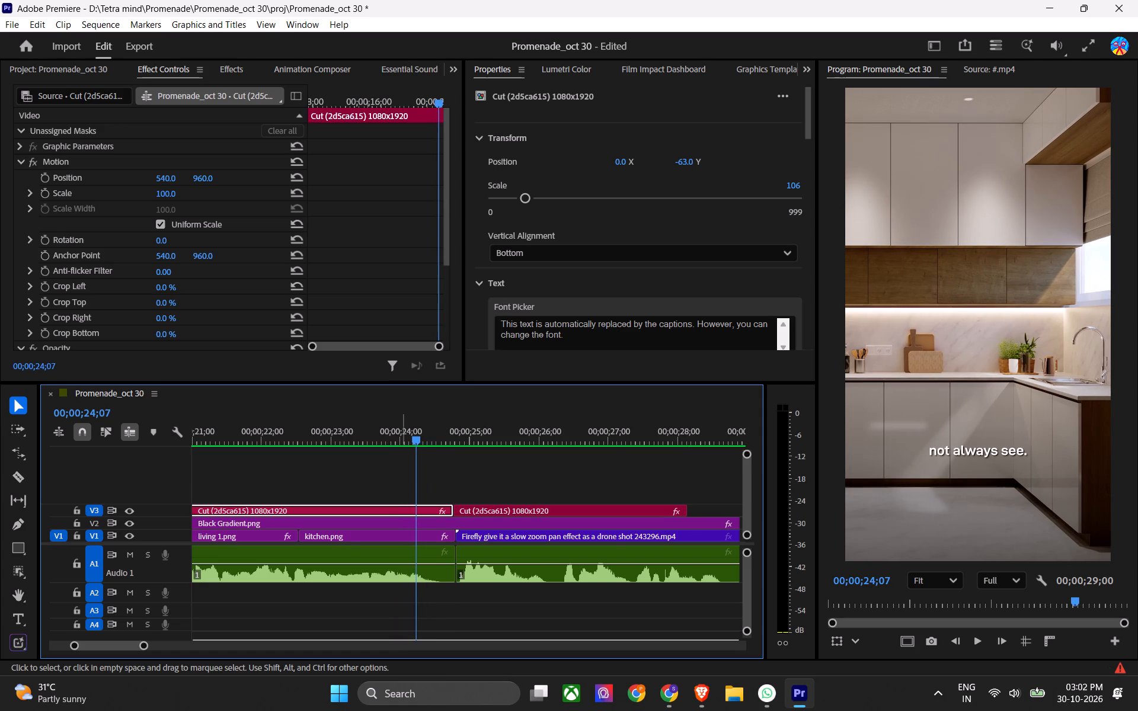
pyautogui.rightClick(394, 511)
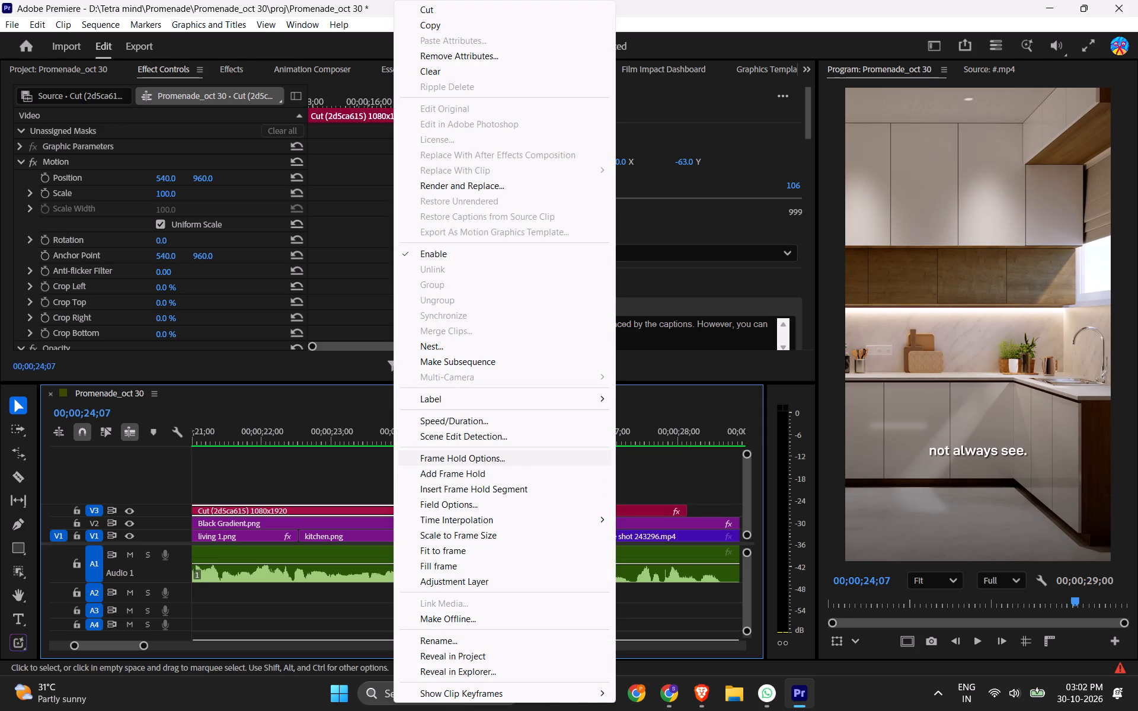
pyautogui.click(454, 469)
pyautogui.hotkey('ctrl', 's')
pyautogui.click(450, 475)
pyautogui.hotkey('ctrl', 's')
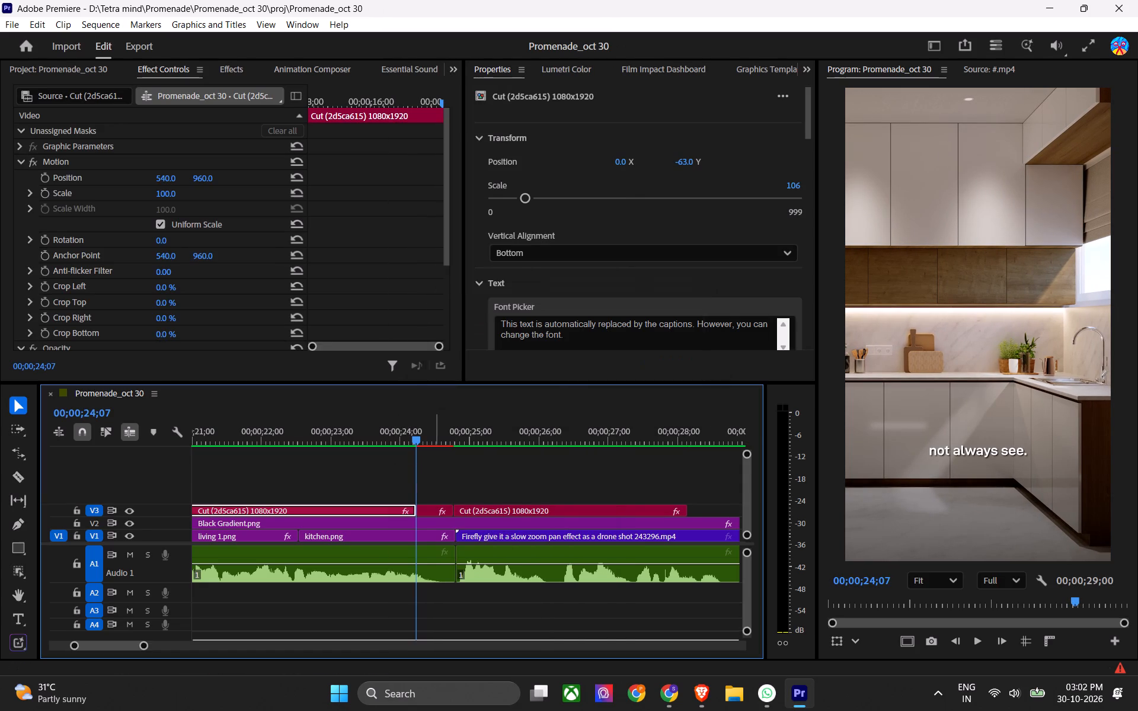
# Play the aerial villa passage from 00;00;25;11 to about 00;00;27;00 to check the caption timing.
pyautogui.click(496, 432)
pyautogui.hotkey('ctrl', 's')
pyautogui.press('space')
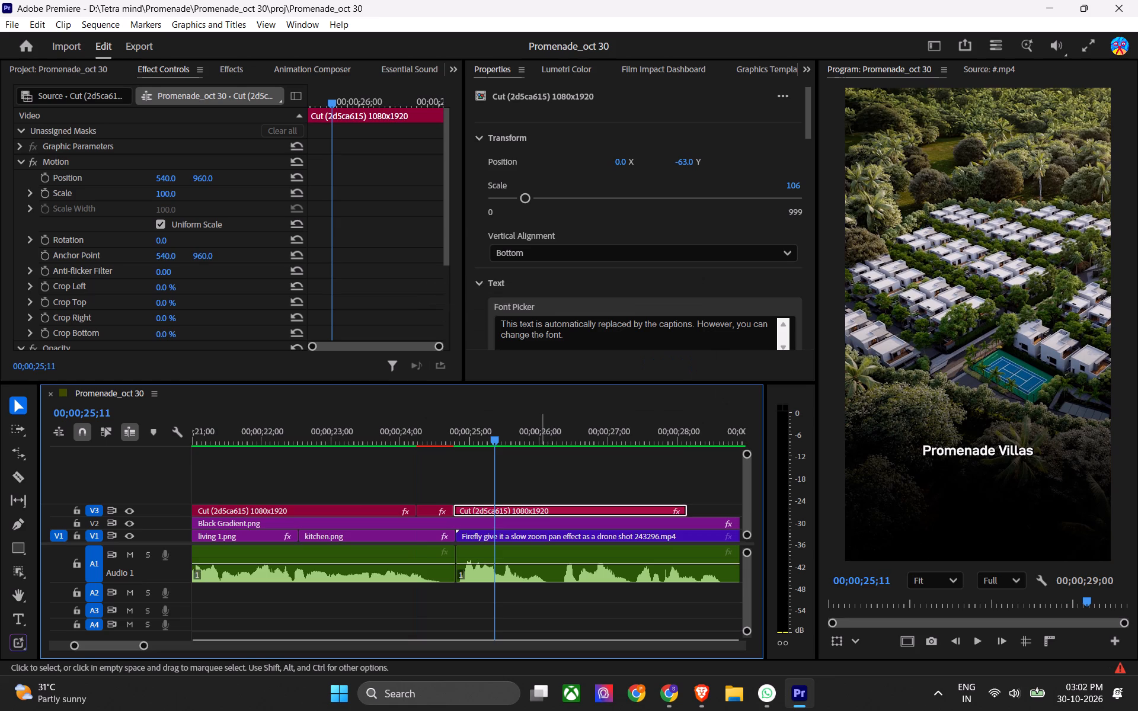
pyautogui.press('space')
pyautogui.press('space')
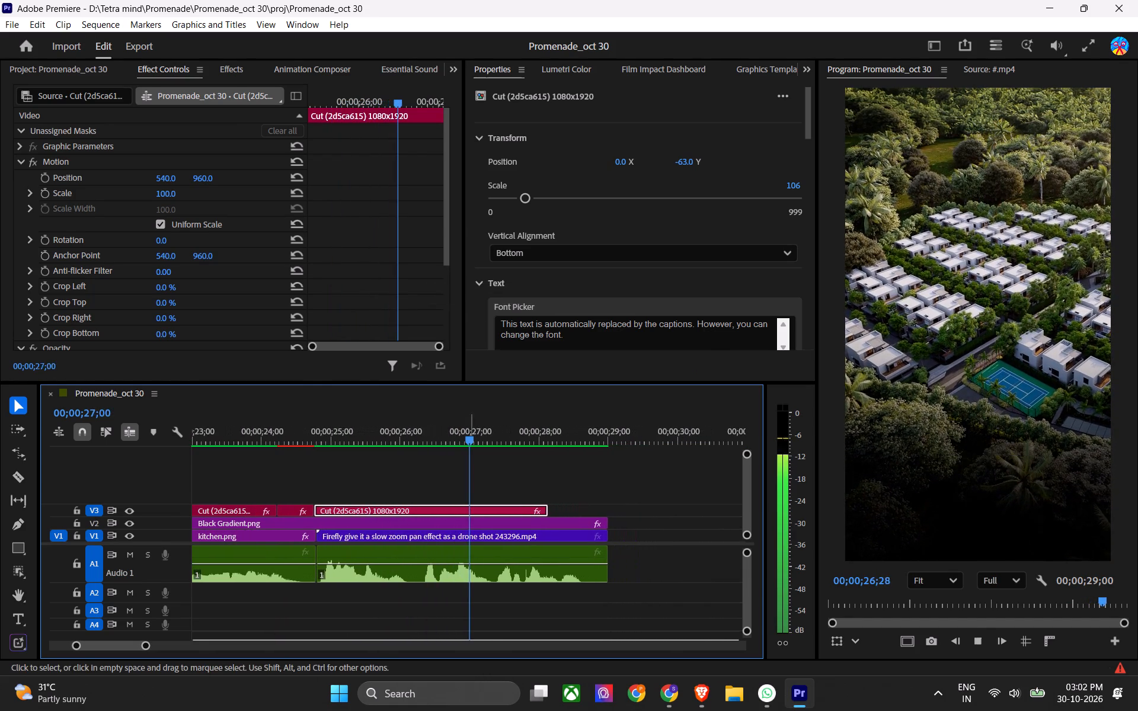
# Split the V3 caption clip at 00;00;26;09, near the start of the "where precision" phrase.
pyautogui.moveTo(435, 433); pyautogui.dragTo(421, 440)
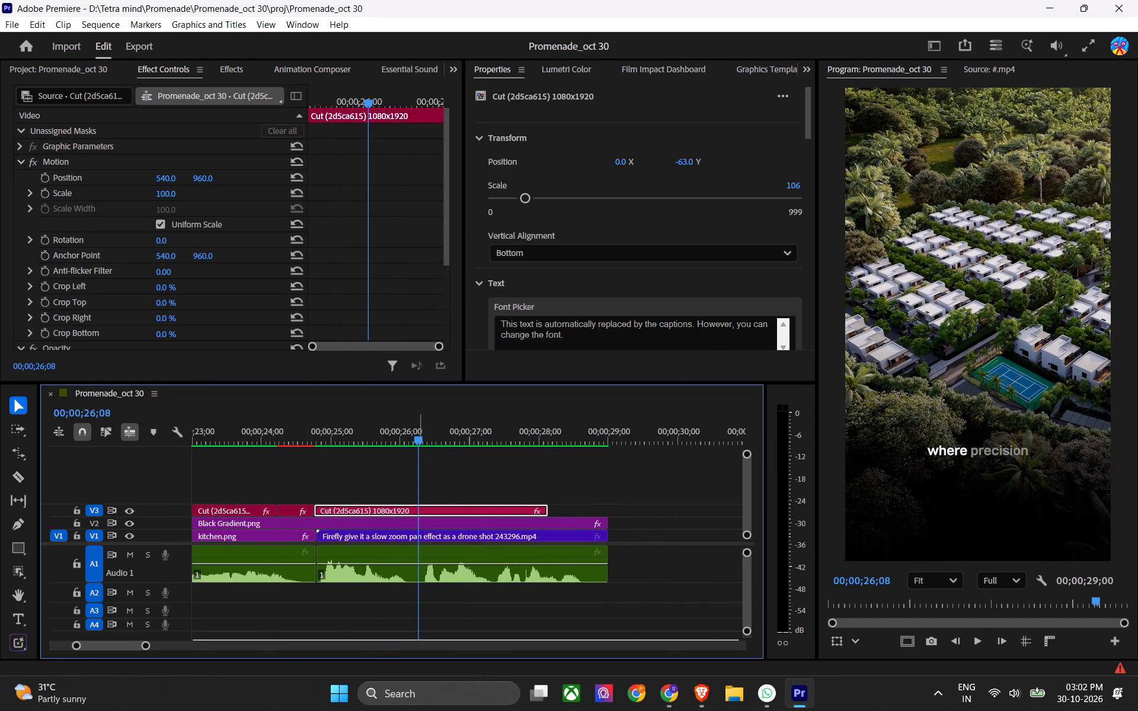
pyautogui.press('Left')
pyautogui.press('Left')
pyautogui.press('Left')
pyautogui.press('Left')
pyautogui.press('Left')
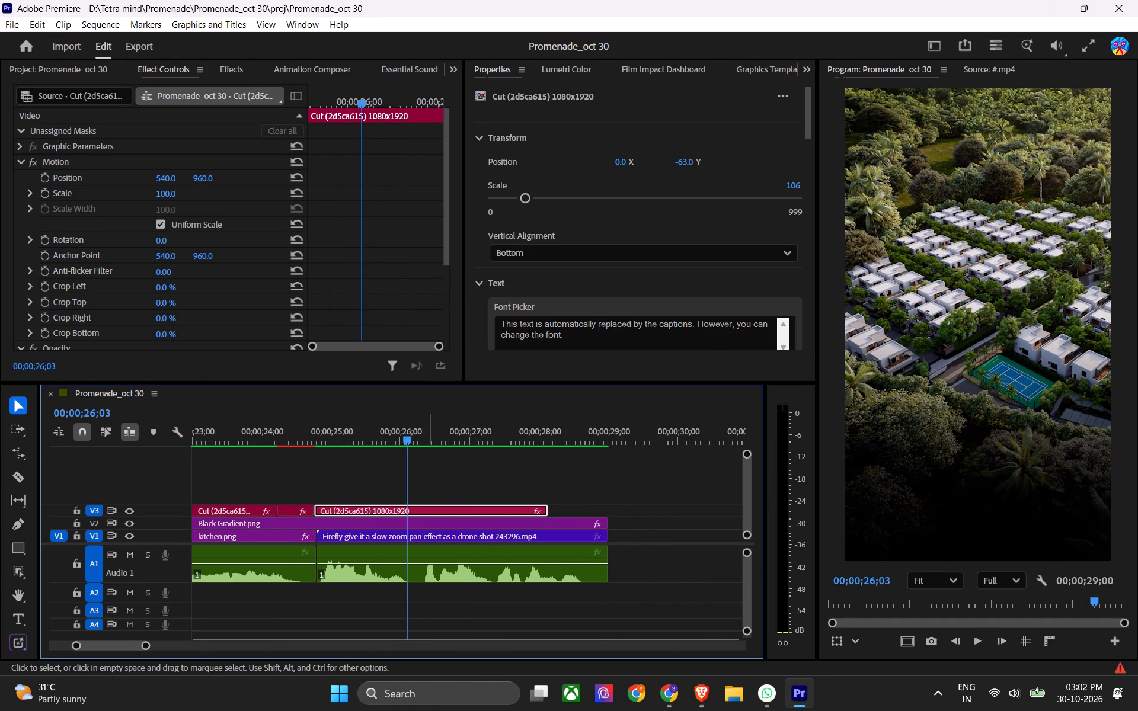
pyautogui.press('Right')
pyautogui.press('Right')
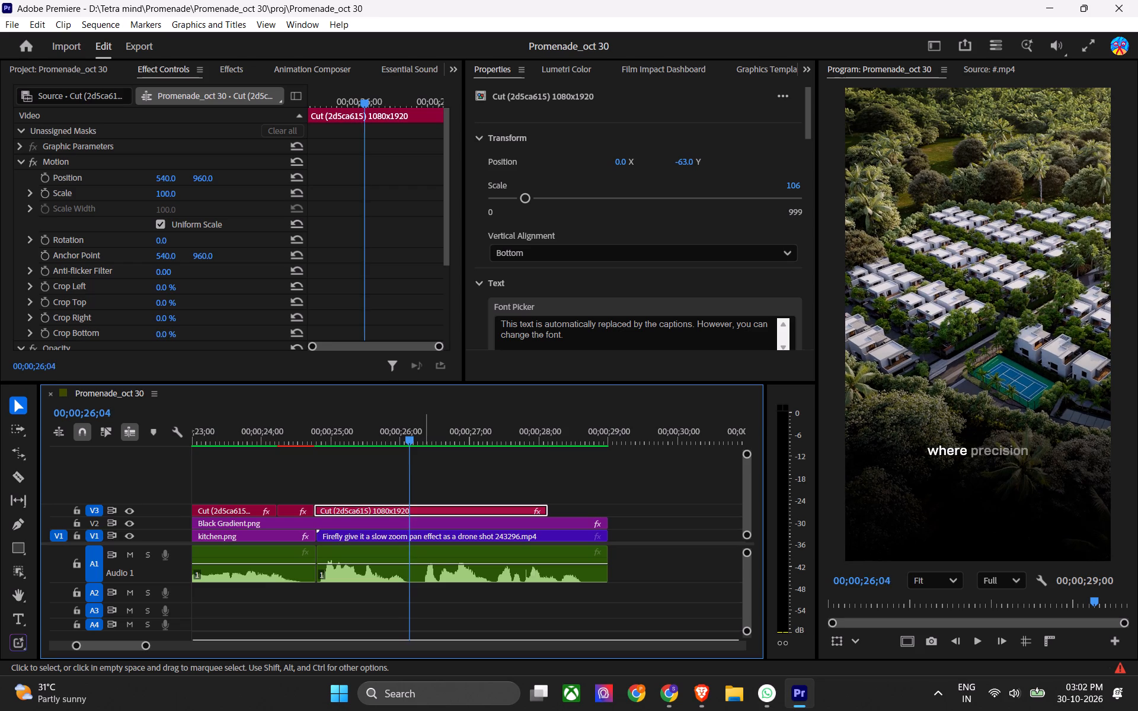
pyautogui.press('Right')
pyautogui.press('Right')
pyautogui.press('Right')
pyautogui.press('Right')
pyautogui.press('Right')
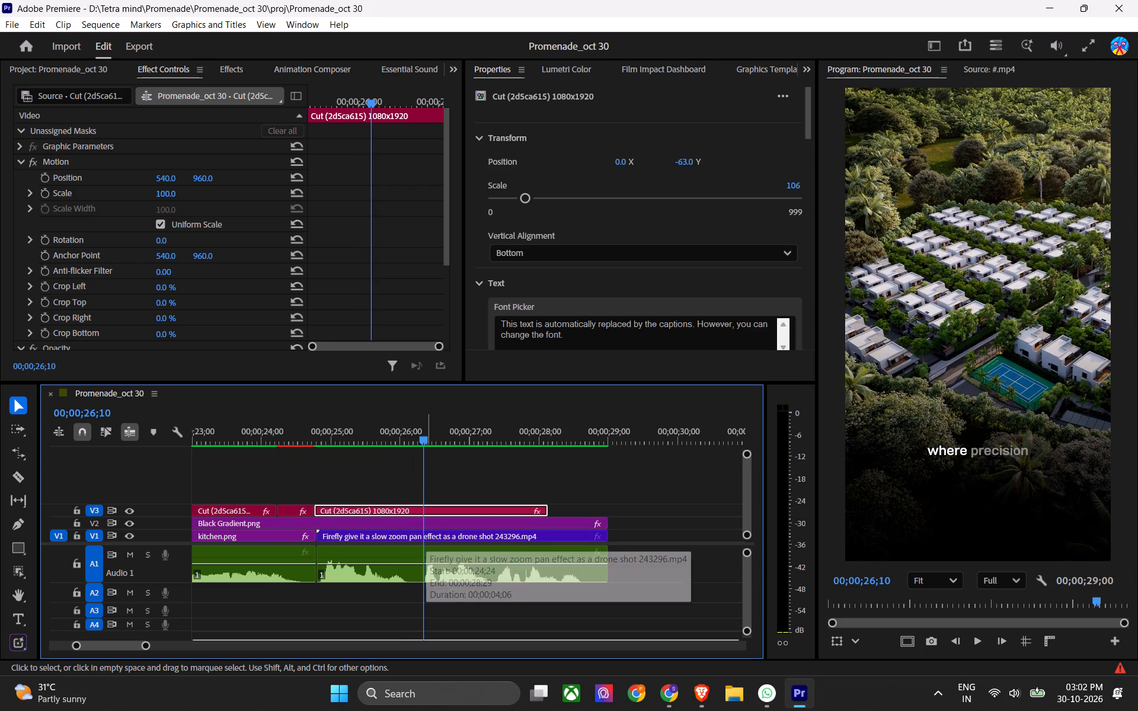
pyautogui.press('Left')
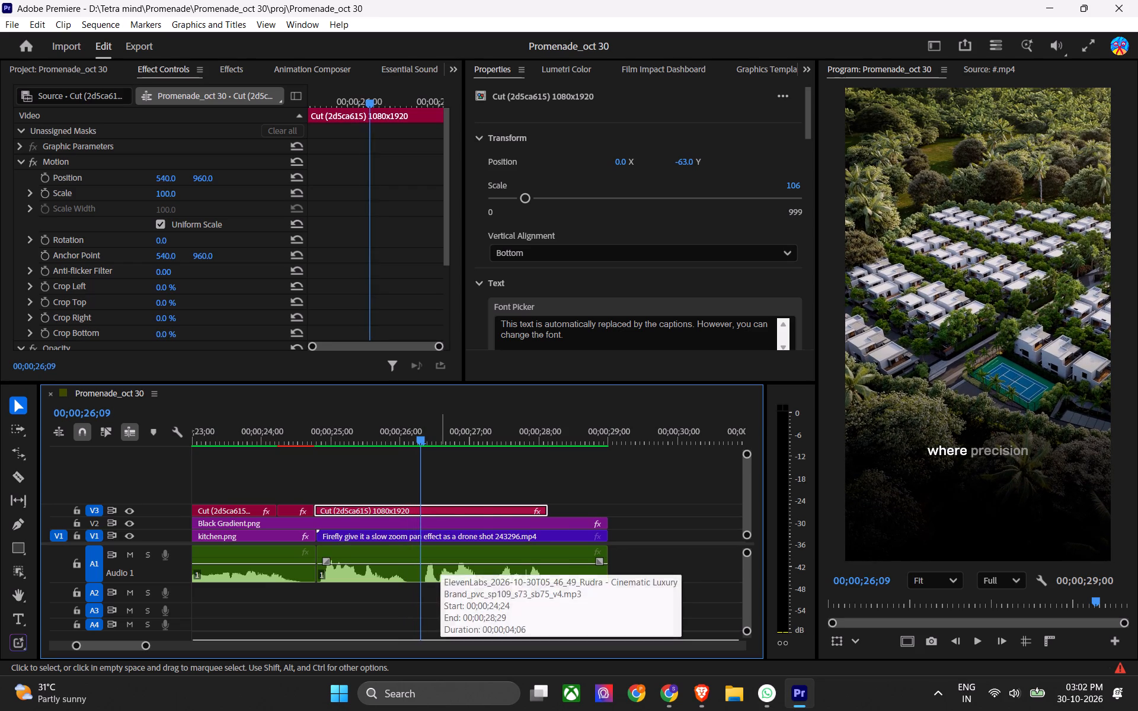
pyautogui.press('c')
# Add a frame hold to the "Promenade Villas" caption segment at 00;00;25;19 and save the project.
pyautogui.moveTo(371, 429); pyautogui.dragTo(376, 431)
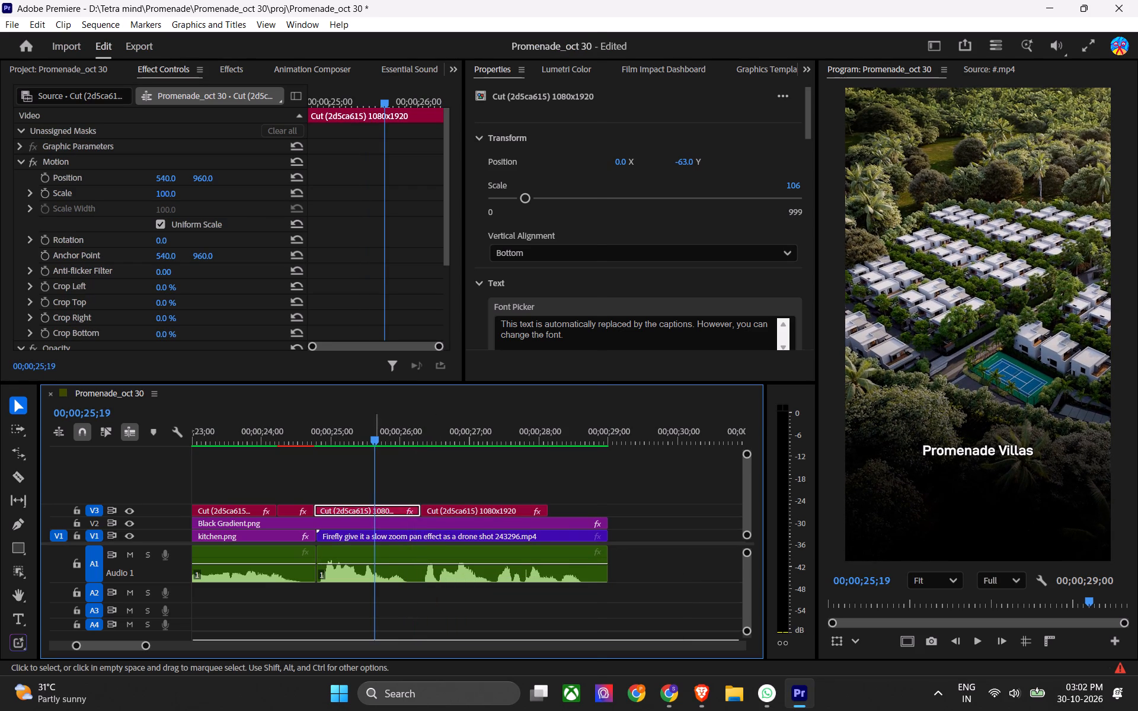
pyautogui.rightClick(375, 514)
pyautogui.click(420, 476)
pyautogui.moveTo(375, 441); pyautogui.dragTo(342, 450)
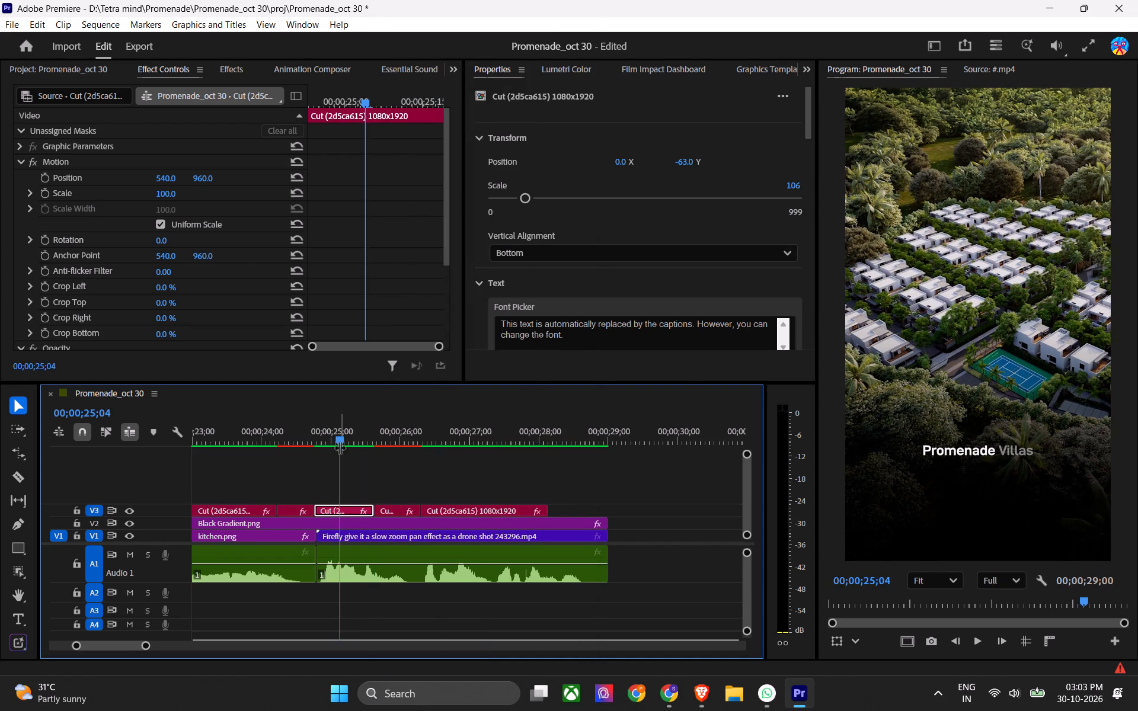
pyautogui.hotkey('ctrl', 's')
# Add a frame hold to the "meets permanence." caption at 00;00;27;29 and extend the held segment nearly to the sequence's end.
pyautogui.press('space')
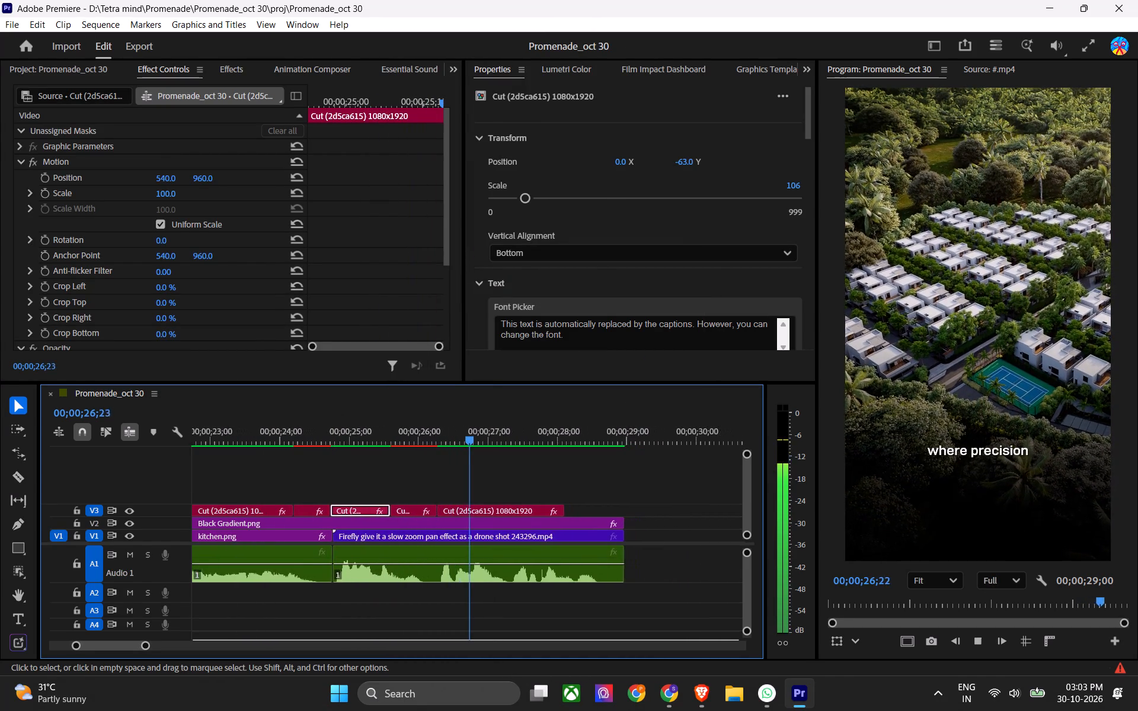
pyautogui.press('space')
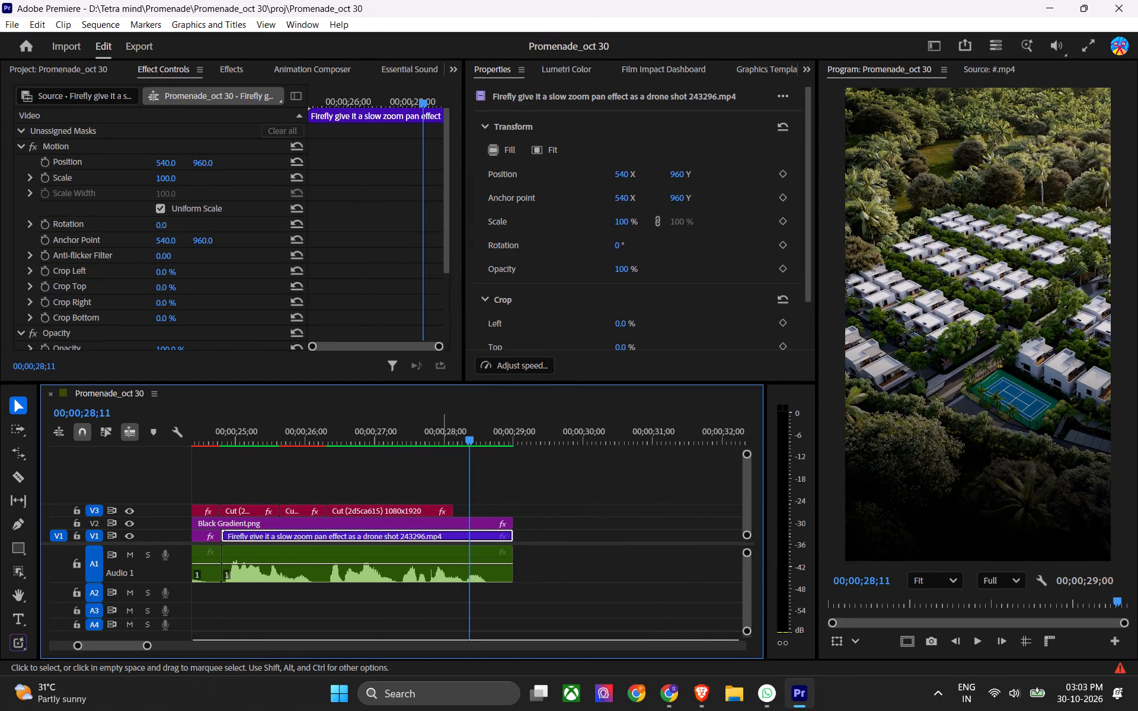
pyautogui.moveTo(447, 427); pyautogui.dragTo(442, 428)
pyautogui.rightClick(415, 508)
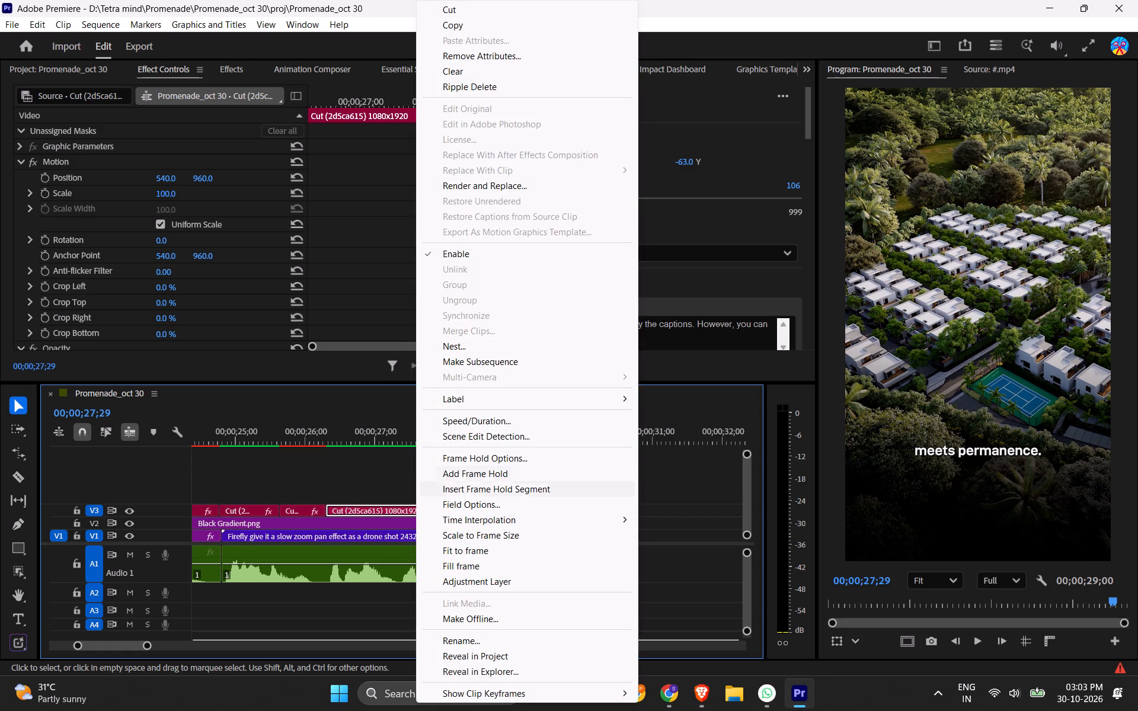
pyautogui.click(461, 475)
pyautogui.moveTo(452, 510); pyautogui.dragTo(504, 508)
# Split the V3 caption clip at 00;00;27;07, just before the "meets permanence." phrase begins.
pyautogui.moveTo(392, 435); pyautogui.dragTo(394, 438)
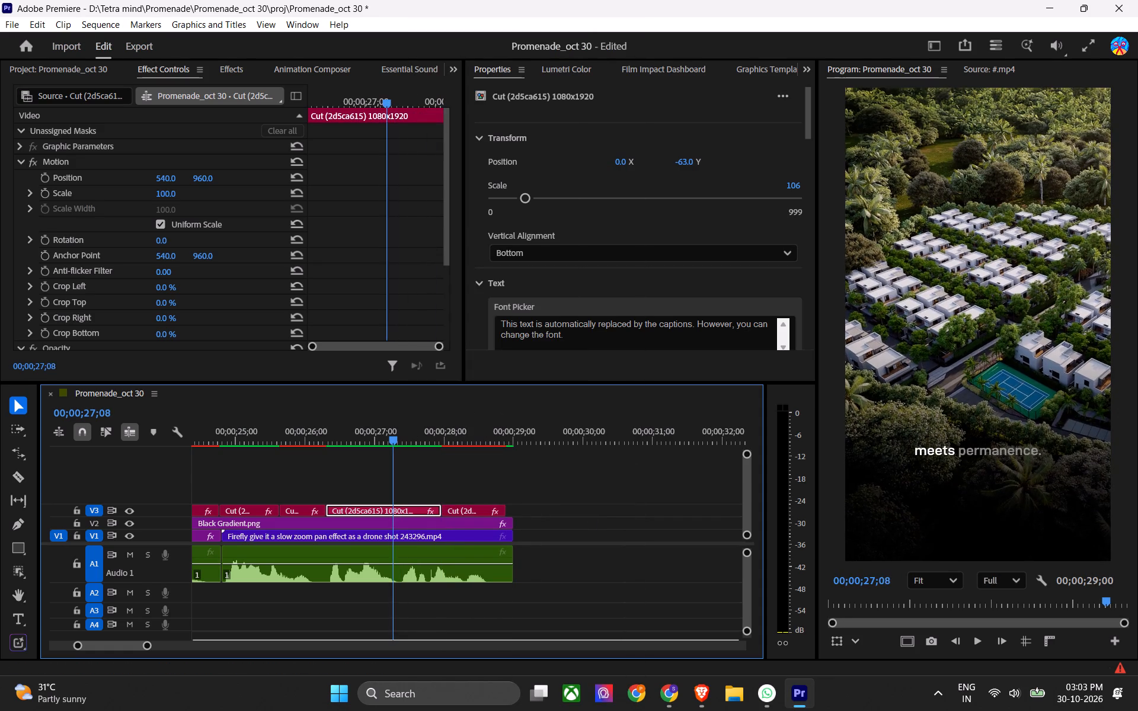
pyautogui.moveTo(394, 438); pyautogui.dragTo(396, 447)
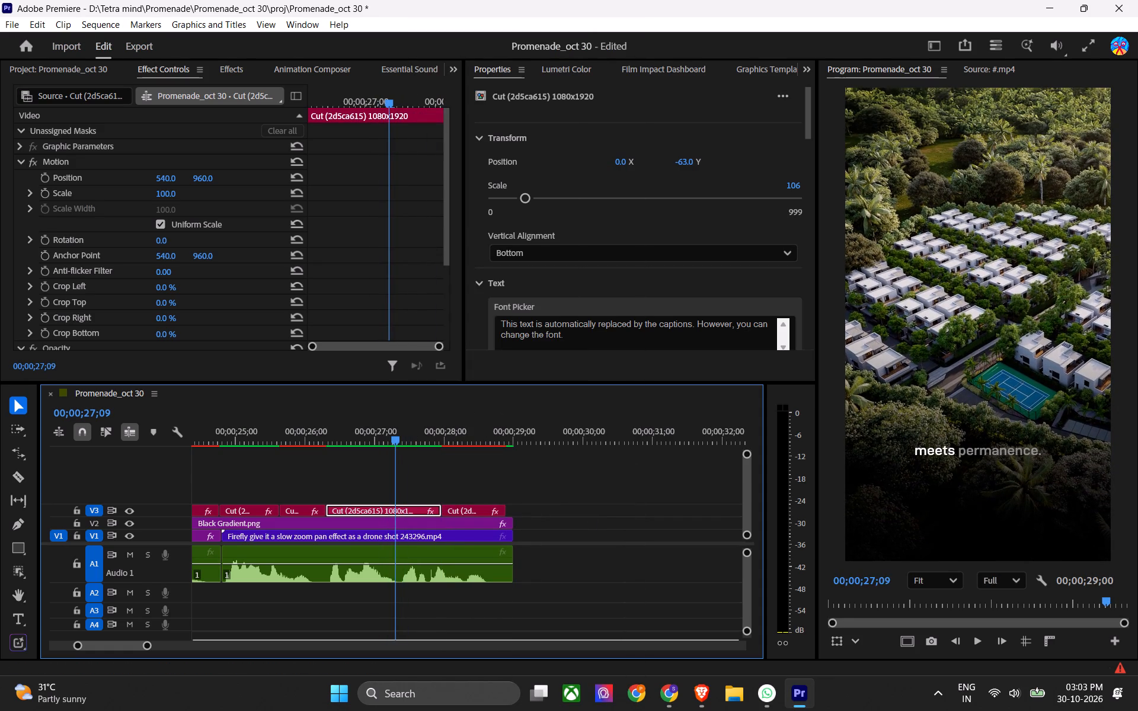
pyautogui.moveTo(396, 447); pyautogui.dragTo(394, 450)
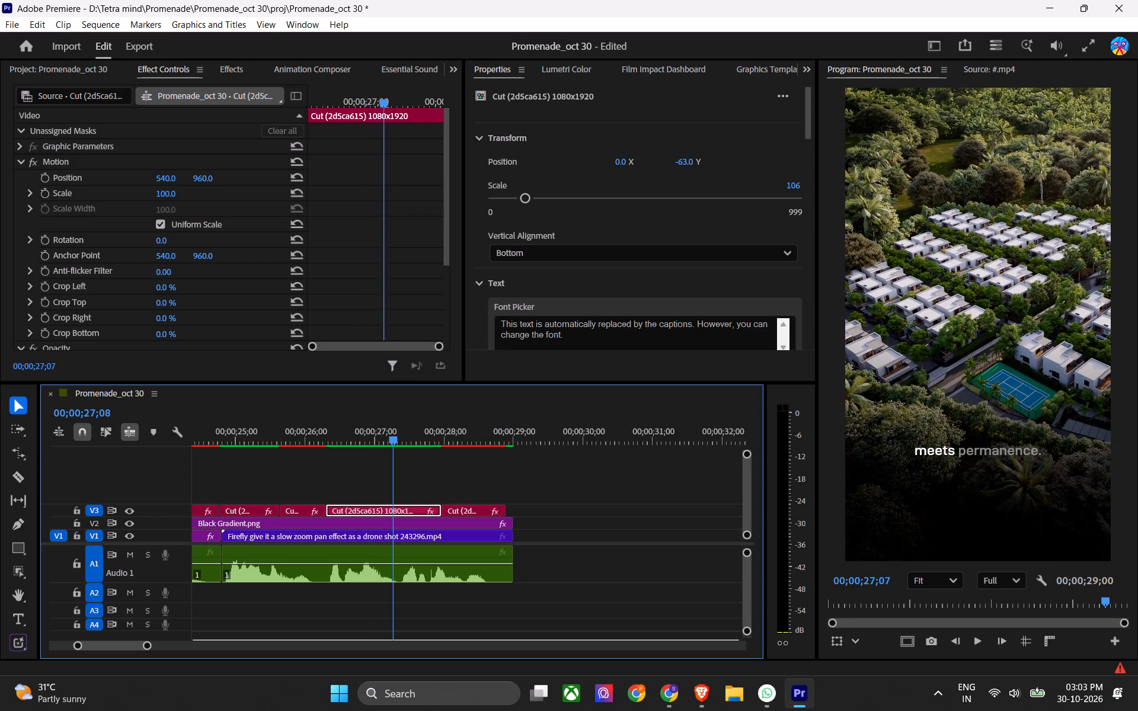
pyautogui.moveTo(394, 450); pyautogui.dragTo(395, 450)
pyautogui.press('Left')
pyautogui.press('Left')
pyautogui.press('Right')
pyautogui.press('Right')
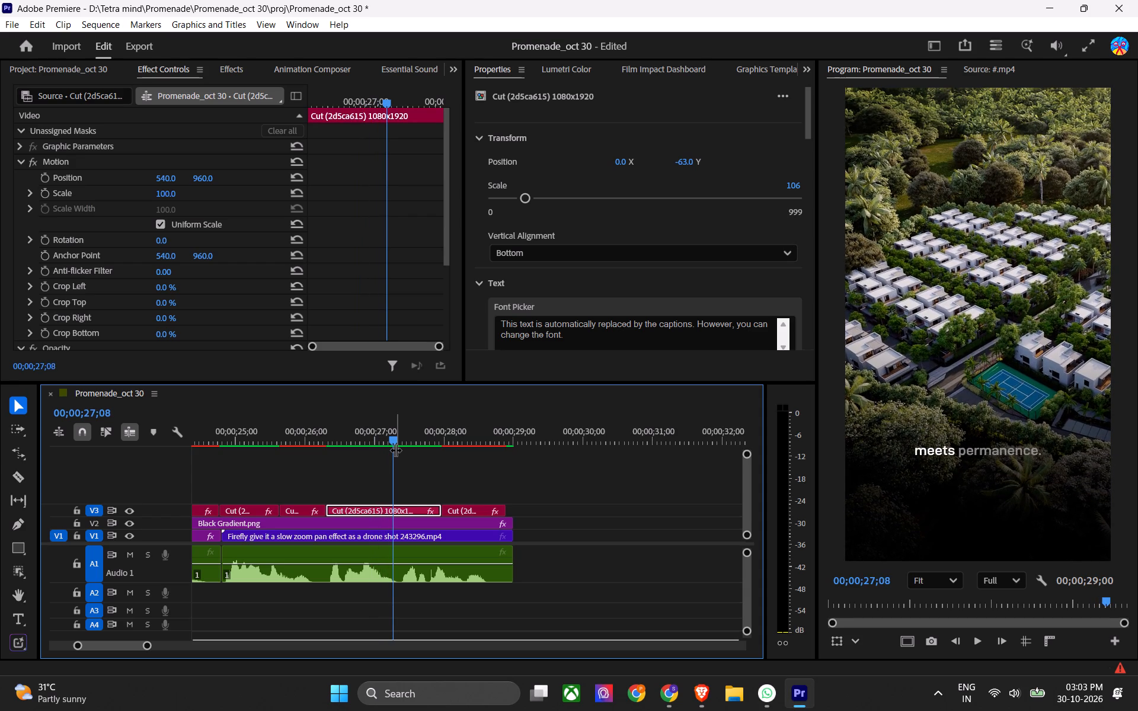
pyautogui.press('Left')
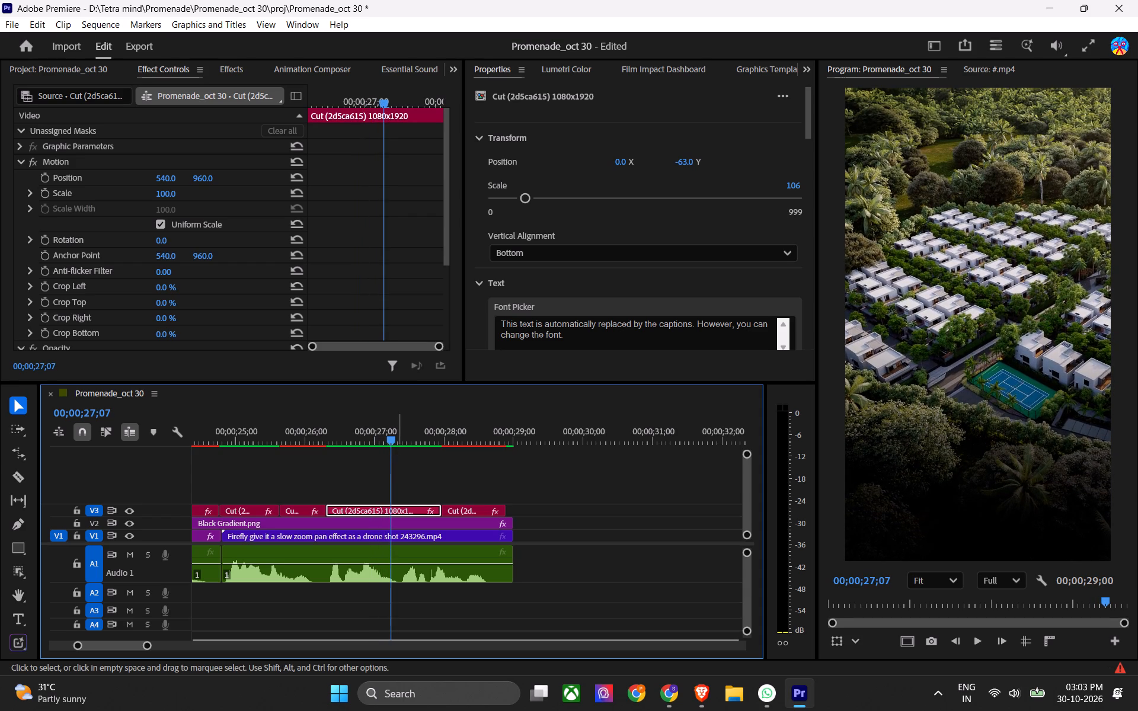
pyautogui.press('c')
# Add a frame hold to the "where precision" caption at 00;00;26;28 and save the project.
pyautogui.moveTo(386, 437); pyautogui.dragTo(363, 443)
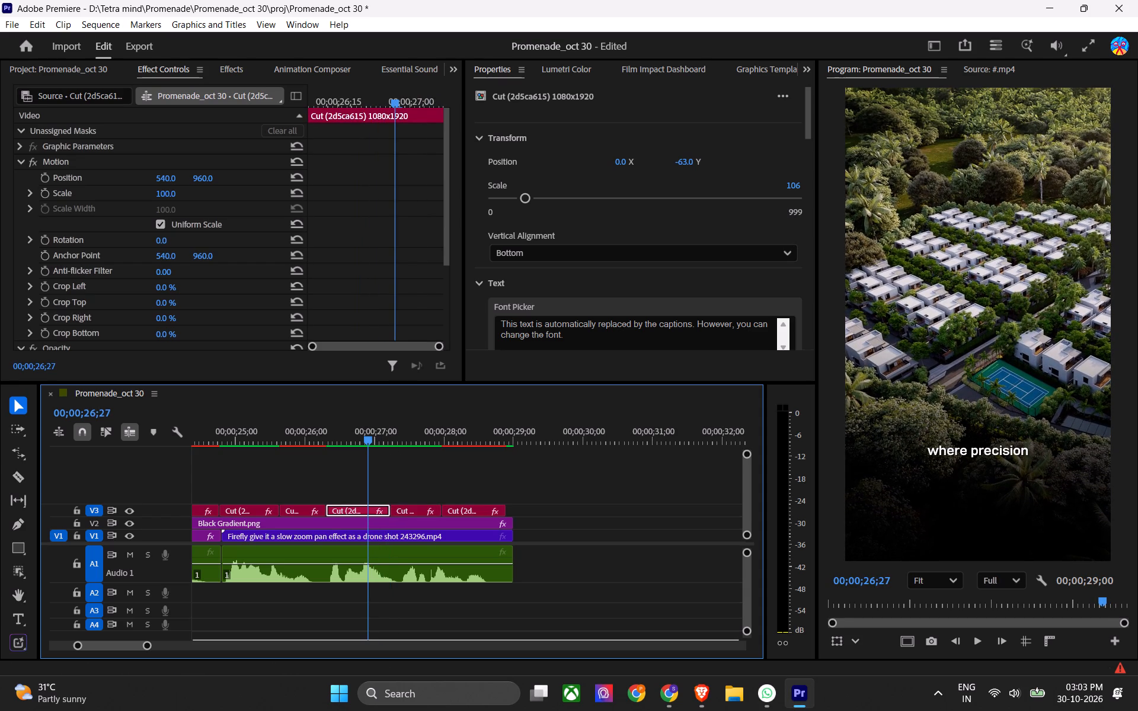
pyautogui.press('Right')
pyautogui.rightClick(369, 510)
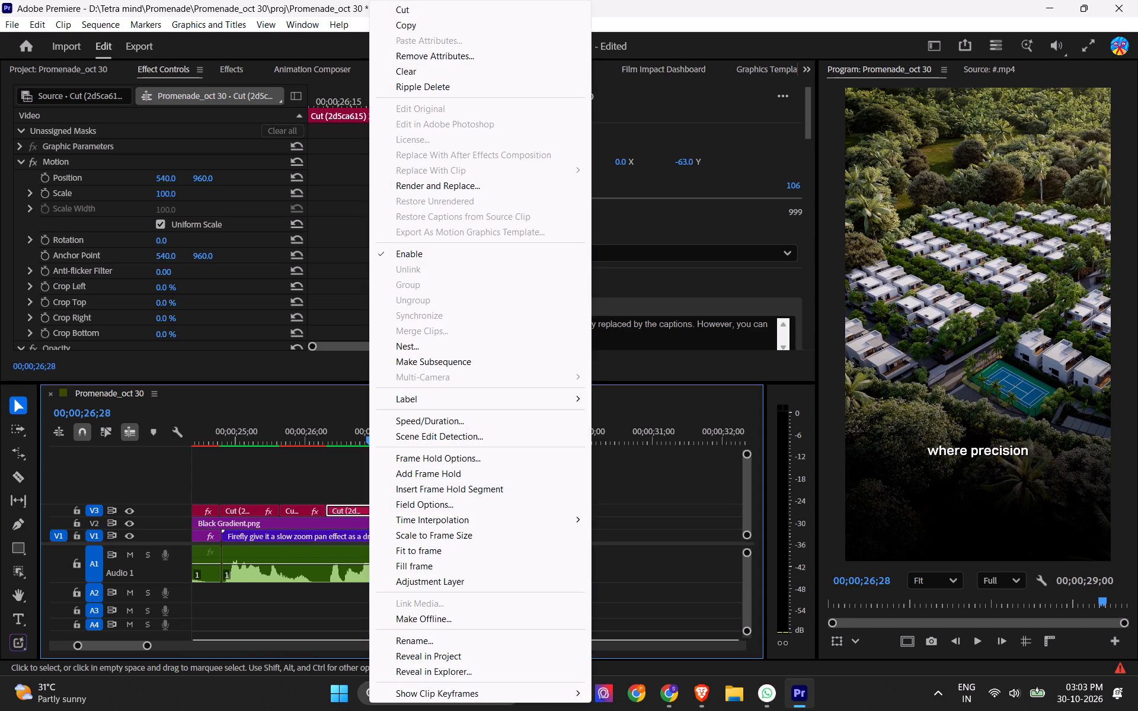
pyautogui.click(433, 471)
pyautogui.click(362, 440)
pyautogui.hotkey('ctrl', 's')
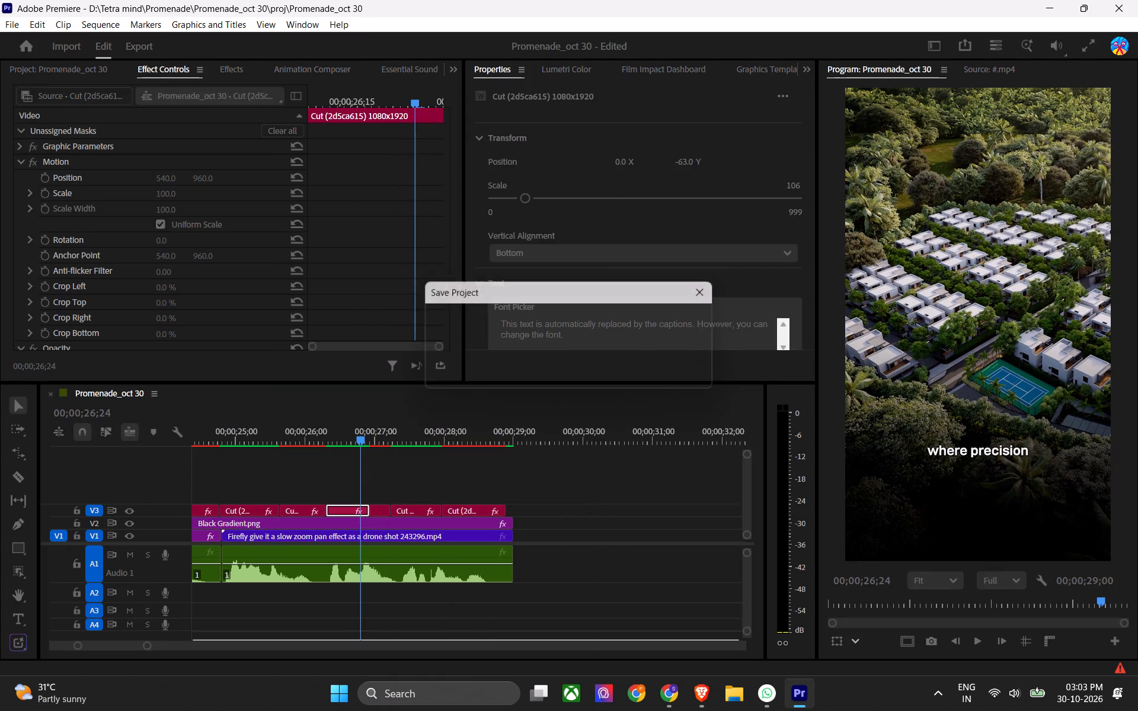
# Play the closing captions from 00;00;26;24 to the sequence's end to check their timing, and save the project.
pyautogui.press('space')
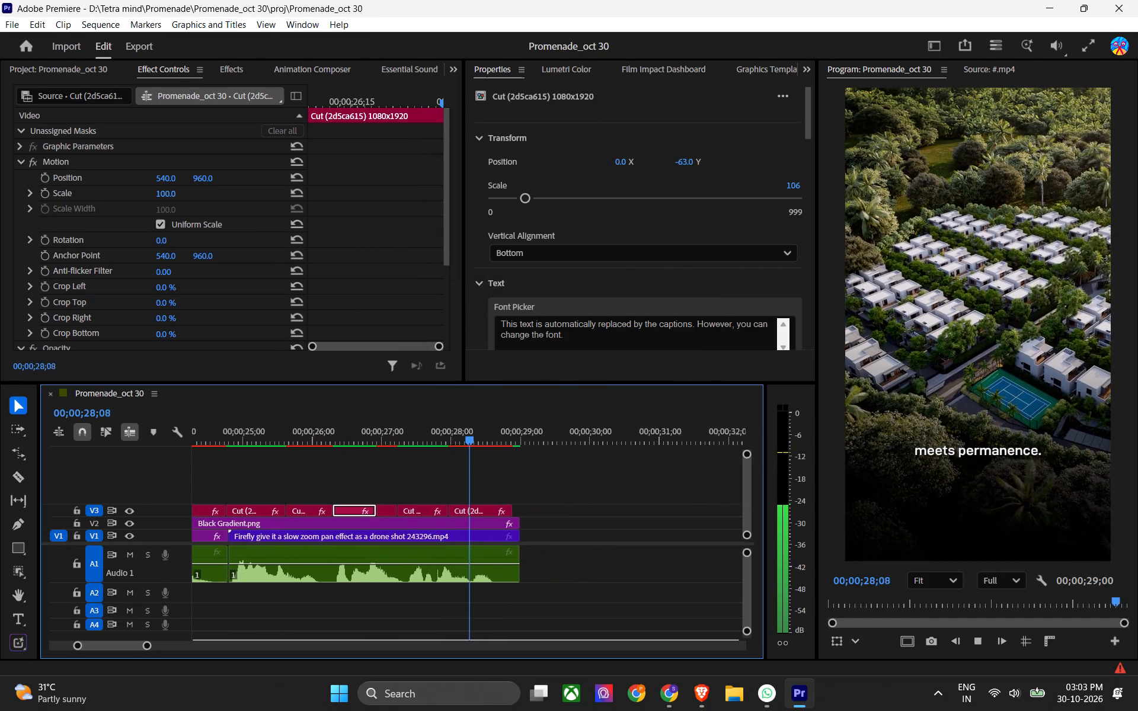
pyautogui.hotkey('ctrl', 's')
pyautogui.press('1')
pyautogui.hotkey('ctrl', '1')
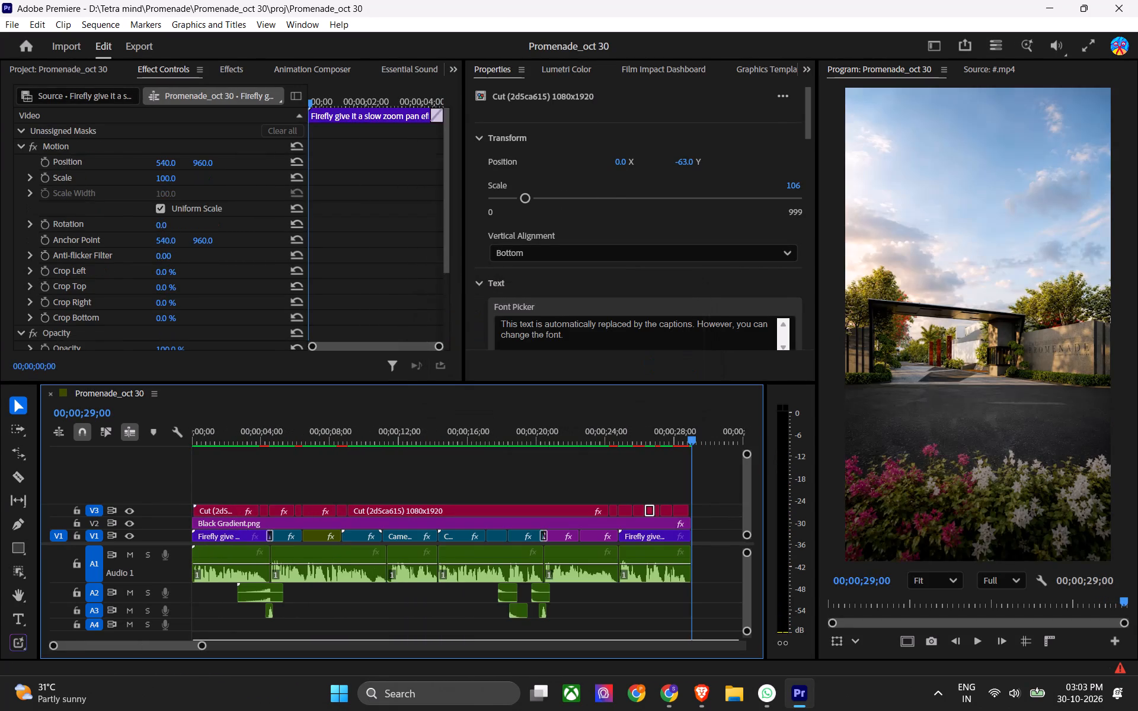
pyautogui.hotkey('ctrl', 's')
pyautogui.hotkey('ctrl', 's')
pyautogui.keyDown('alt'); pyautogui.scroll(-5, 333, 558); pyautogui.keyUp('alt')
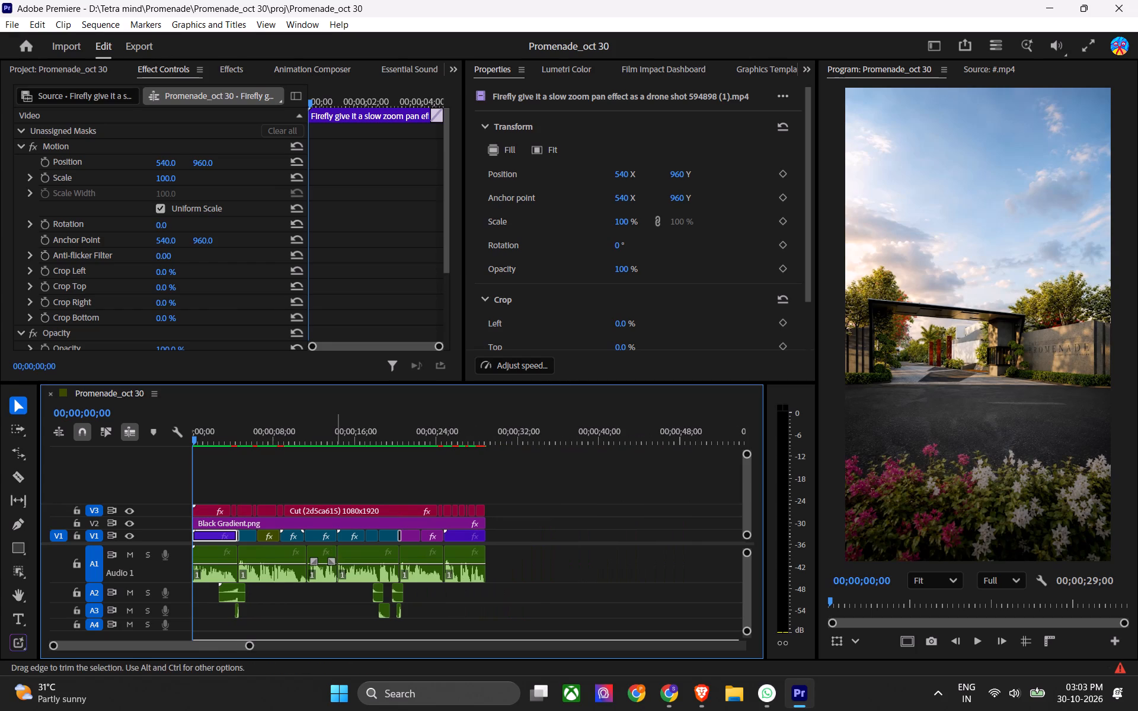
pyautogui.hotkey('ctrl', 's')
pyautogui.hotkey('ctrl', 's')
pyautogui.scroll(10, 296, 80)
# Import the outro video from the Tetra mind > Promenade folder on drive D into the project.
pyautogui.click(311, 302)
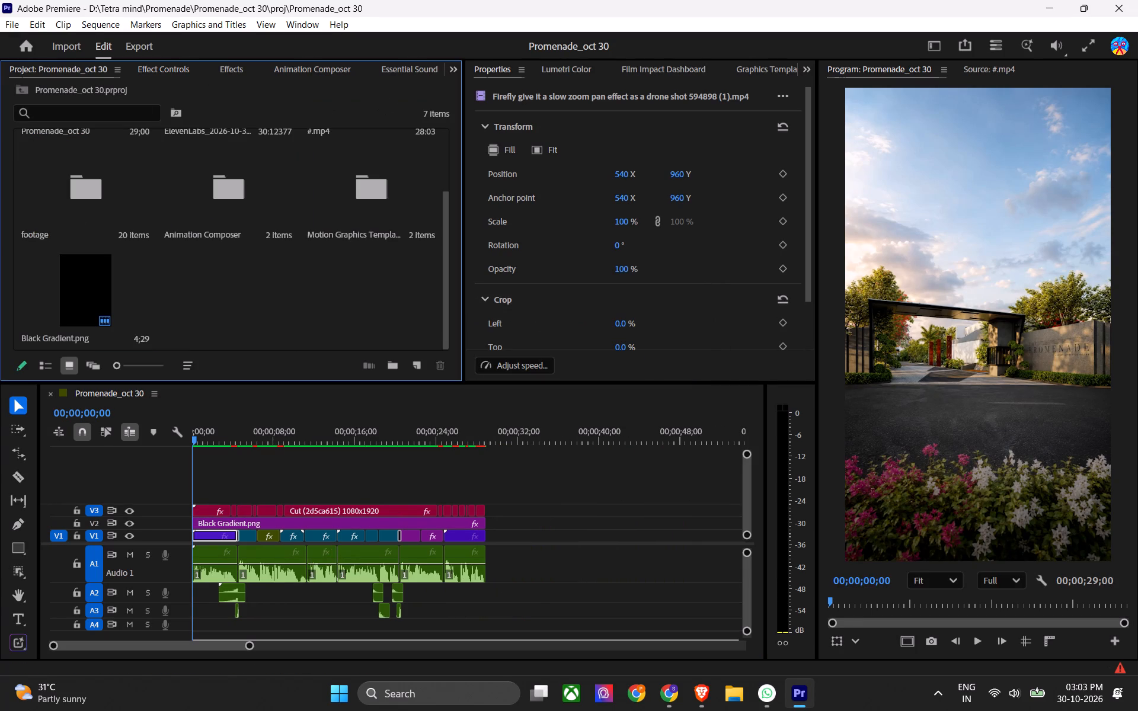
pyautogui.hotkey('ctrl', 's')
pyautogui.hotkey('ctrl', 's')
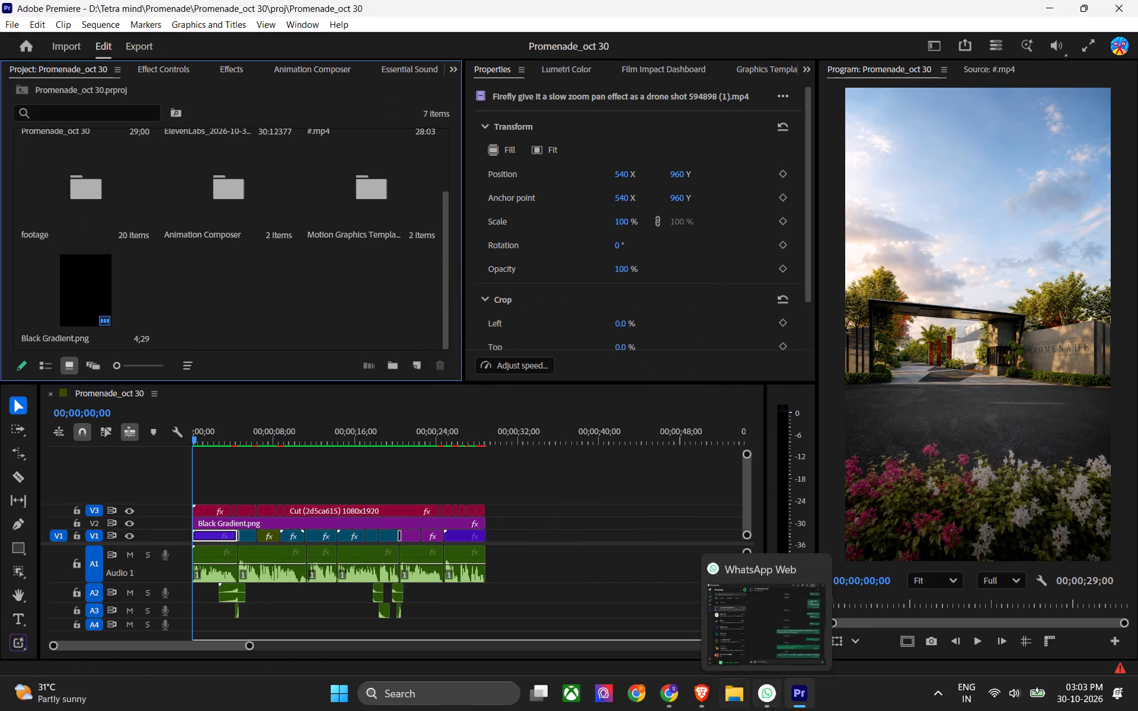
pyautogui.click(746, 700)
pyautogui.click(324, 433)
pyautogui.doubleClick(550, 255)
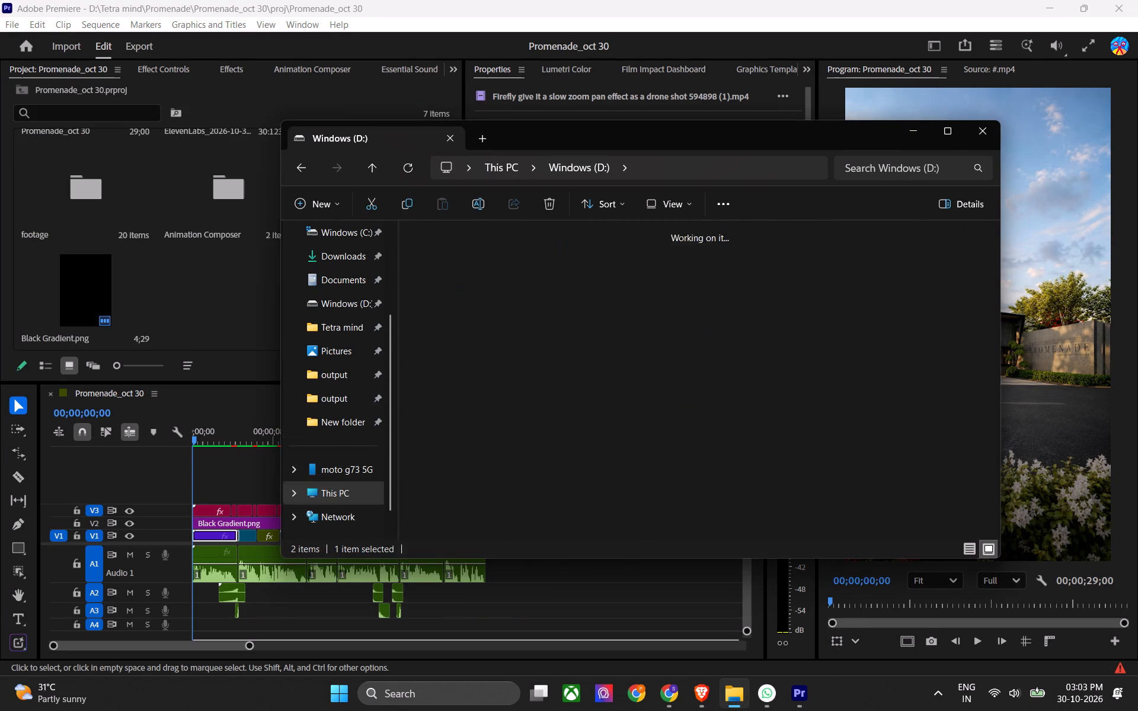
pyautogui.click(896, 362)
pyautogui.doubleClick(923, 362)
pyautogui.click(666, 413)
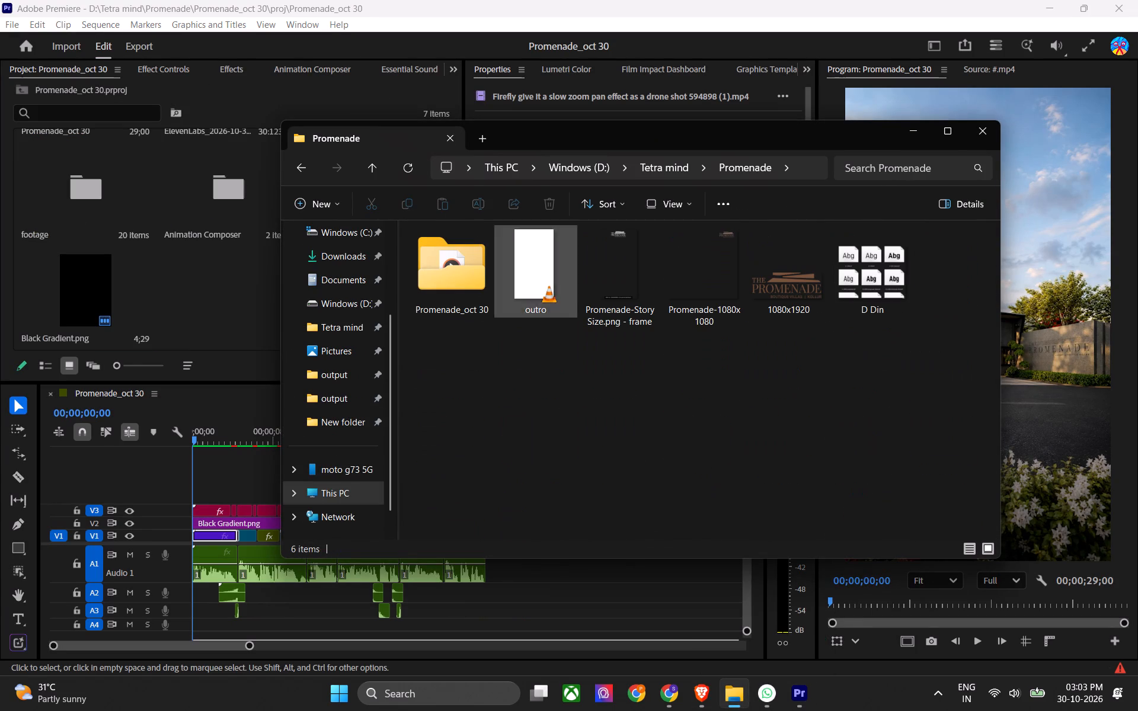
pyautogui.moveTo(526, 261); pyautogui.dragTo(232, 288)
pyautogui.click(231, 286)
# Place outro.mp4 on V1 after the aerial villa clip and close the gap so it starts at 00;00;29;00.
pyautogui.moveTo(230, 290); pyautogui.dragTo(416, 447)
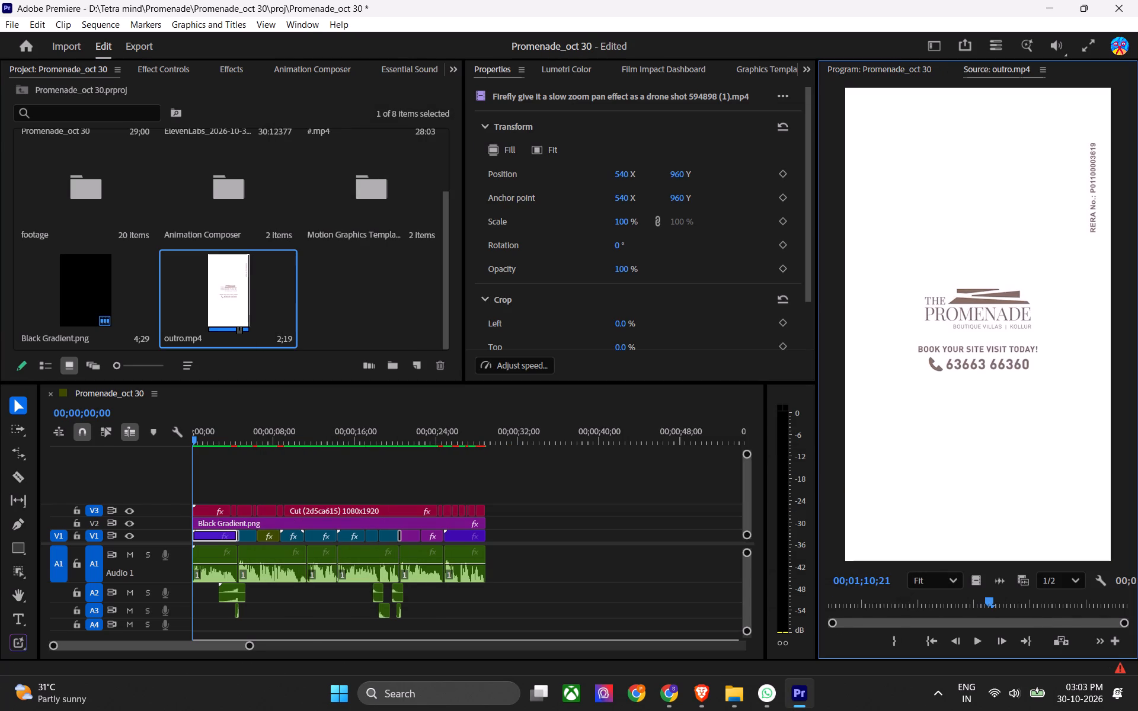
pyautogui.moveTo(416, 447); pyautogui.dragTo(466, 477)
pyautogui.moveTo(225, 292); pyautogui.dragTo(518, 537)
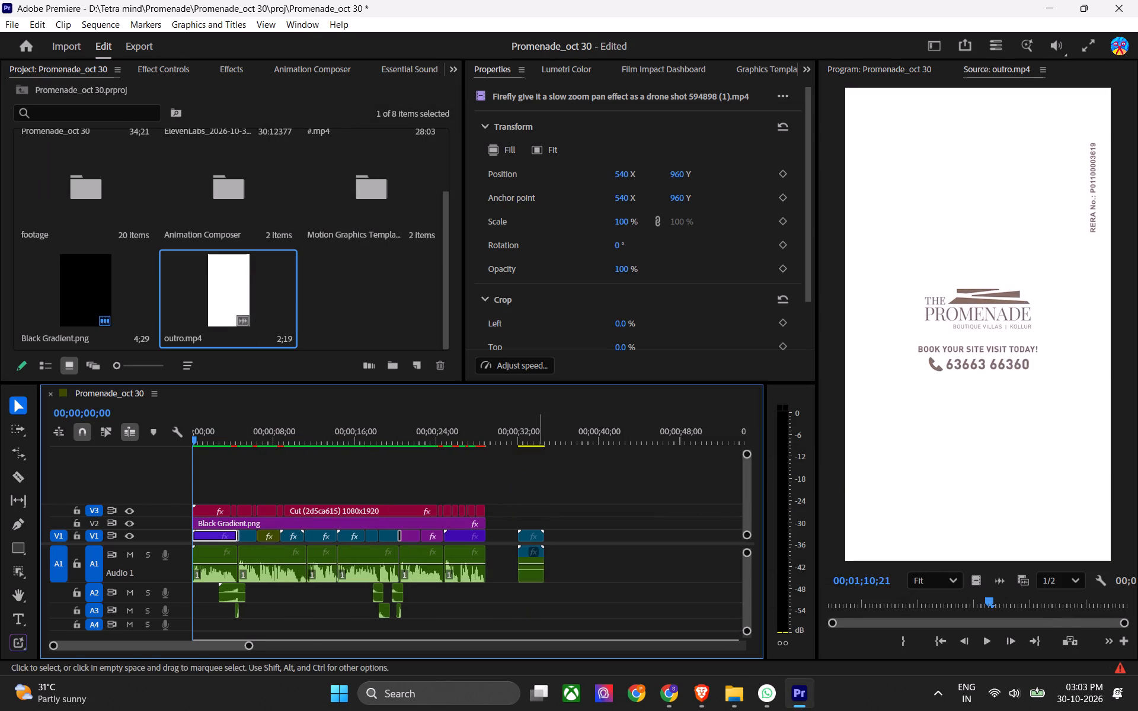
pyautogui.click(538, 555)
pyautogui.press('x')
pyautogui.press('z')
pyautogui.click(500, 538)
pyautogui.press('z')
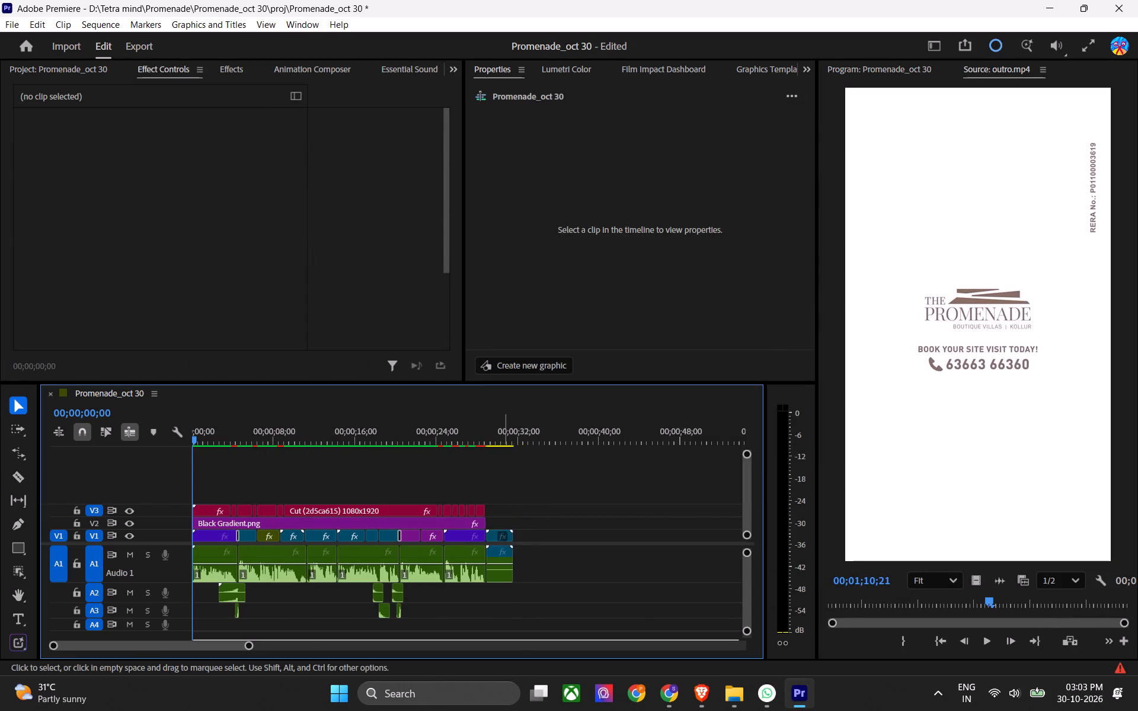
# Delete the outro's audio from A1, leaving its video in place, and save the project.
pyautogui.click(507, 561)
pyautogui.press('z')
pyautogui.hotkey('ctrl', 's')
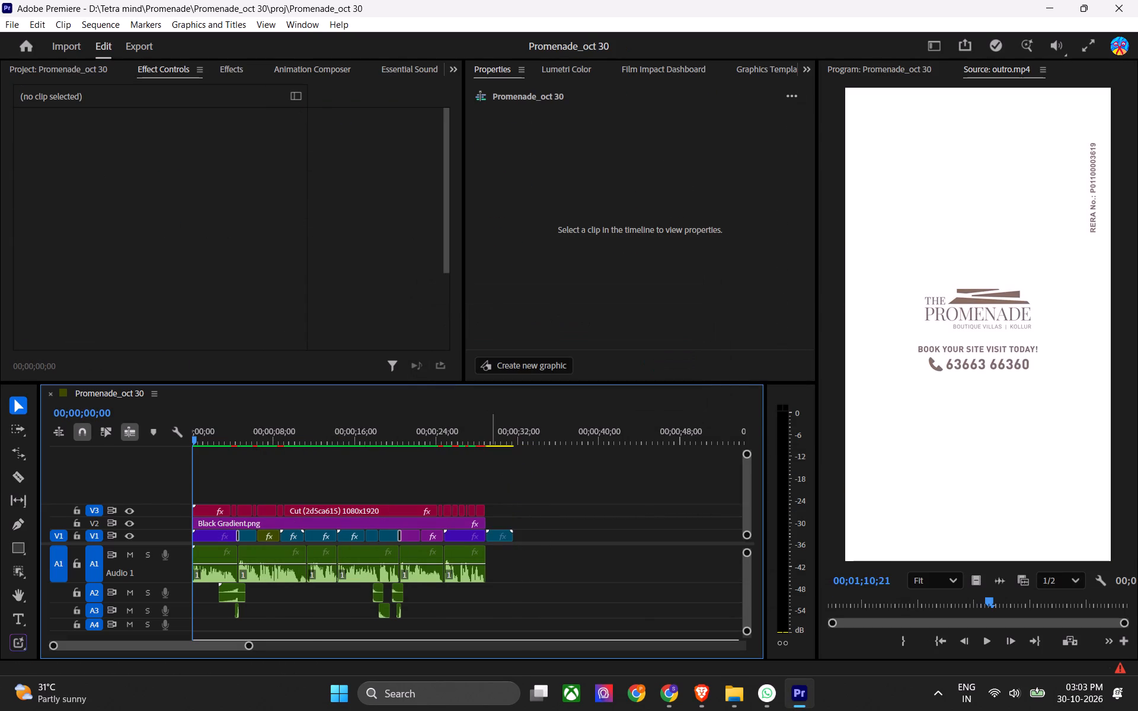
pyautogui.hotkey('ctrl', '1')
pyautogui.press('1')
pyautogui.hotkey('ctrl', 's')
pyautogui.hotkey('ctrl', 's')
pyautogui.hotkey('ctrl', 's')
pyautogui.hotkey('ctrl', 's')
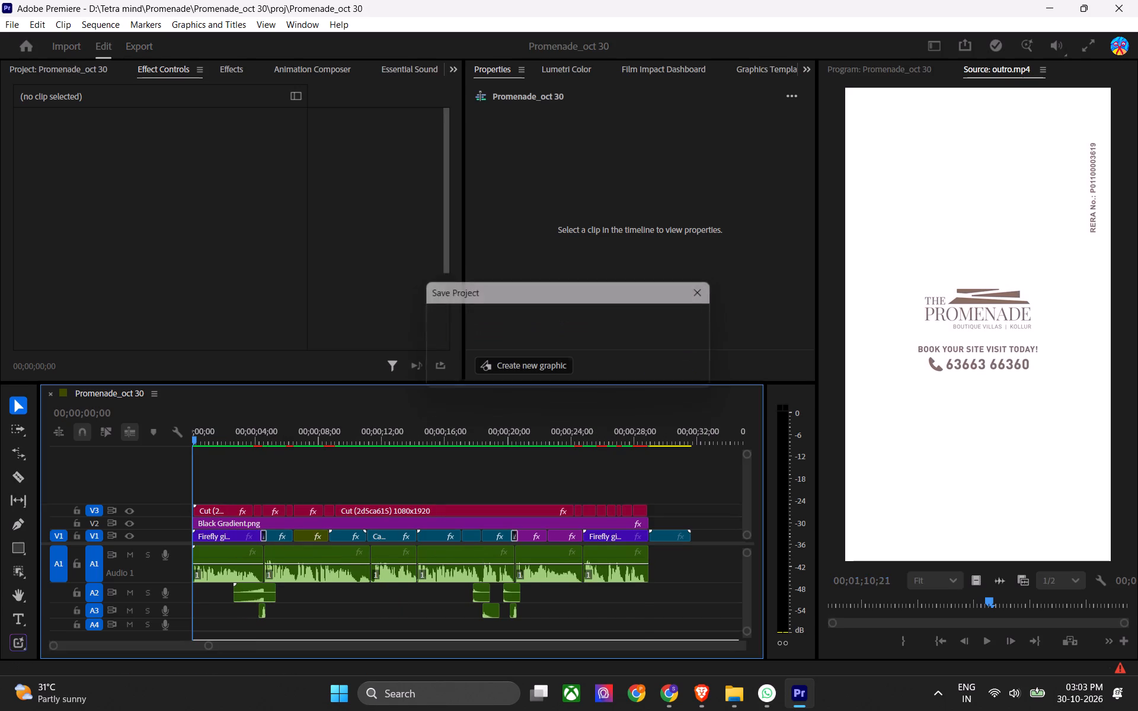
# Apply Animation Composer's Fade to Black transition at the 00;00;29;00 cut between the aerial villa clip and the outro.
pyautogui.click(646, 437)
pyautogui.press('Right')
pyautogui.press('Down')
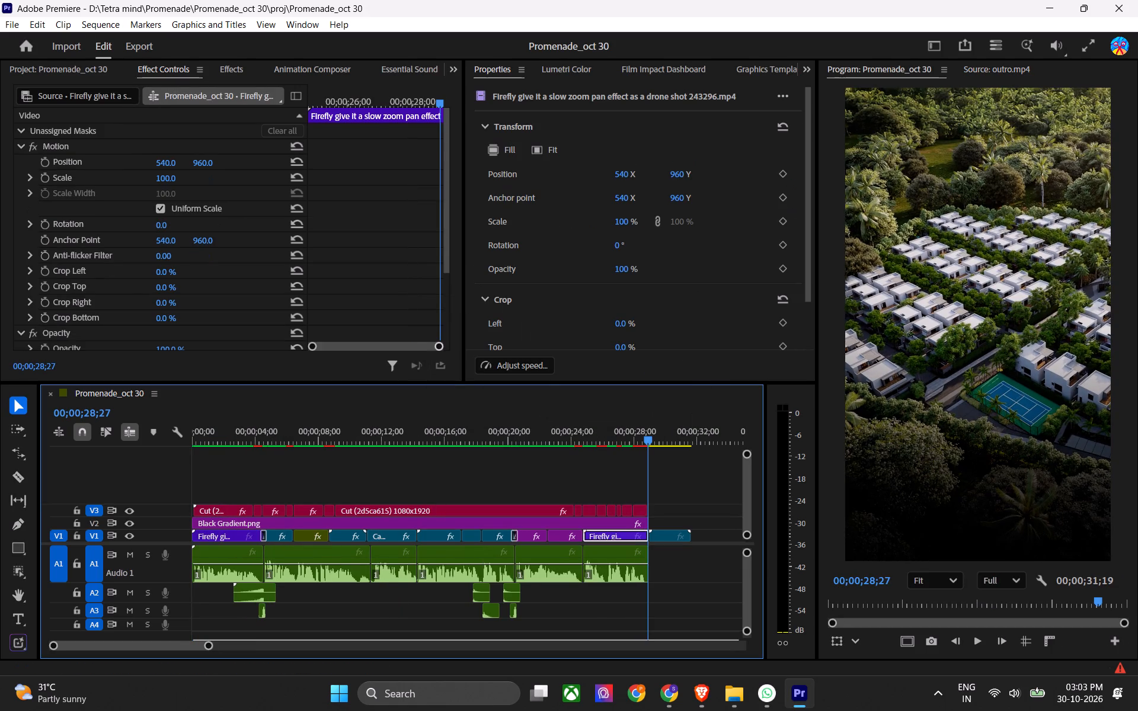
pyautogui.click(310, 68)
pyautogui.press('Up')
pyautogui.press('Down')
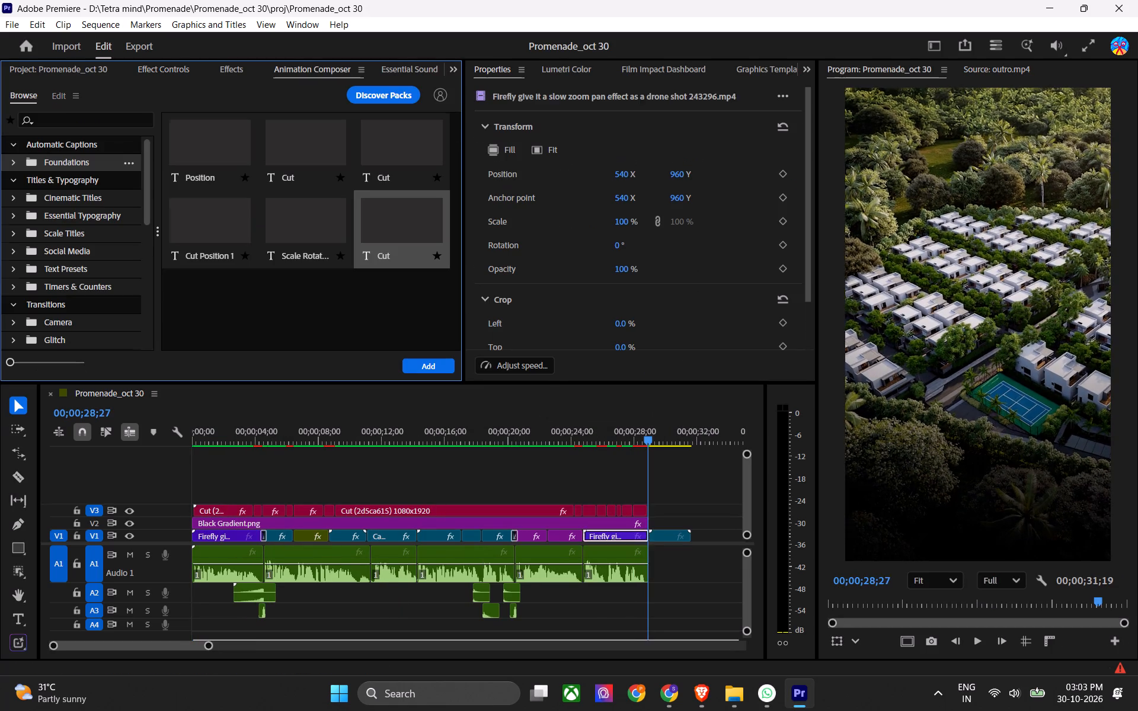
pyautogui.press('Down')
pyautogui.press('Up')
pyautogui.press('Down')
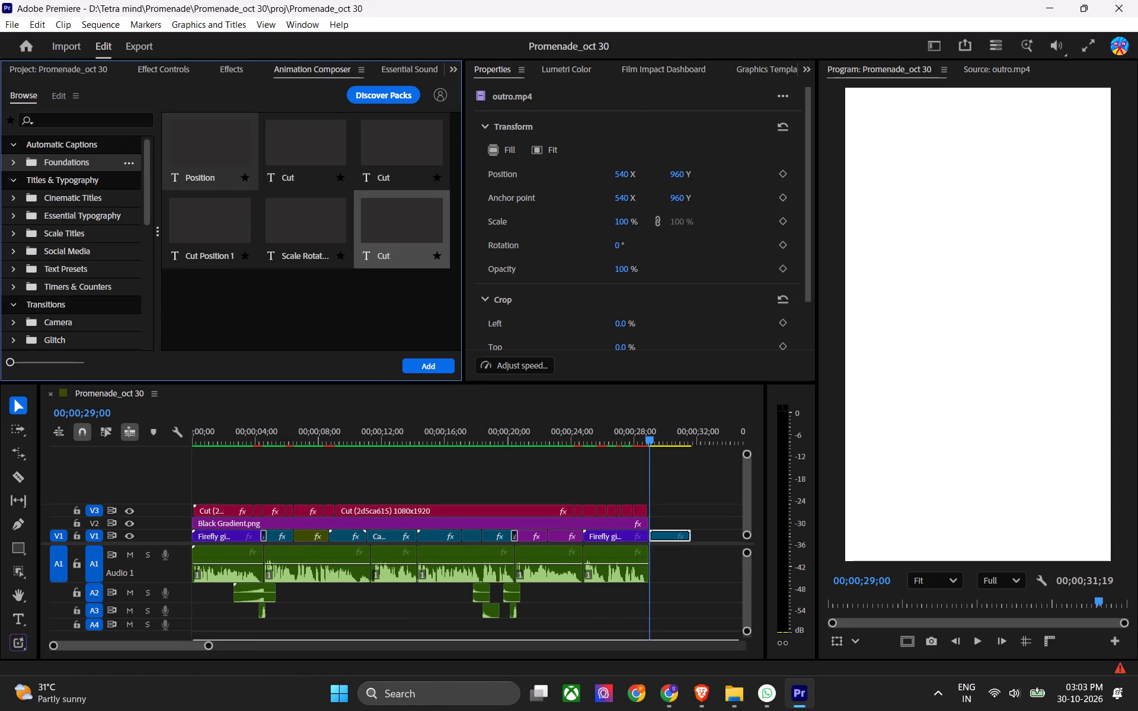
pyautogui.click(84, 197)
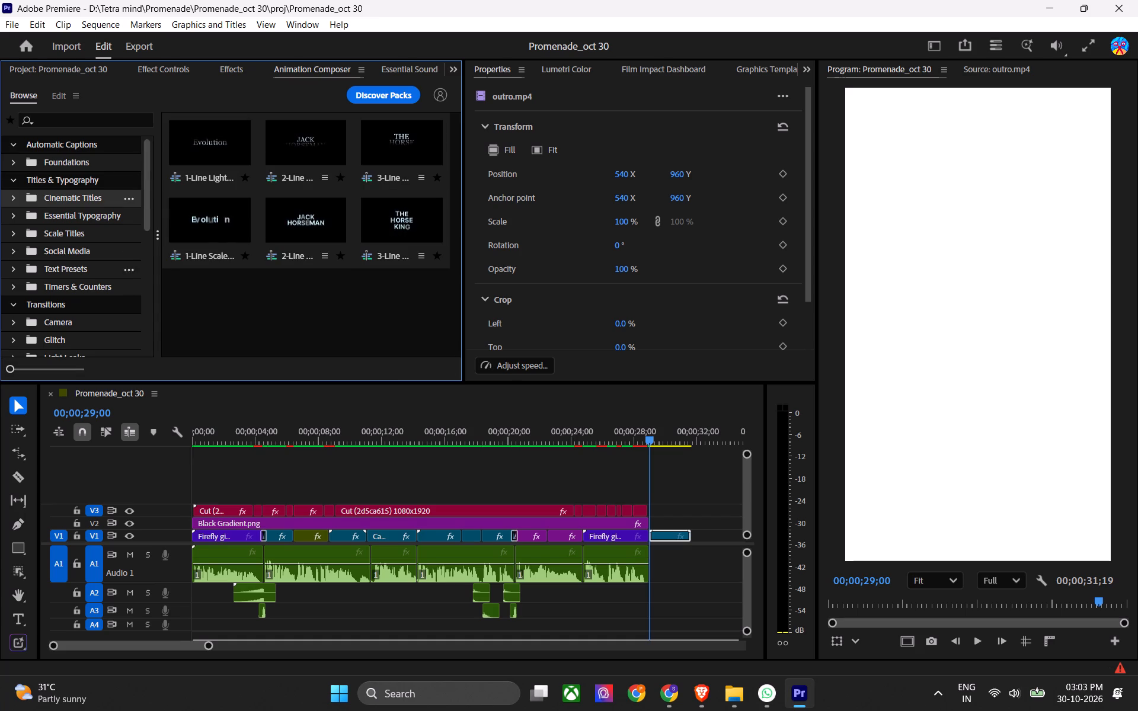
pyautogui.scroll(-1, 69, 297)
pyautogui.click(61, 233)
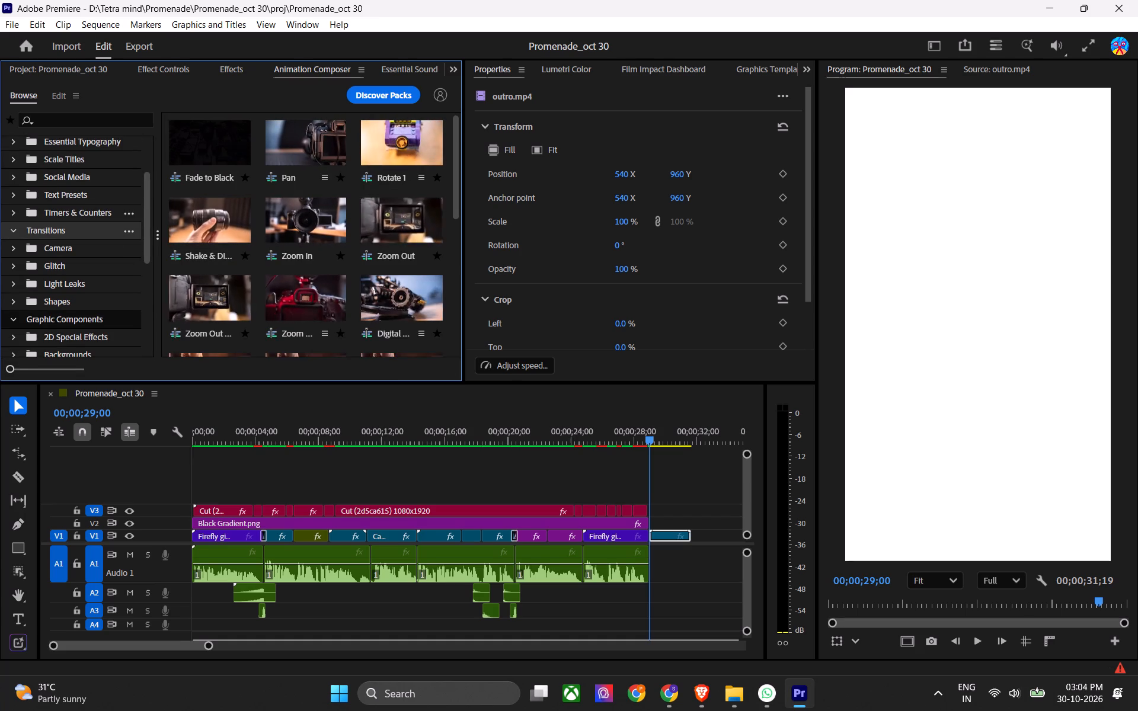
pyautogui.rightClick(62, 230)
pyautogui.click(62, 230)
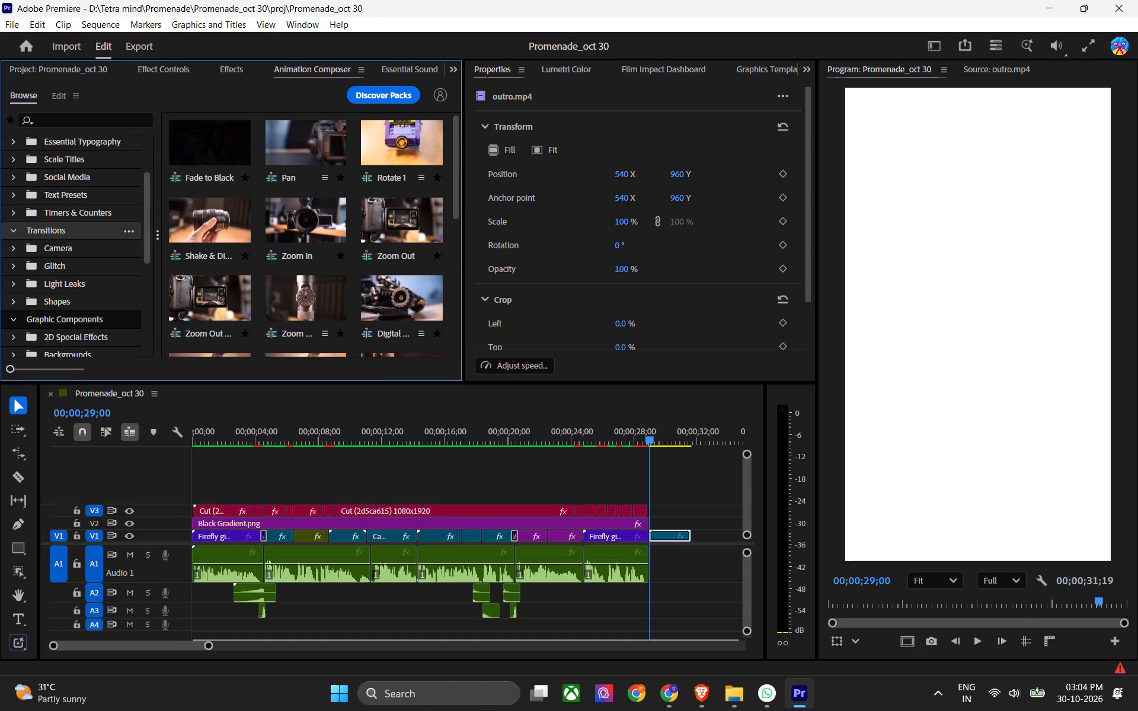
pyautogui.click(13, 231)
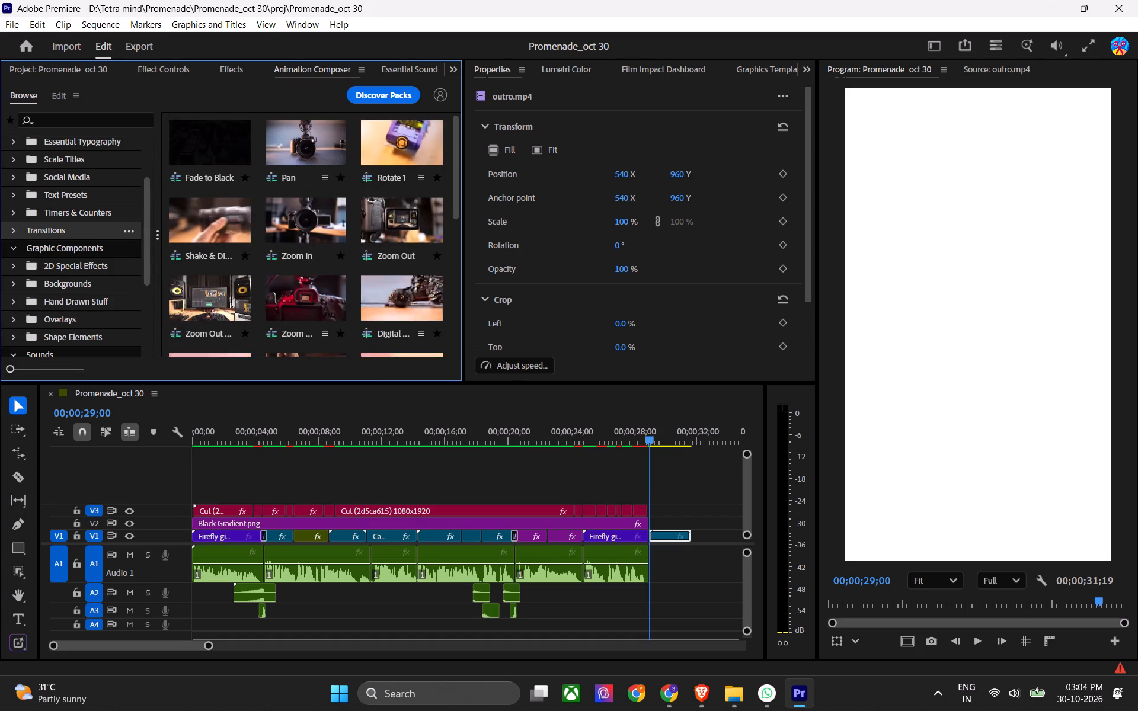
pyautogui.rightClick(54, 229)
pyautogui.click(46, 280)
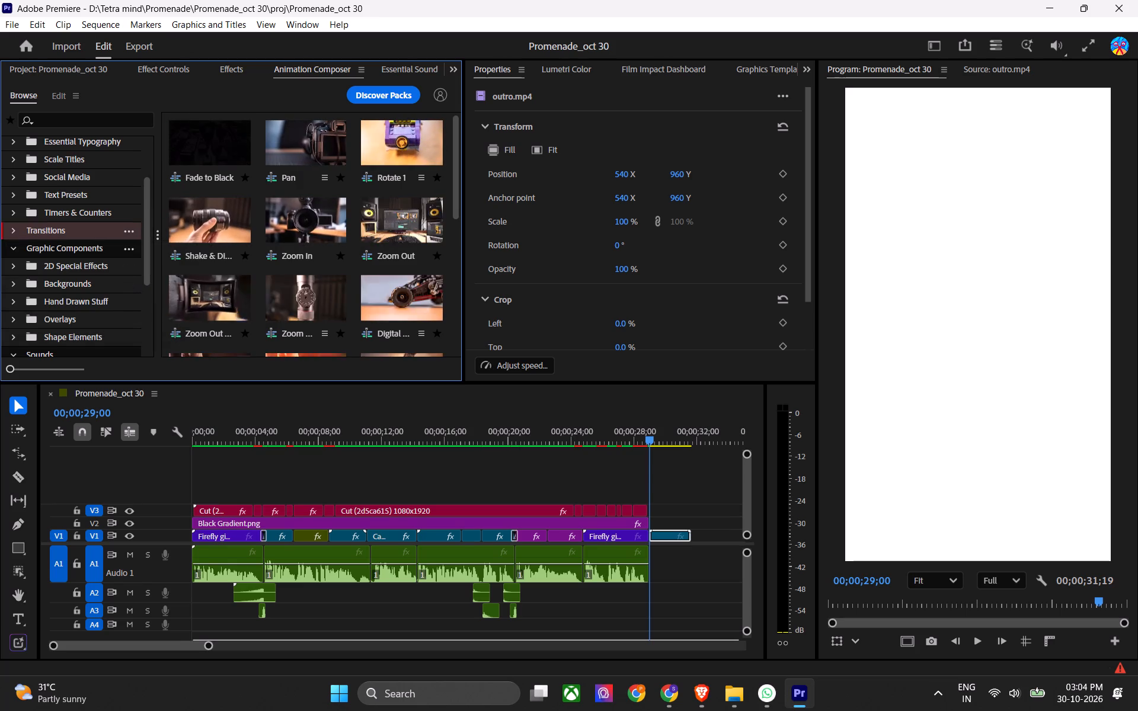
pyautogui.doubleClick(241, 153)
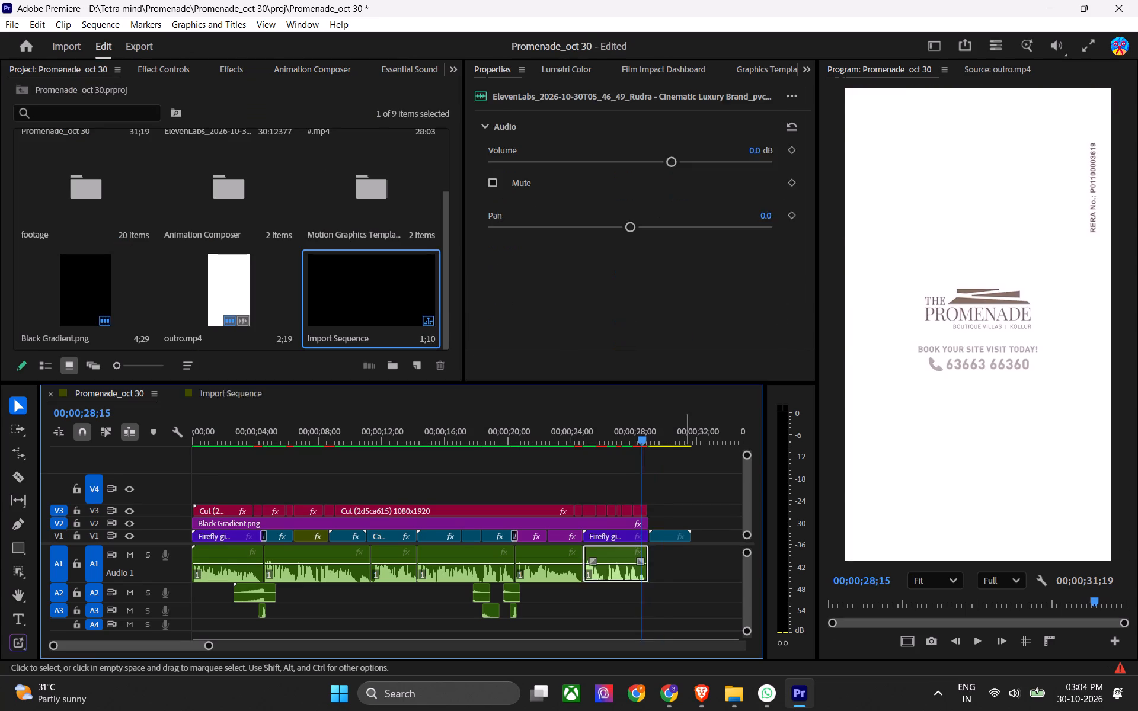
# Play the fade from the aerial villa shot into the outro to check it, and save the project.
pyautogui.click(636, 433)
pyautogui.press('space')
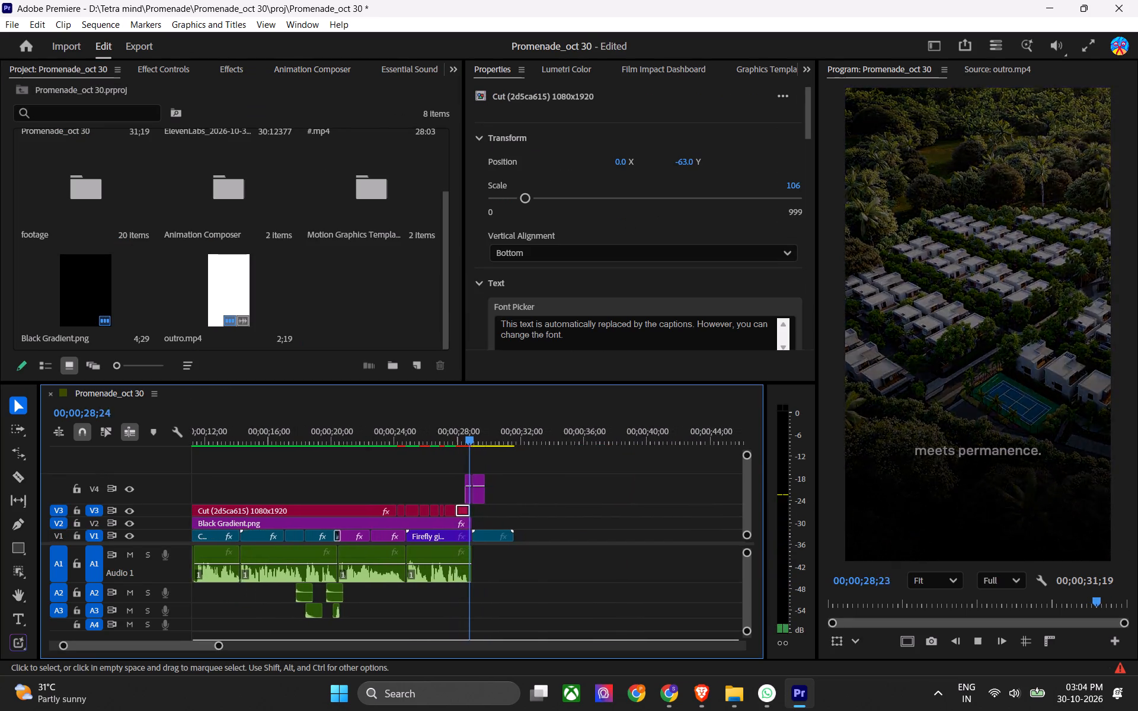
pyautogui.press('space')
pyautogui.keyDown('shift'); pyautogui.scroll(-5, 132, 490); pyautogui.keyUp('shift')
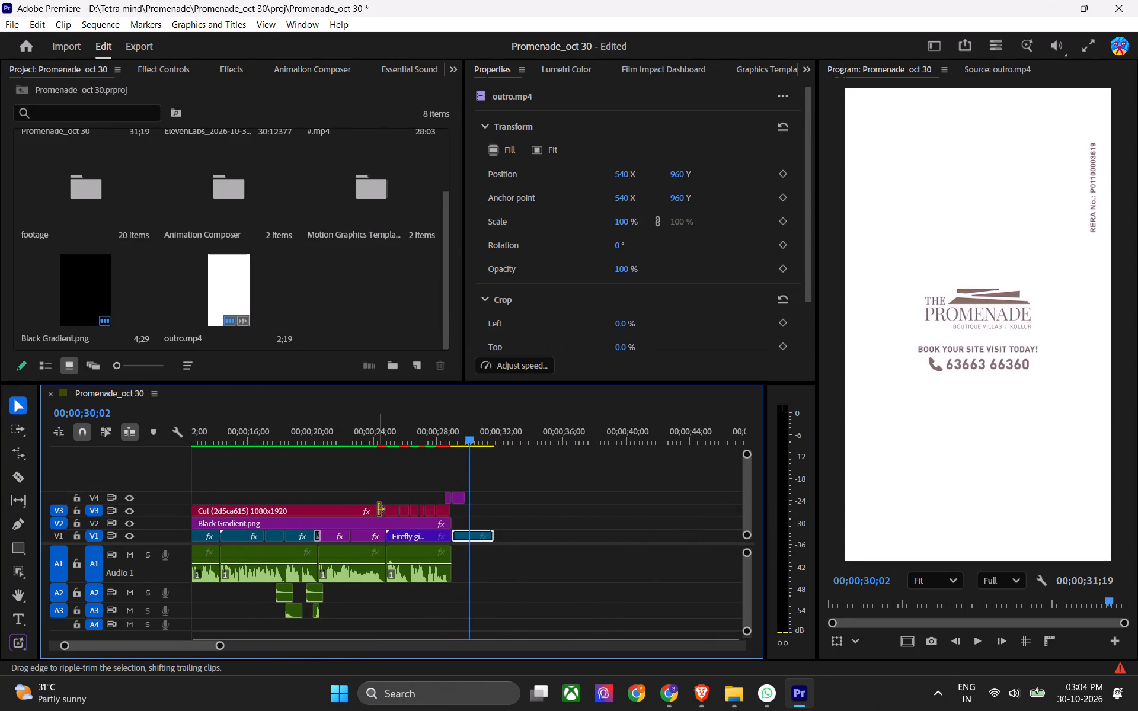
pyautogui.hotkey('ctrl', 's')
pyautogui.press('1')
pyautogui.hotkey('ctrl', '1')
# Copy the first segment of the fade transition from V4 onto V2 over the outro's end and save the project.
pyautogui.moveTo(645, 501); pyautogui.dragTo(644, 498)
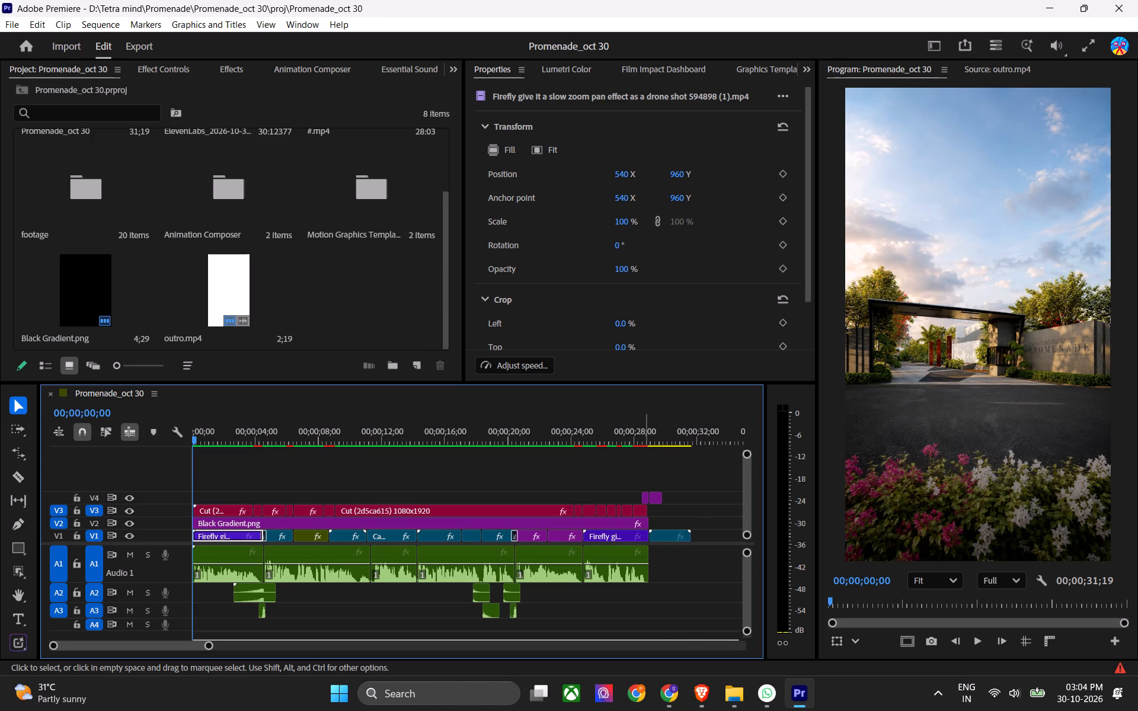
pyautogui.moveTo(644, 498); pyautogui.dragTo(682, 527)
pyautogui.hotkey('ctrl', 's')
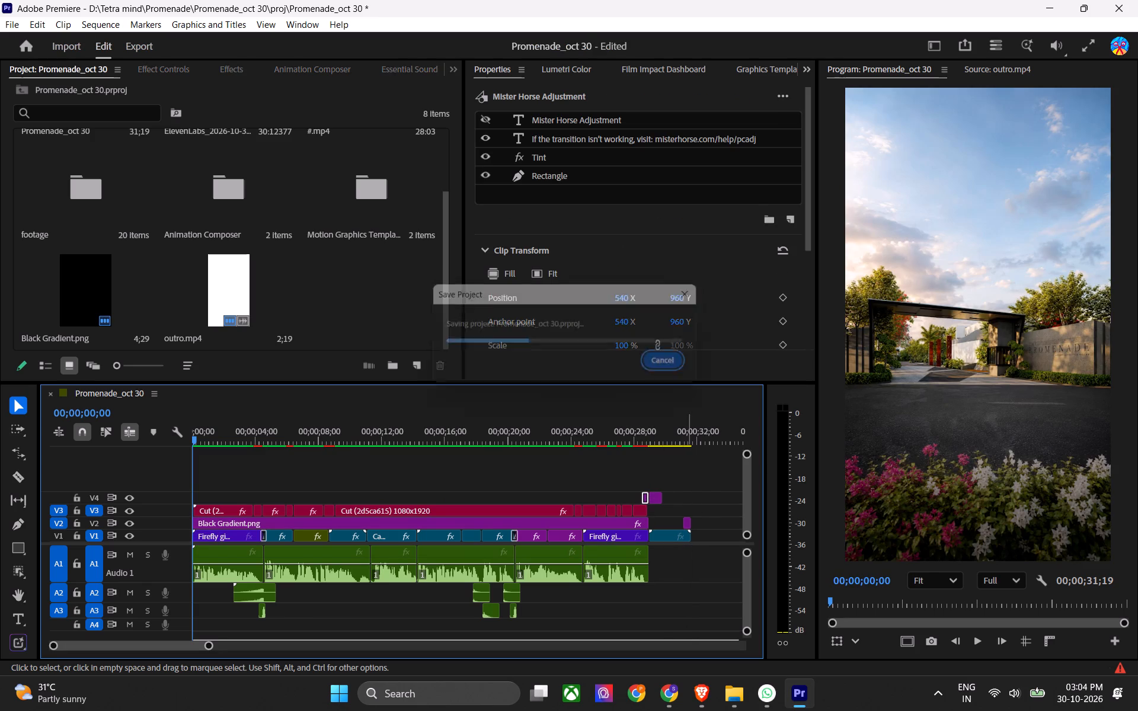
pyautogui.hotkey('ctrl', '1')
pyautogui.hotkey('ctrl', 's')
pyautogui.hotkey('ctrl', 's')
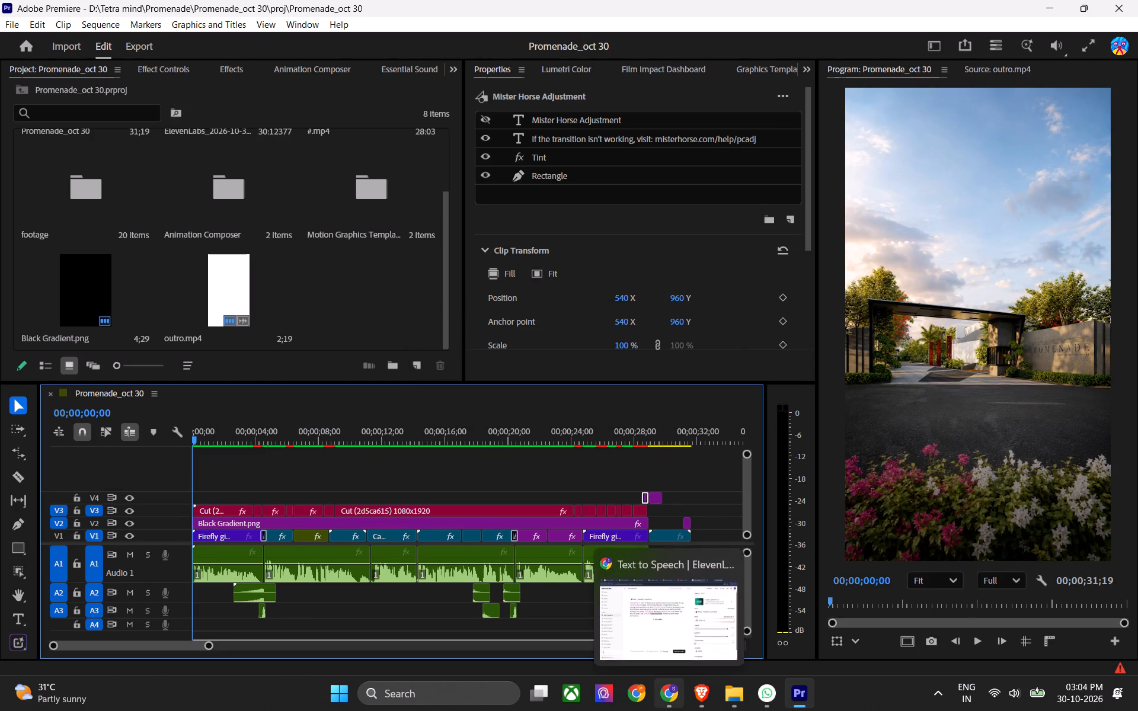
# Switch to the Brave browser and show the hidden system tray icons.
pyautogui.click(709, 694)
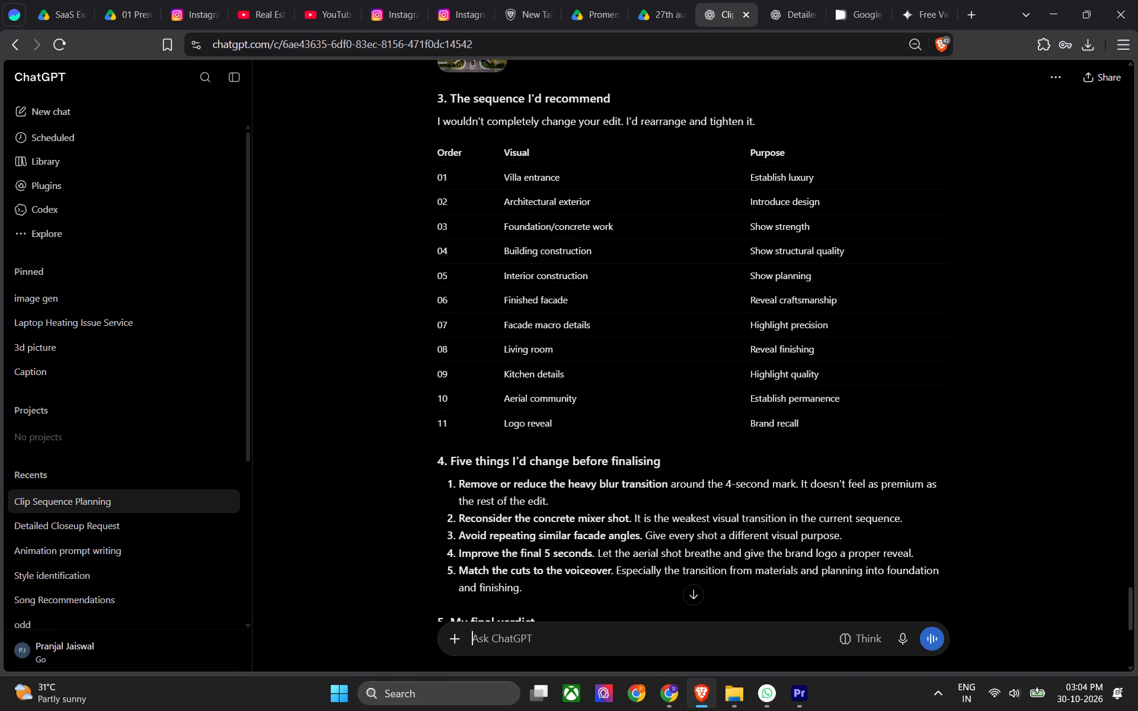
pyautogui.click(938, 702)
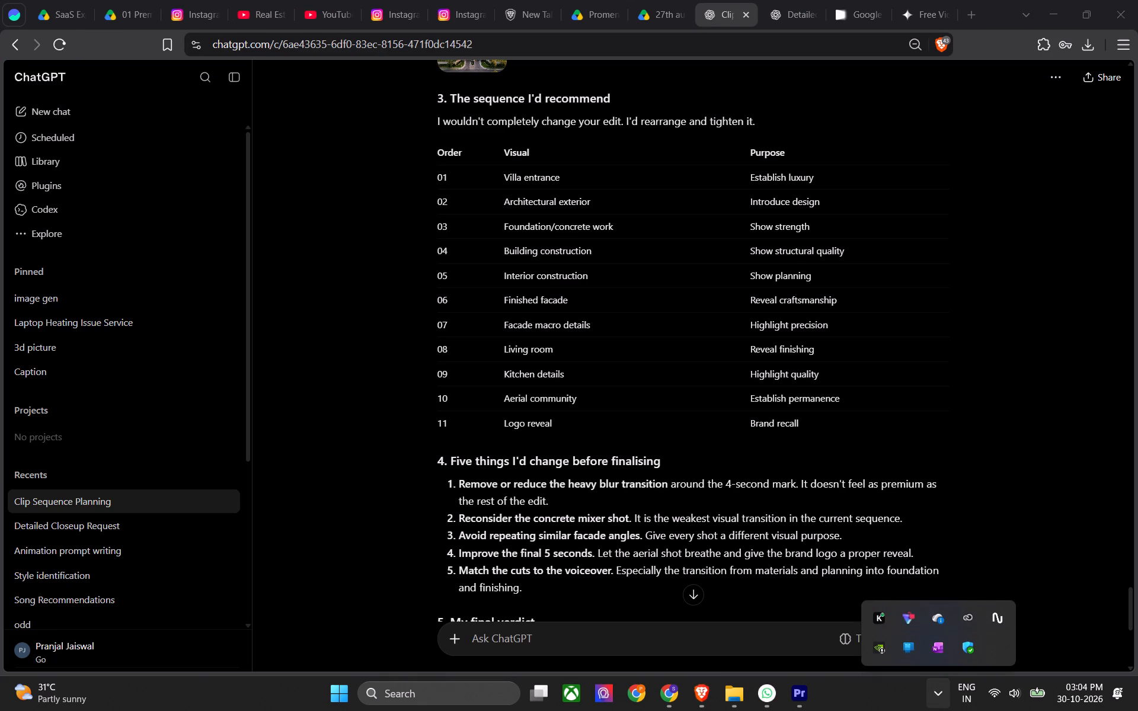
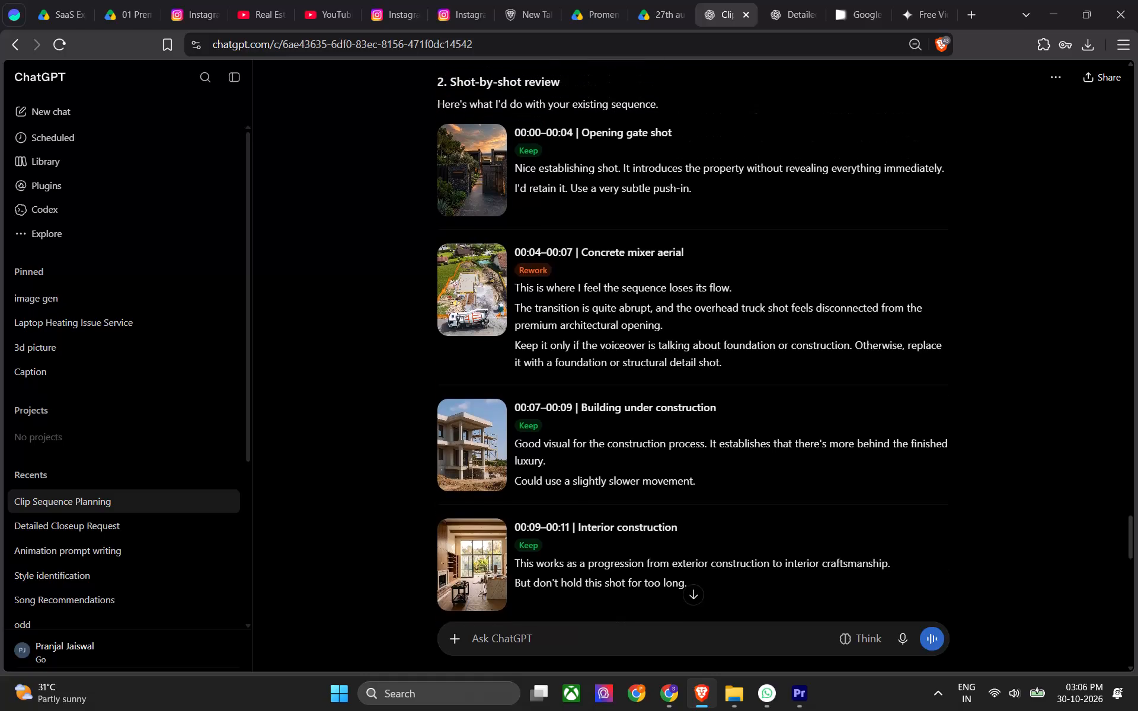
# Read ChatGPT's shot-by-shot review of the video, from the opening gate shot to the kitchen detail.
pyautogui.scroll(1, 622, 318)
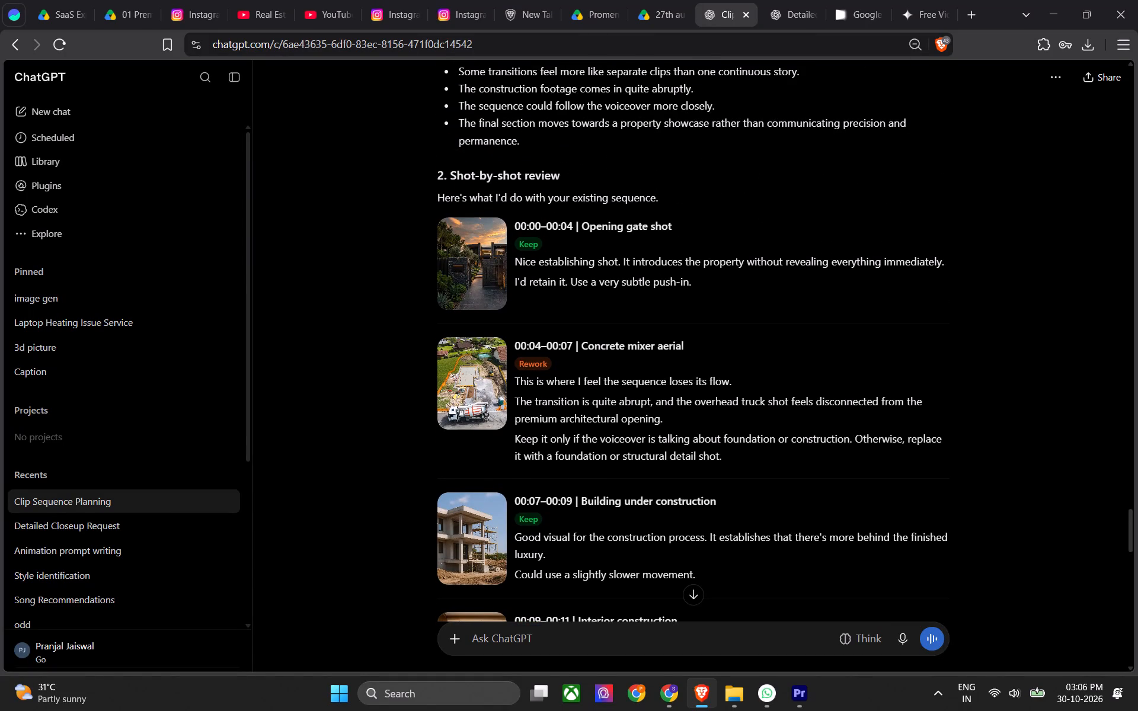
pyautogui.scroll(-6, 616, 356)
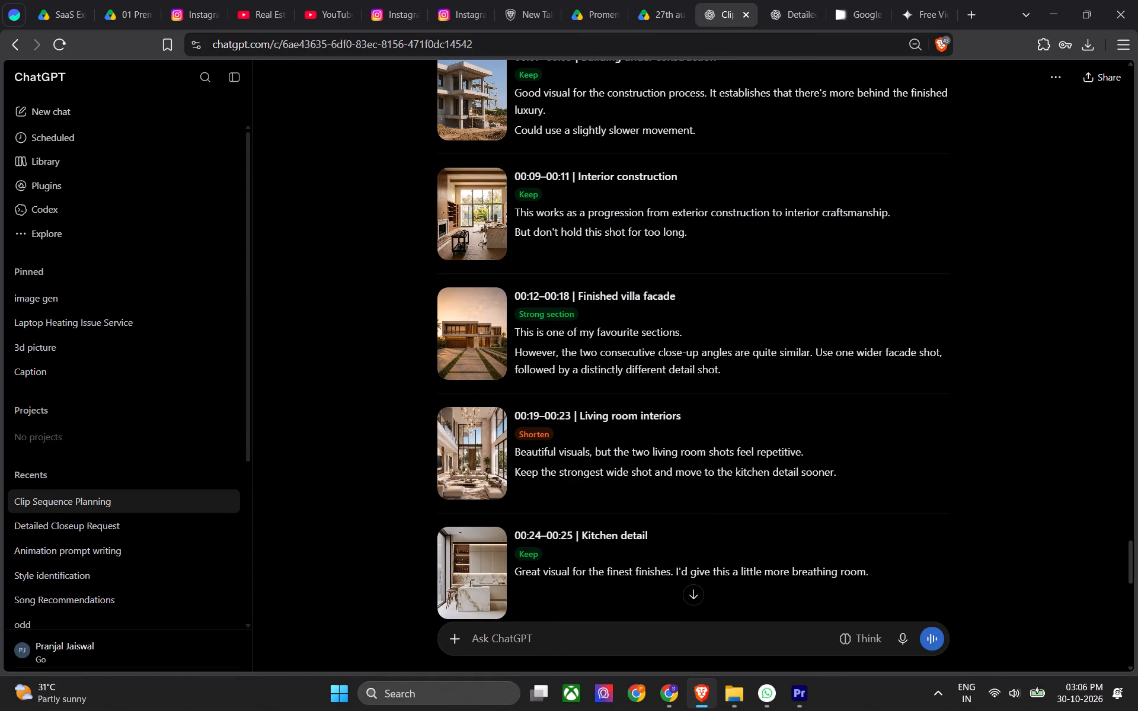
# Switch to Premiere, render the sequence's video previews, and play the opening gate shot from the start.
pyautogui.click(801, 702)
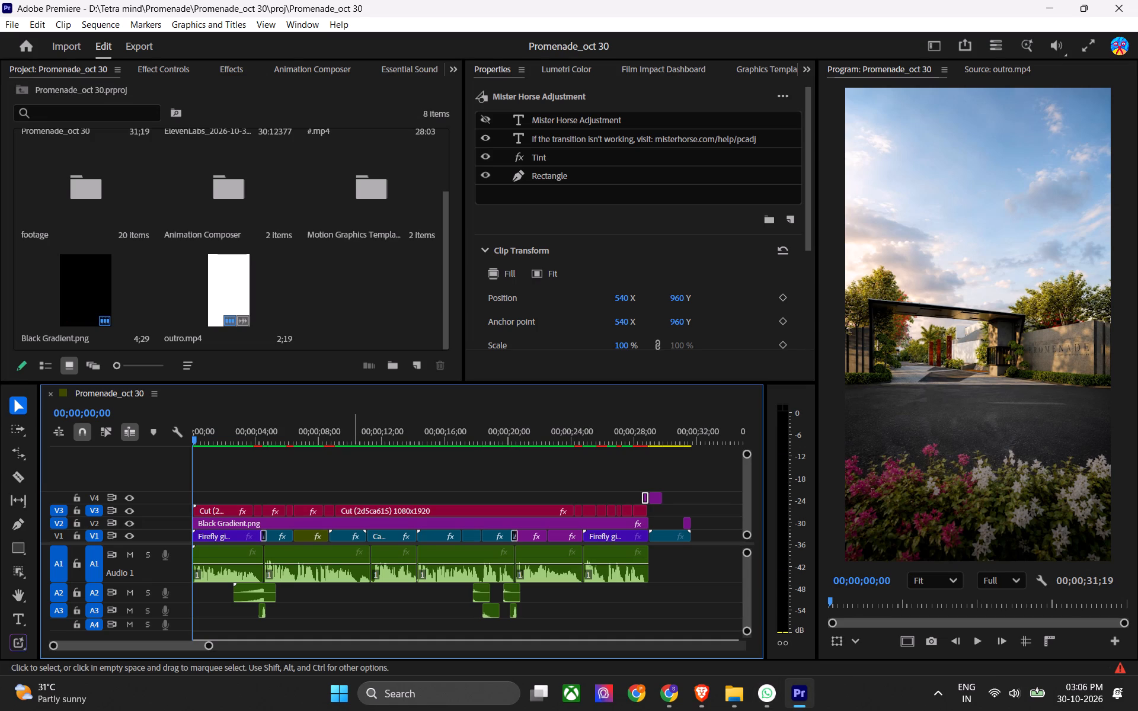
pyautogui.press('d')
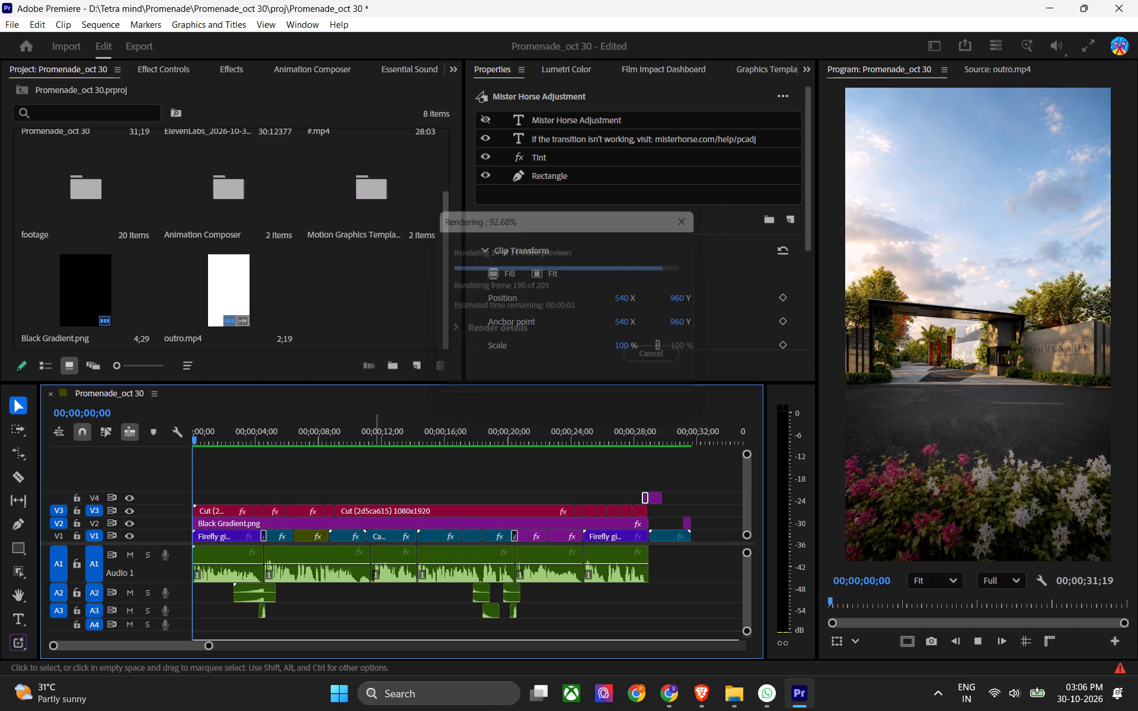
pyautogui.press('space')
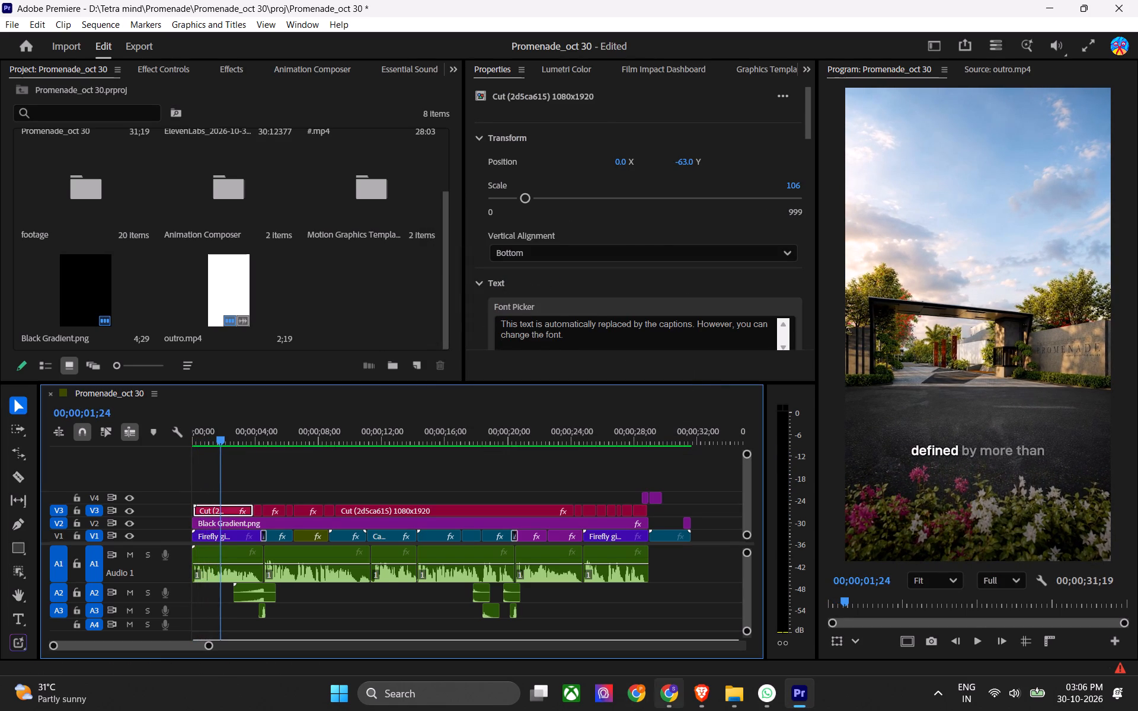
# Read ChatGPT's notes on the opening, concrete mixer and building-under-construction shots, and play those shots in the Premiere timeline to compare.
pyautogui.click(699, 700)
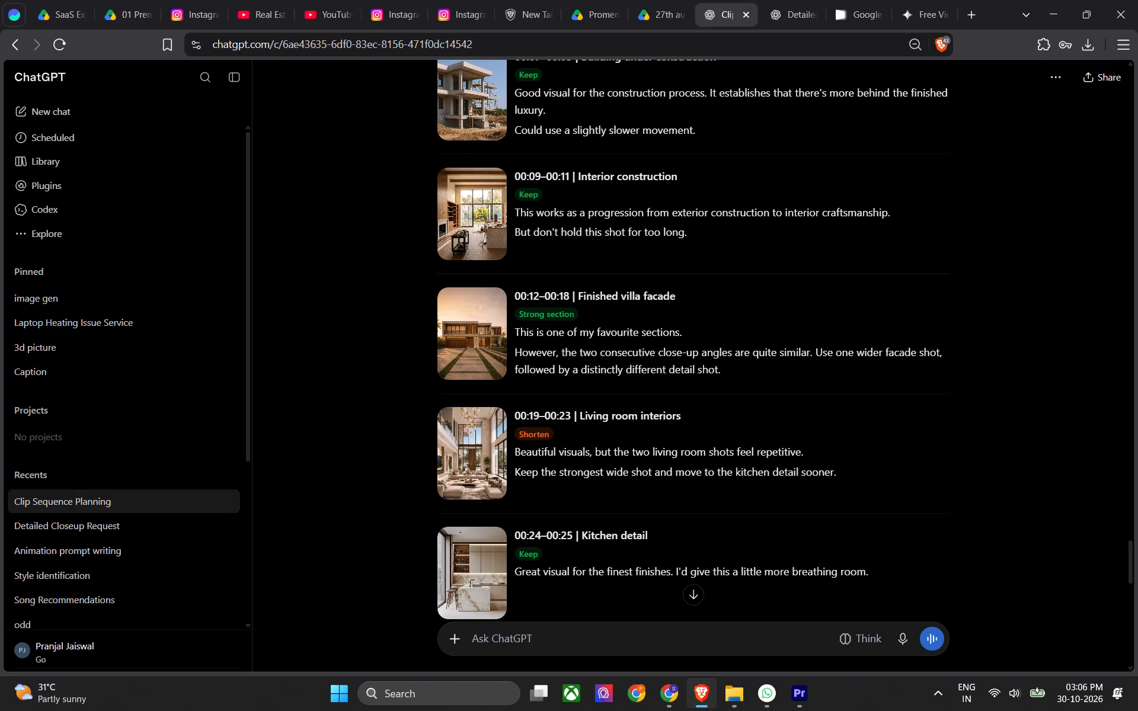
pyautogui.scroll(3, 596, 380)
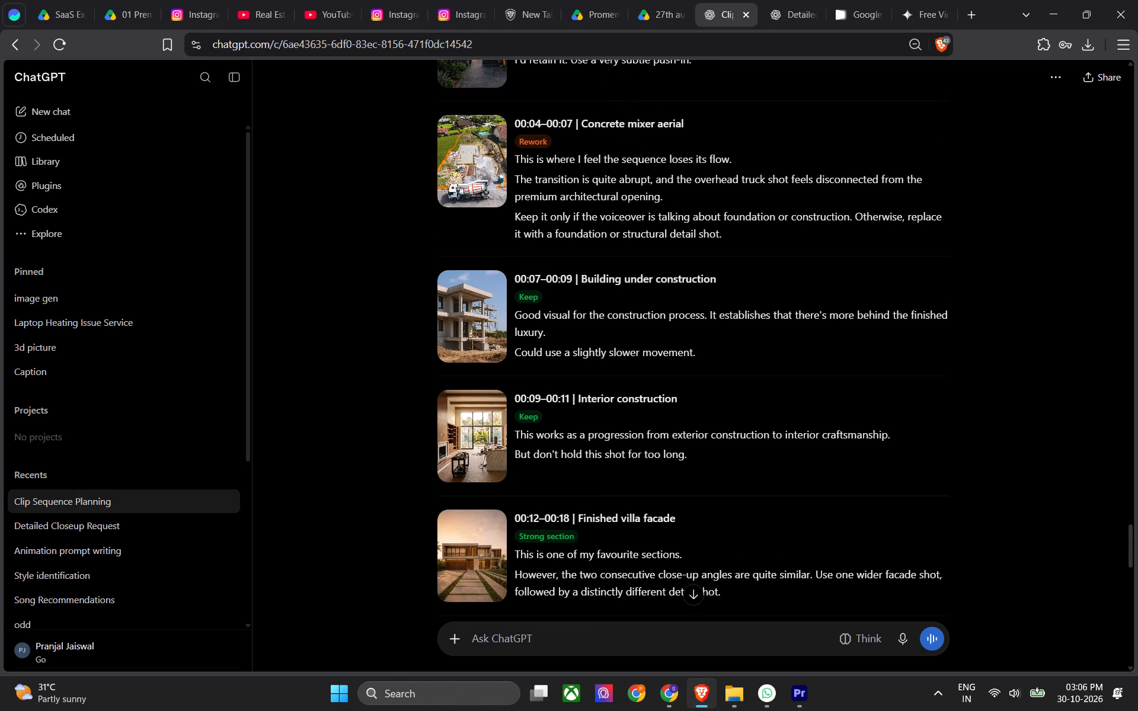
pyautogui.scroll(1, 596, 380)
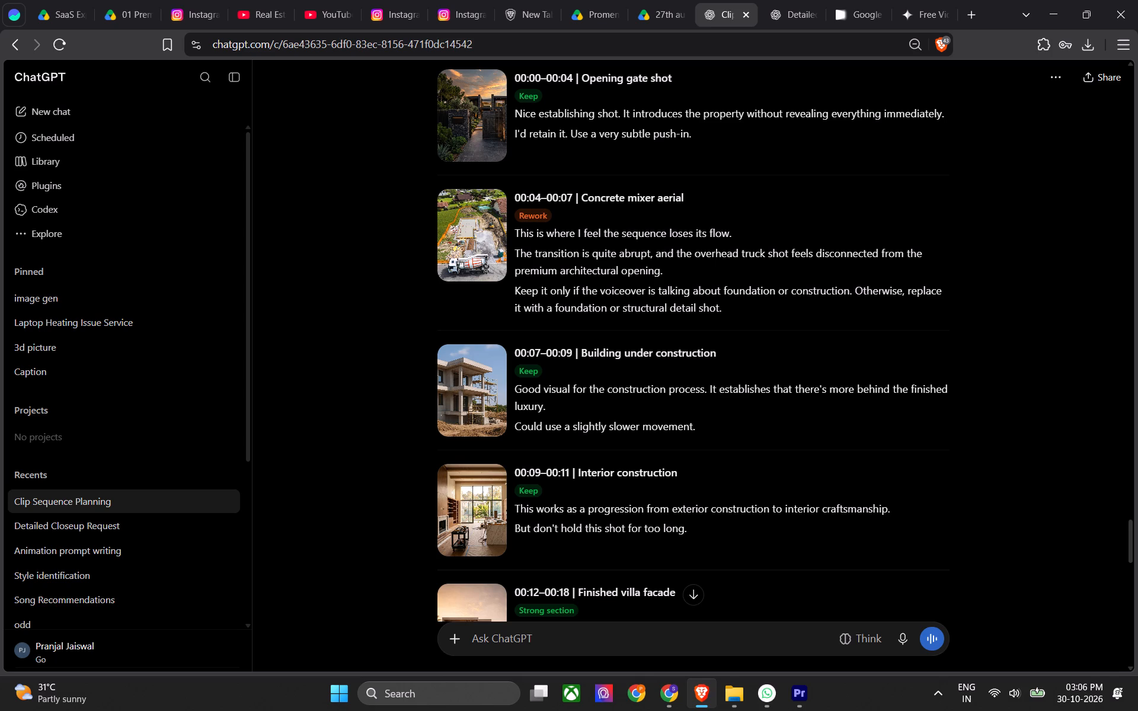
pyautogui.hotkey('alt', 'Tab')
pyautogui.moveTo(254, 435); pyautogui.dragTo(243, 438)
pyautogui.press('space')
pyautogui.keyDown('alt'); pyautogui.scroll(10, 305, 465); pyautogui.keyUp('alt')
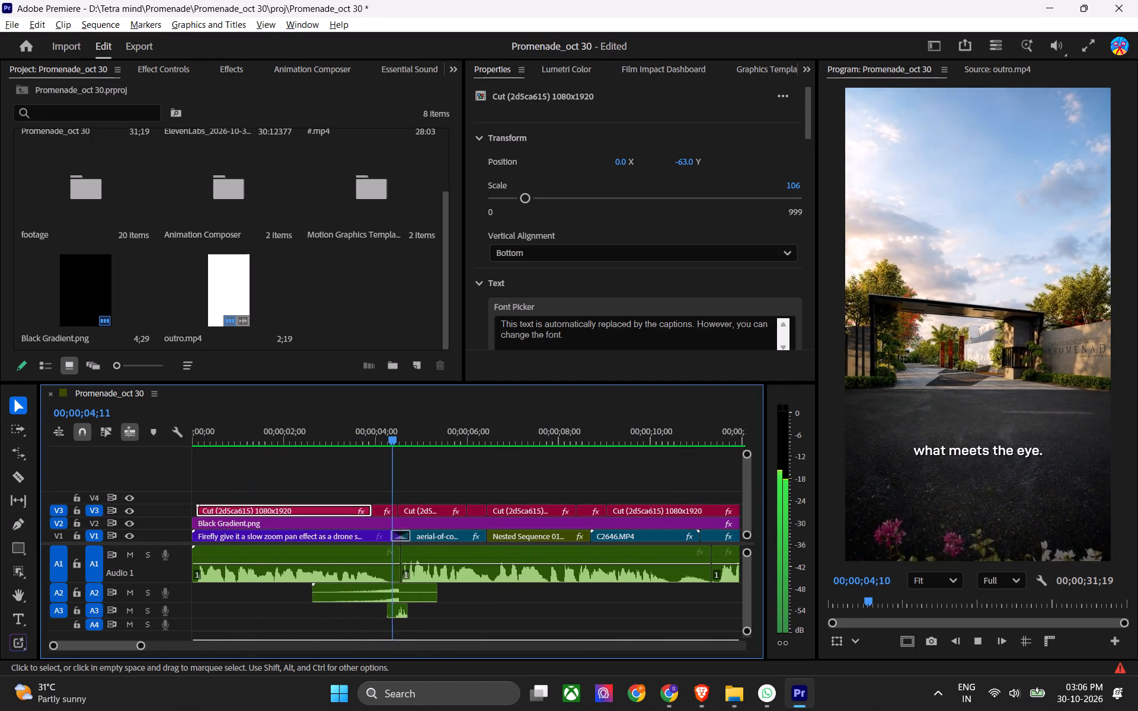
pyautogui.keyDown('alt'); pyautogui.scroll(2, 414, 478); pyautogui.keyUp('alt')
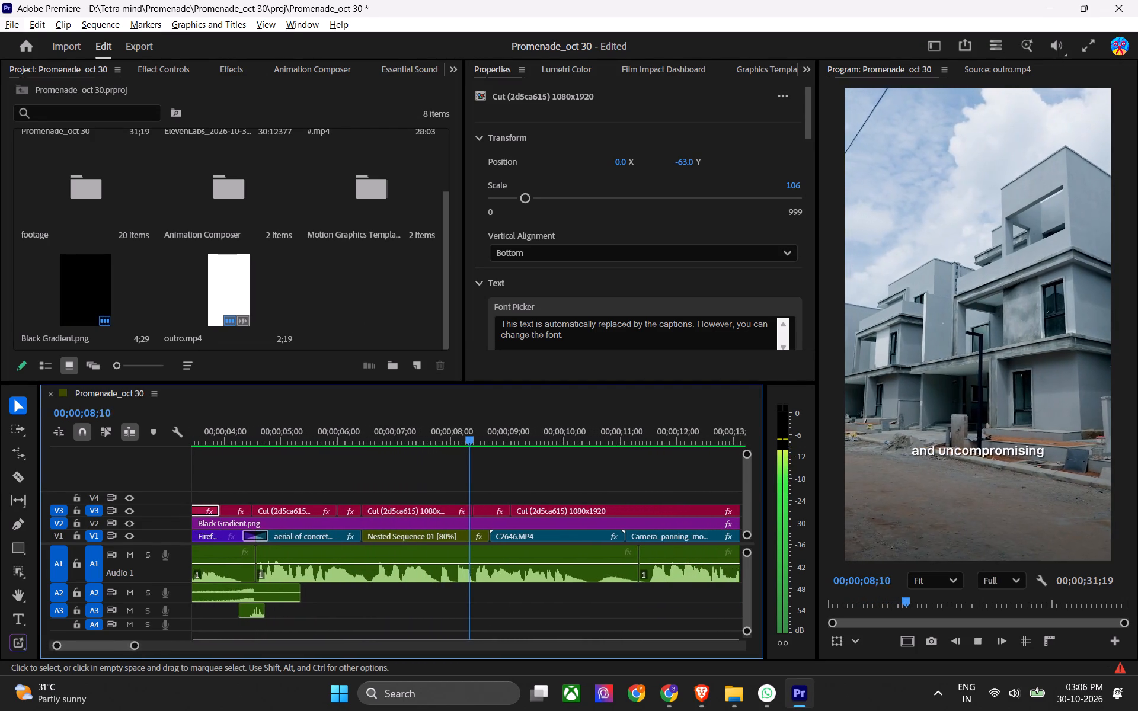
pyautogui.press('space')
# Cut the Nested Sequence 01 building clip at 00;00;07;17, set its second part's speed to 65%, and save the project.
pyautogui.moveTo(417, 438); pyautogui.dragTo(359, 461)
pyautogui.click(438, 432)
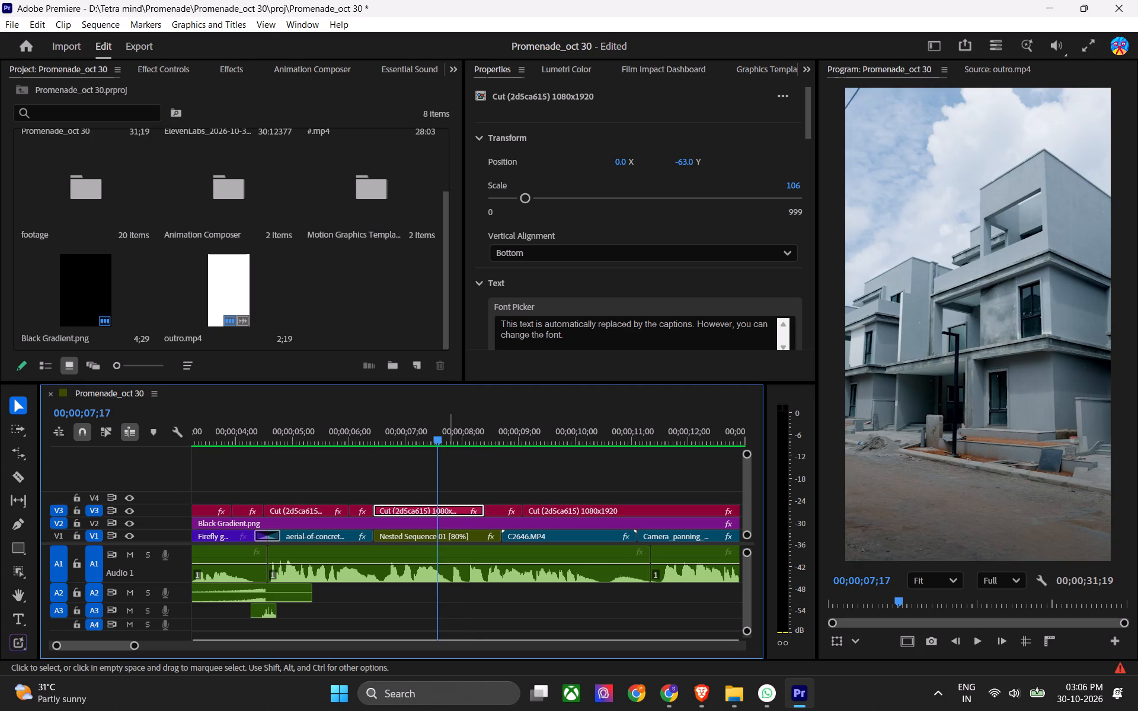
pyautogui.click(455, 536)
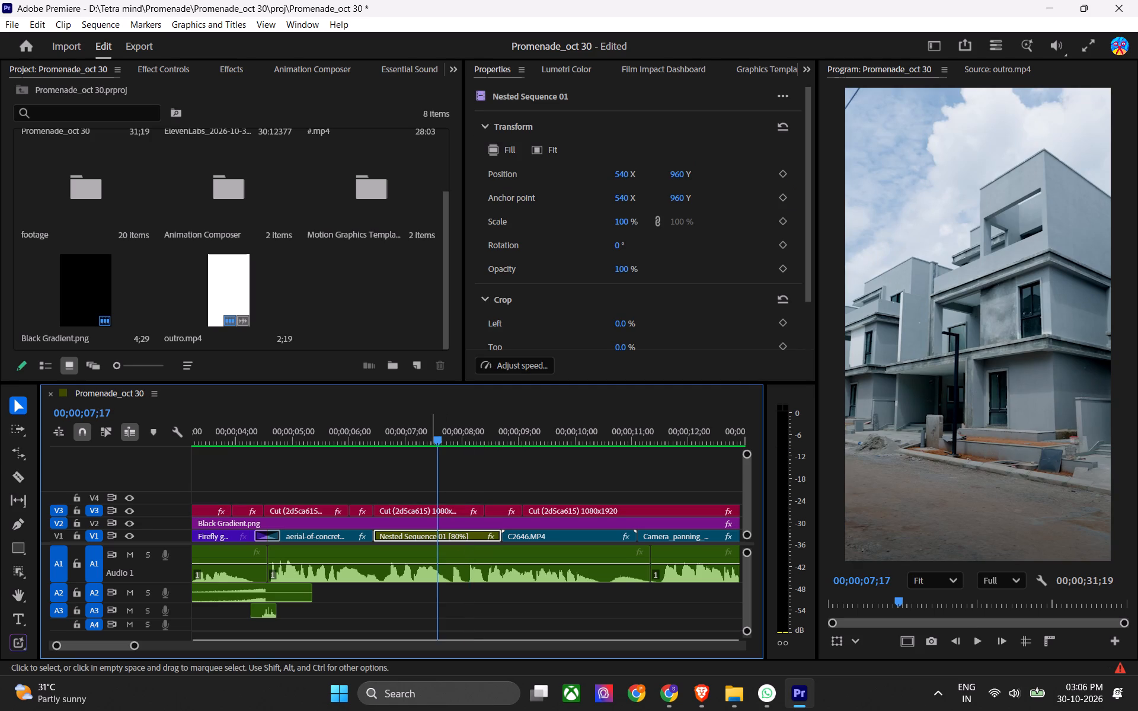
pyautogui.press('c')
pyautogui.click(461, 532)
pyautogui.hotkey('ctrl', 'r')
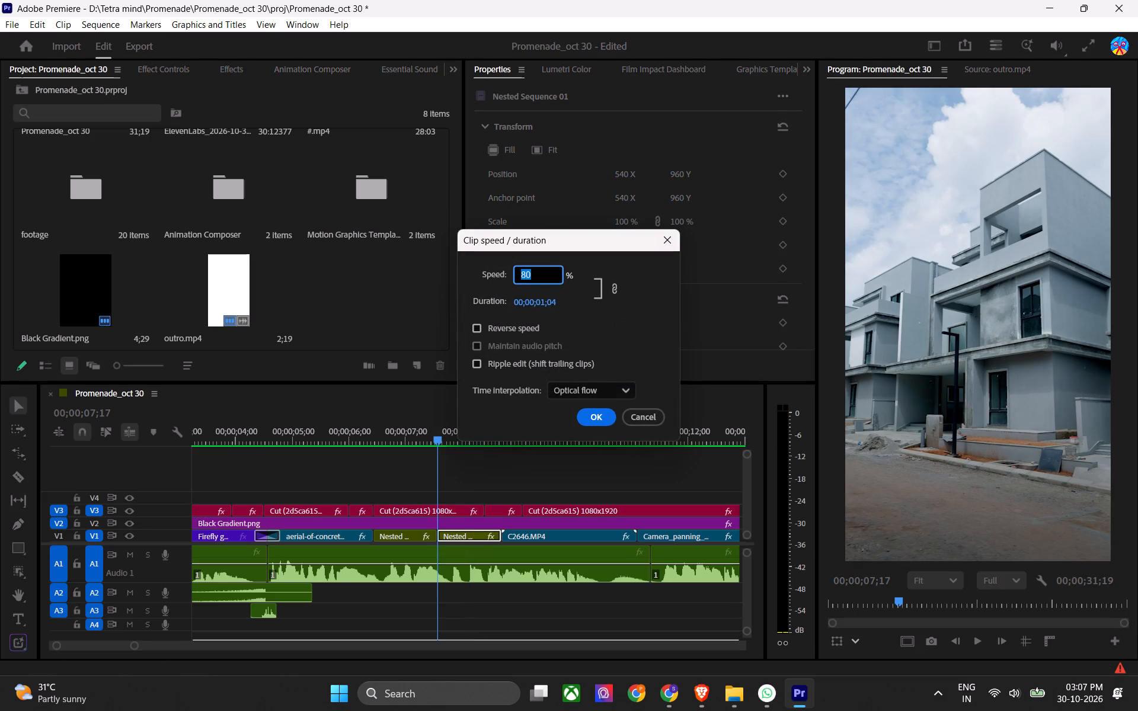
pyautogui.write('65')
pyautogui.press('Return')
pyautogui.hotkey('ctrl', 's')
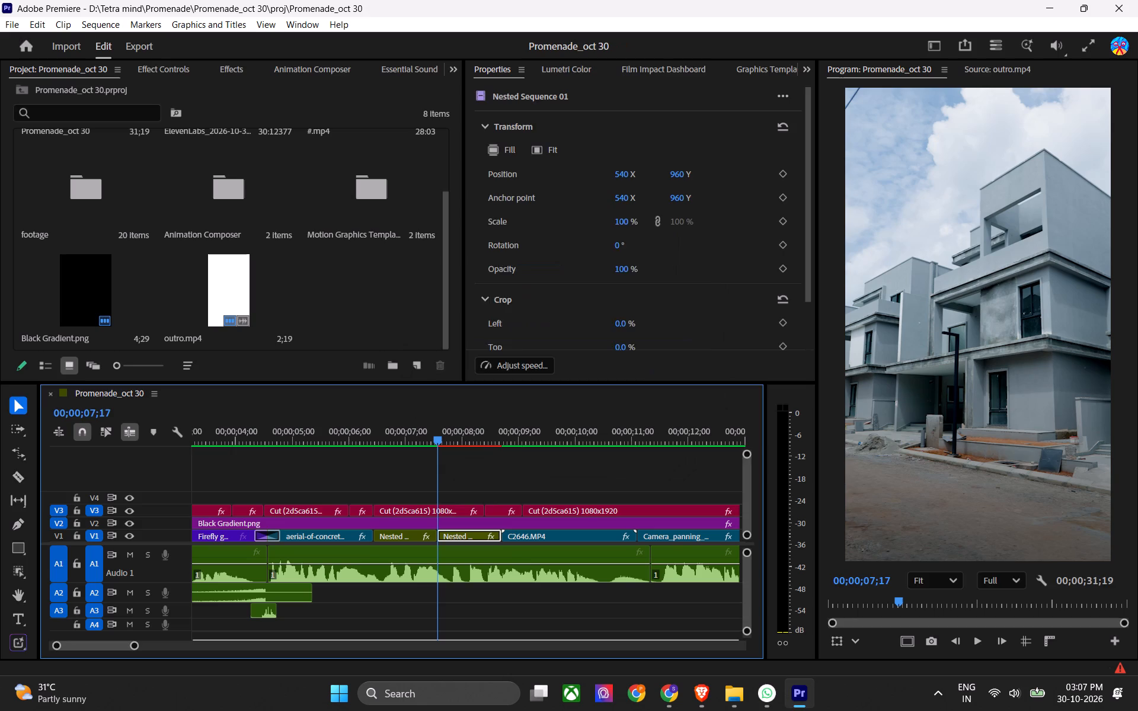
# Render the previews for the slowed building clip and play from about 00;00;07;00 into the interior construction shot.
pyautogui.press('d')
pyautogui.click(428, 423)
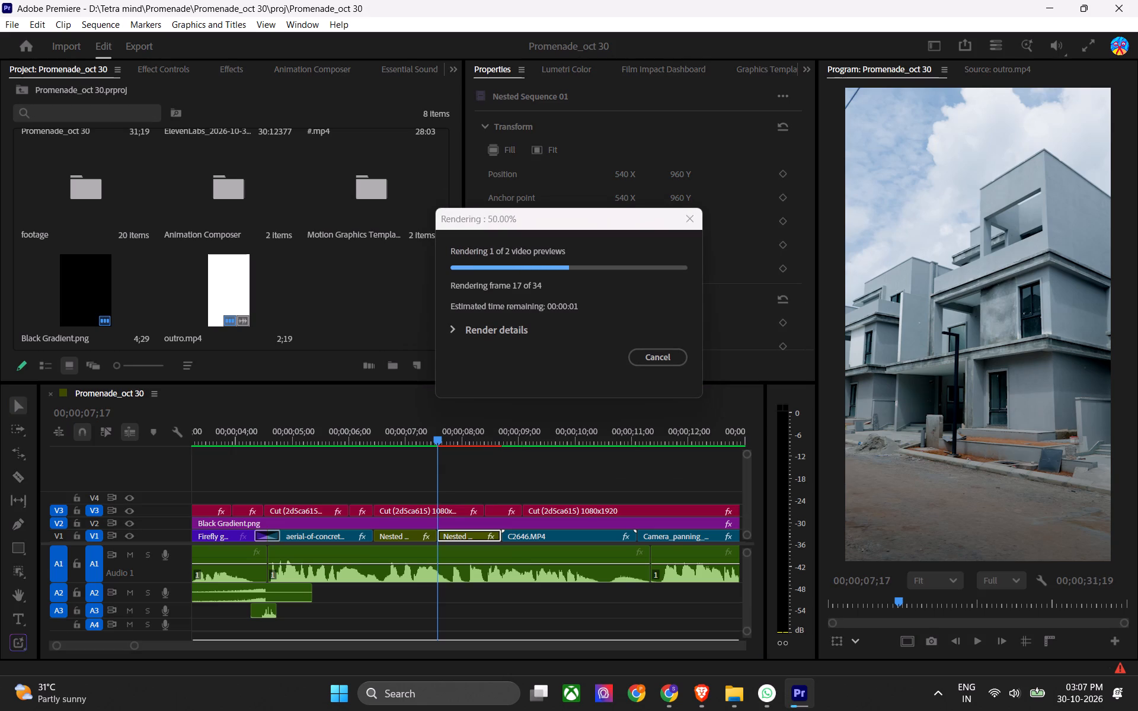
pyautogui.tripleClick(410, 428)
pyautogui.tripleClick(410, 429)
pyautogui.tripleClick(410, 429)
pyautogui.click(410, 429)
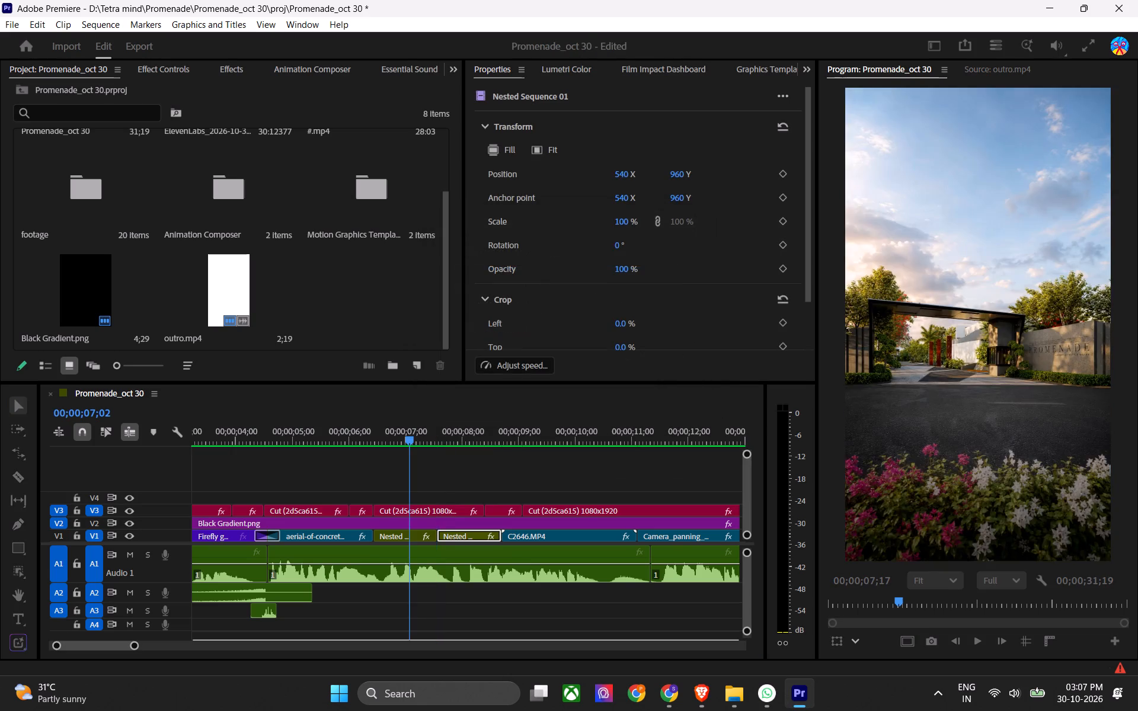
pyautogui.click(404, 433)
pyautogui.press('space')
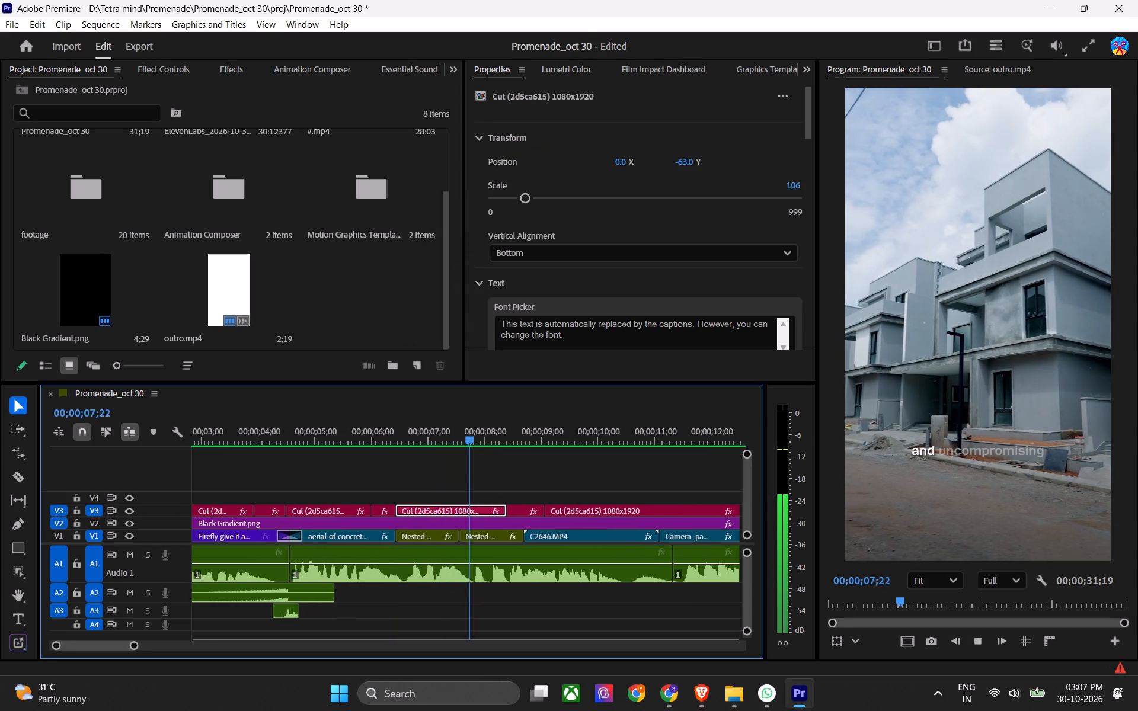
pyautogui.press('space')
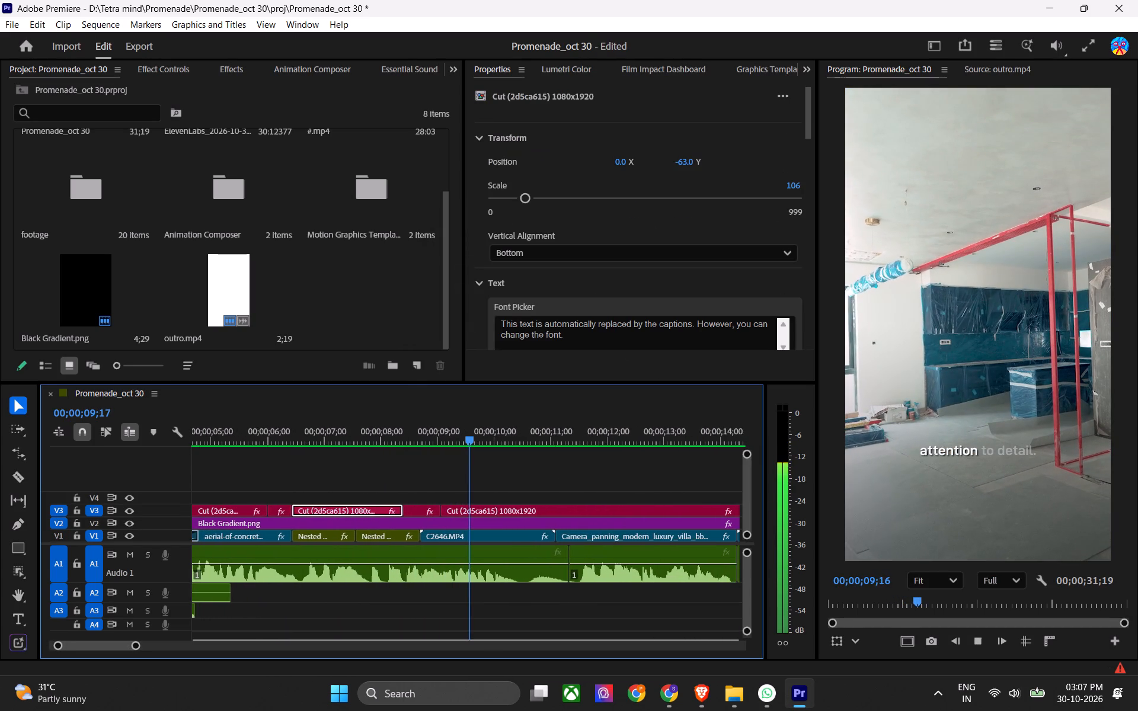
# Read ChatGPT's notes on the interior construction and finished villa facade shots, and play the facade shot in Premiere to compare.
pyautogui.hotkey('alt', 'Tab')
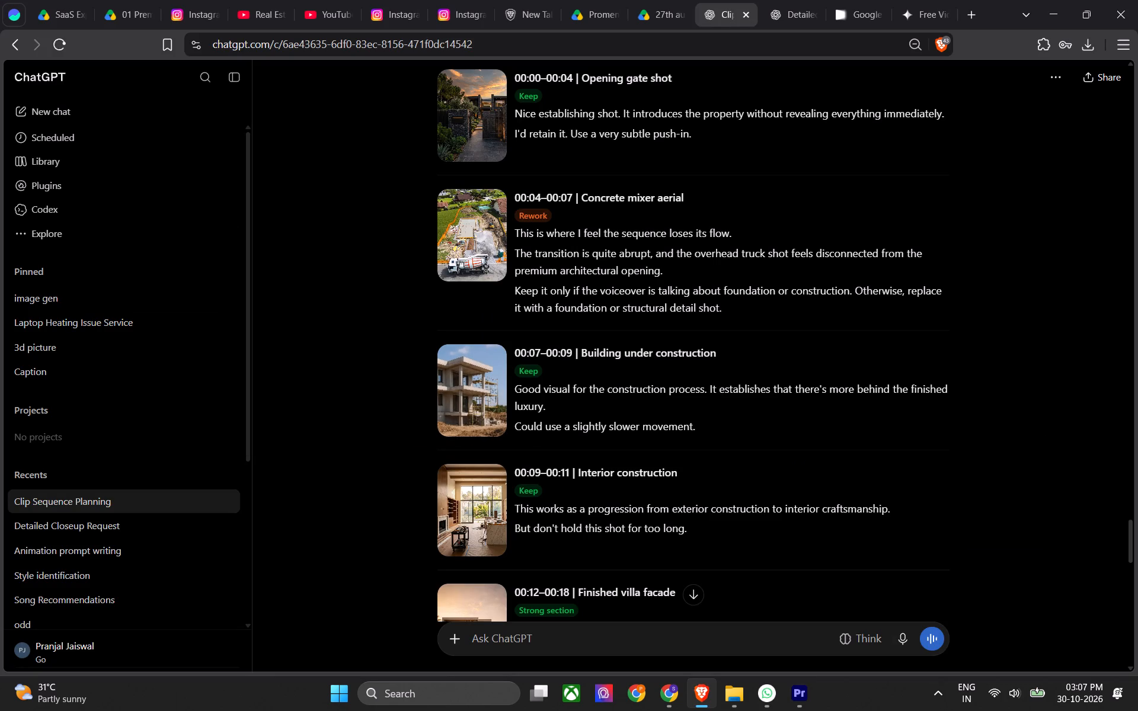
pyautogui.scroll(-1, 451, 415)
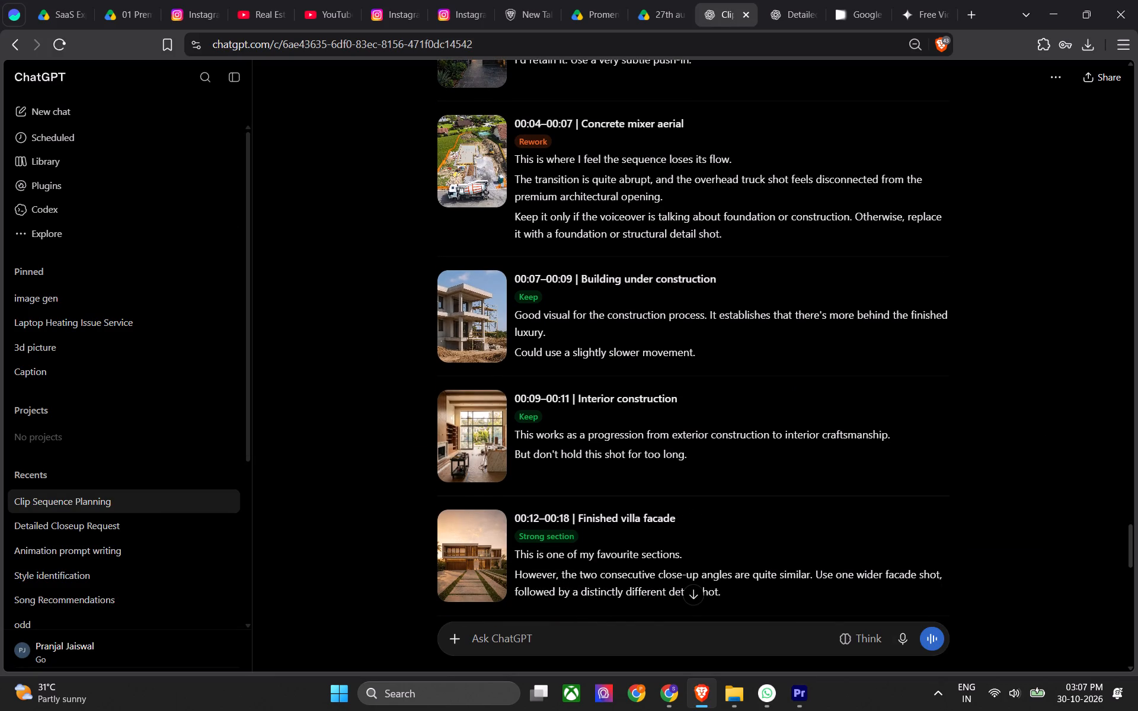
pyautogui.scroll(-1, 451, 415)
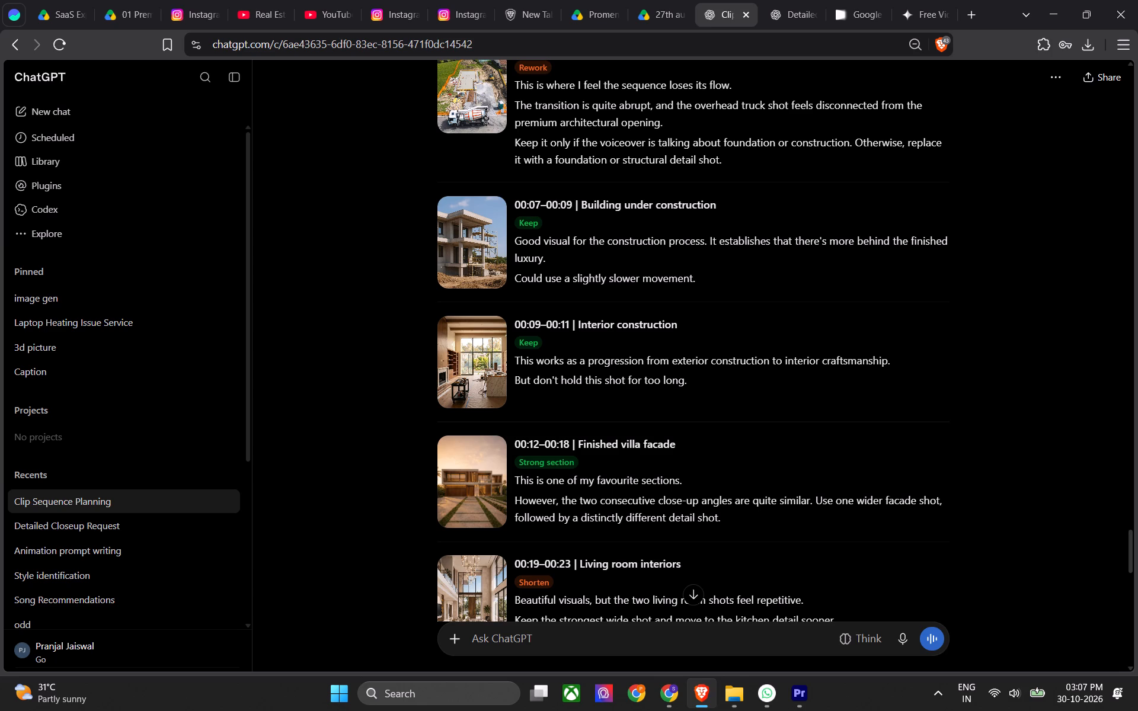
pyautogui.hotkey('alt', 'Tab')
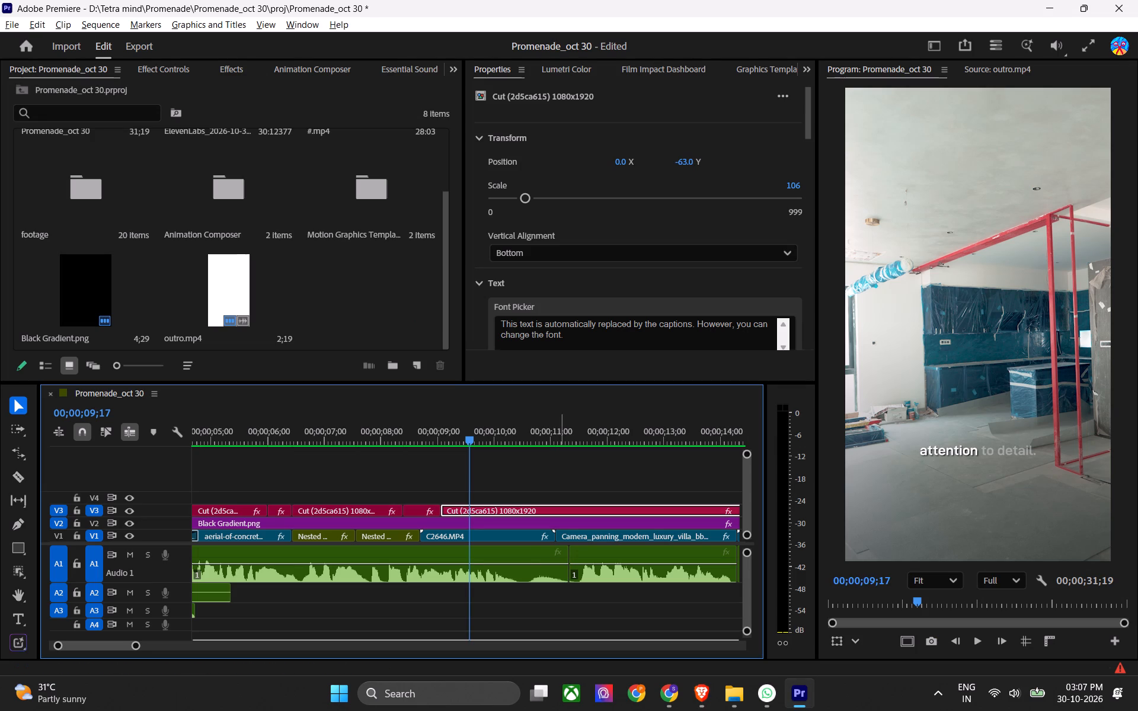
pyautogui.click(561, 440)
pyautogui.press('space')
pyautogui.press('space')
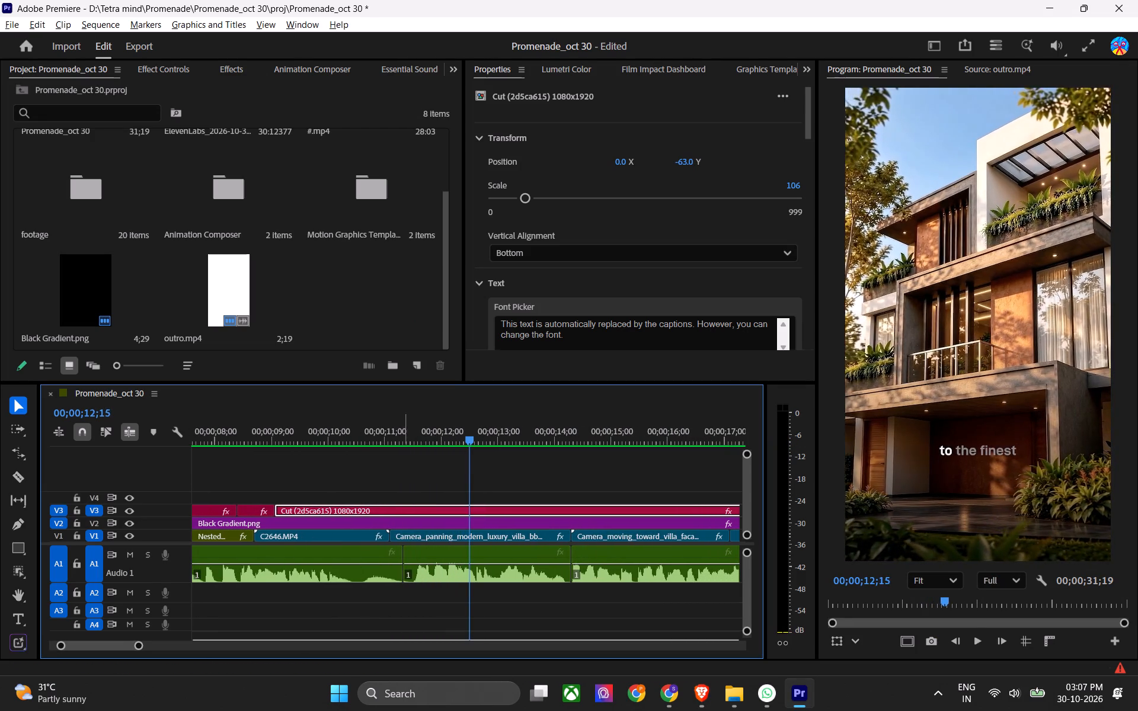
pyautogui.moveTo(395, 427); pyautogui.dragTo(371, 430)
pyautogui.press('space')
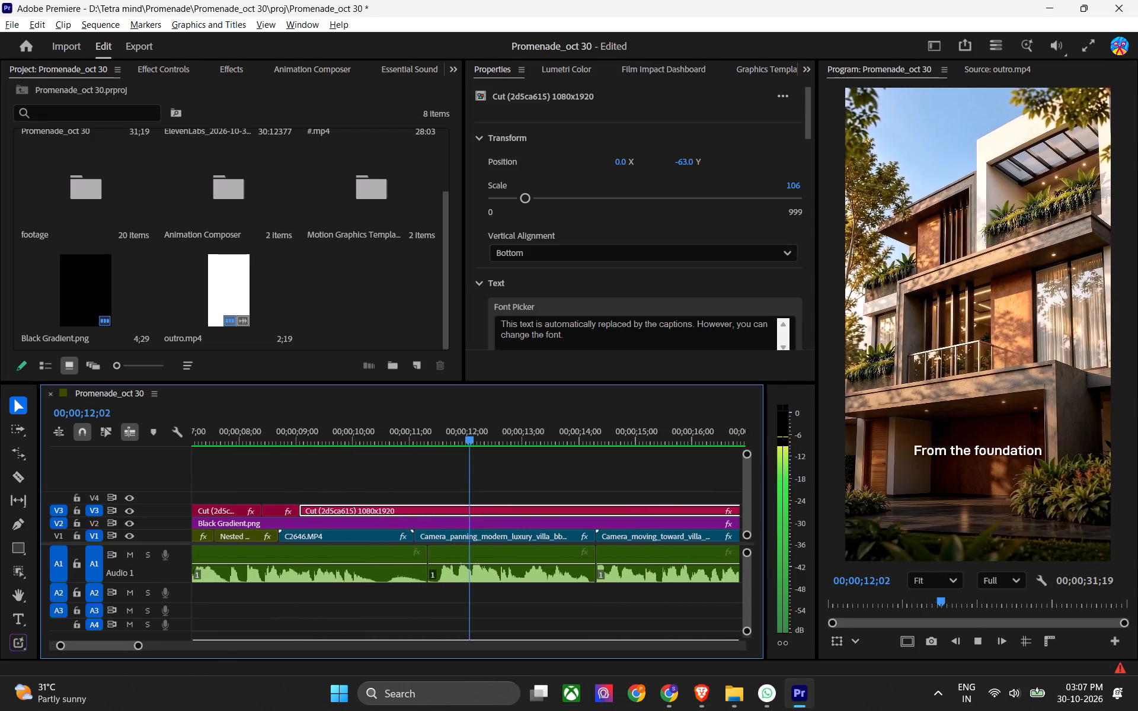
pyautogui.press('space')
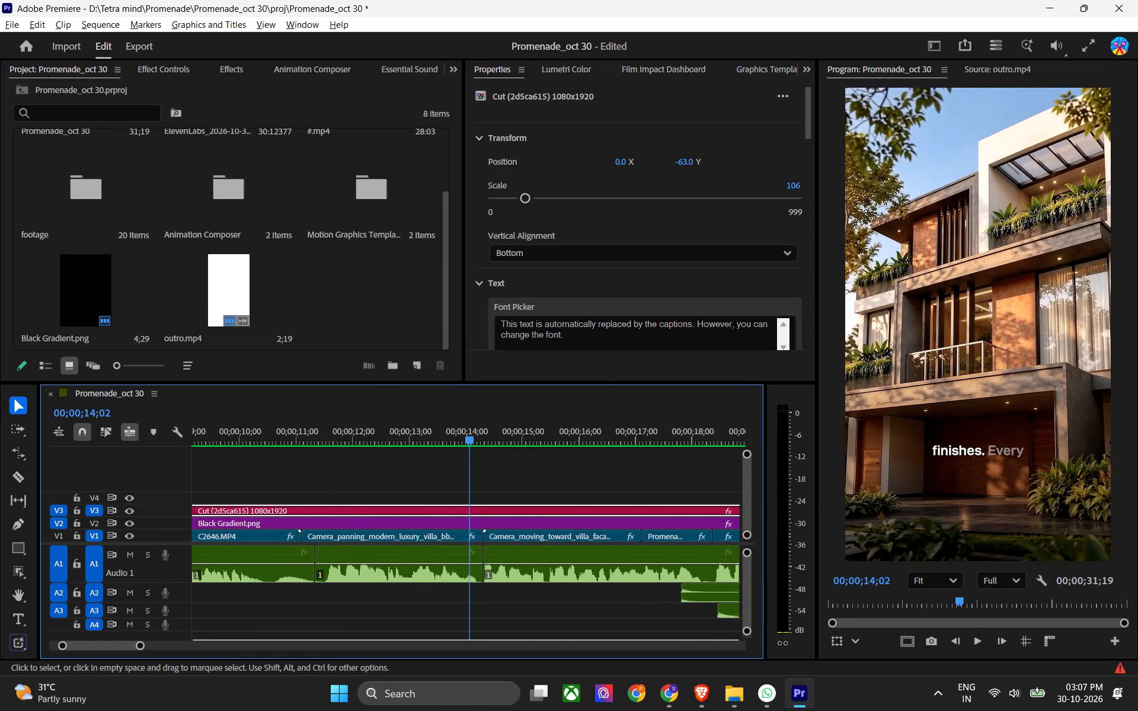
# Recheck ChatGPT's villa facade and living room notes, and play the sequence from 00;00;18;05 into the kitchen shot.
pyautogui.hotkey('alt', 'Tab')
pyautogui.scroll(-1, 517, 441)
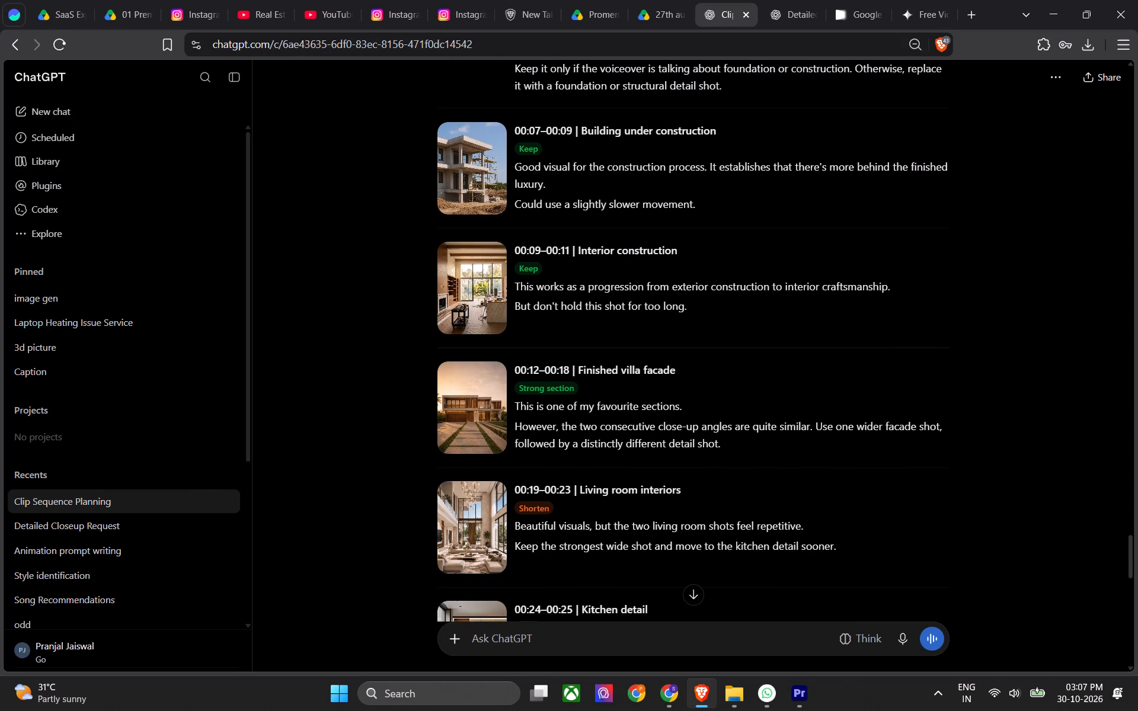
pyautogui.hotkey('alt', 'Tab')
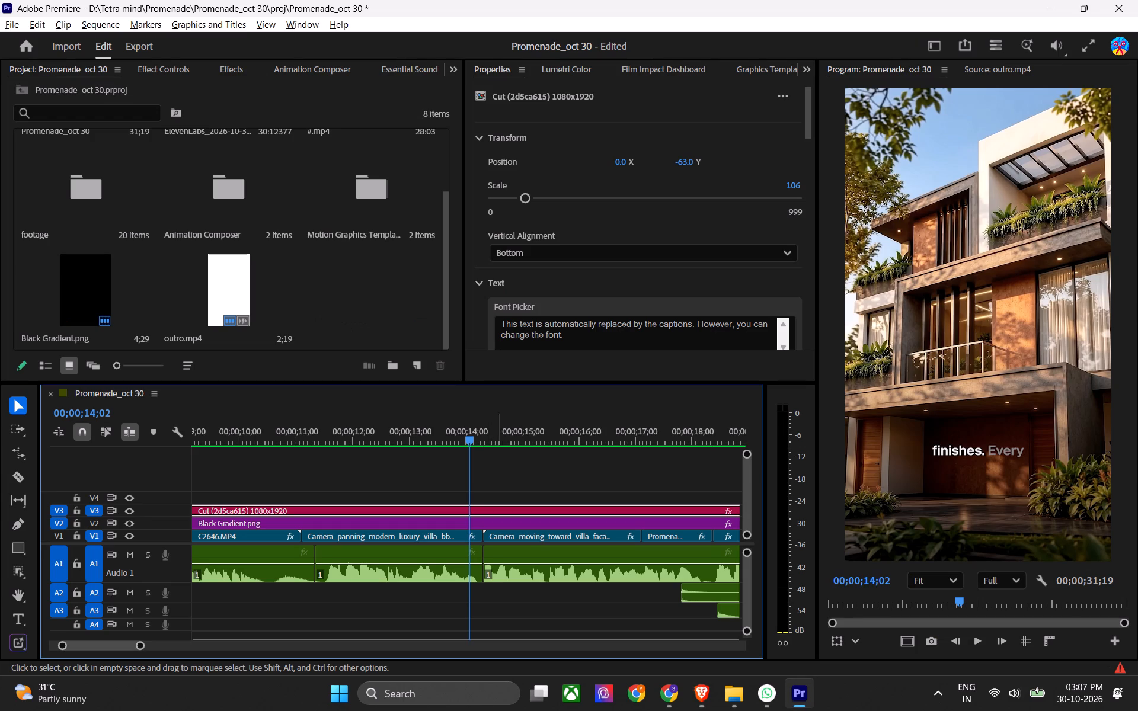
pyautogui.click(606, 434)
pyautogui.scroll(-6, 603, 440)
pyautogui.click(570, 437)
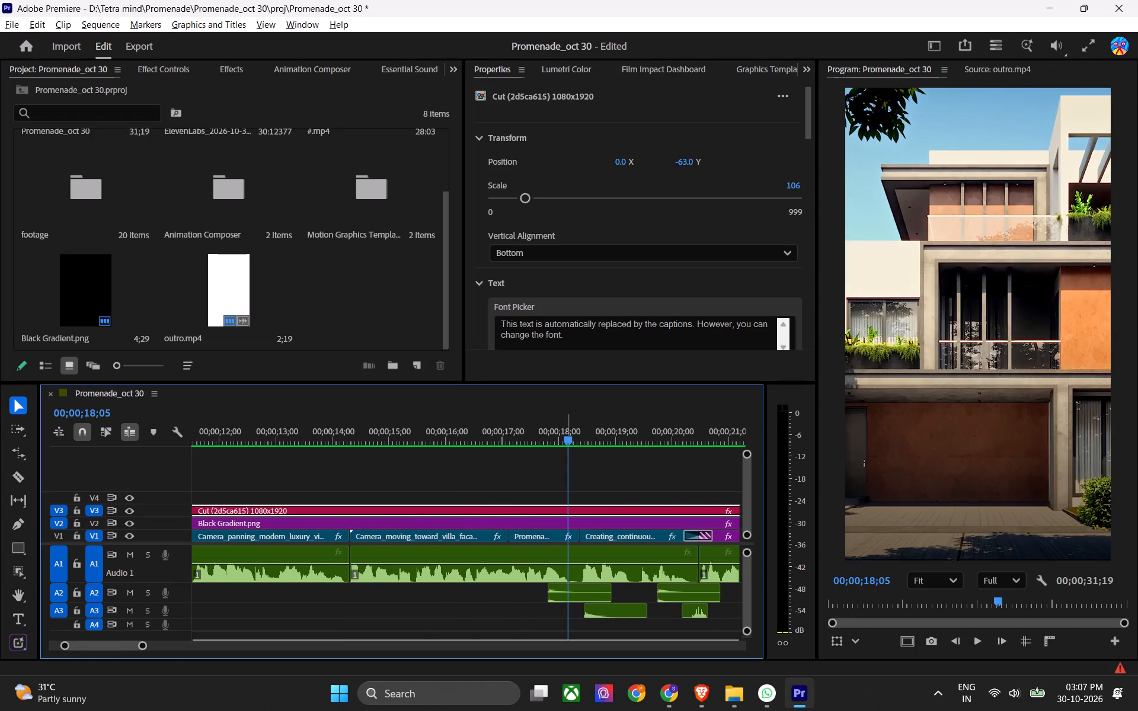
pyautogui.press('space')
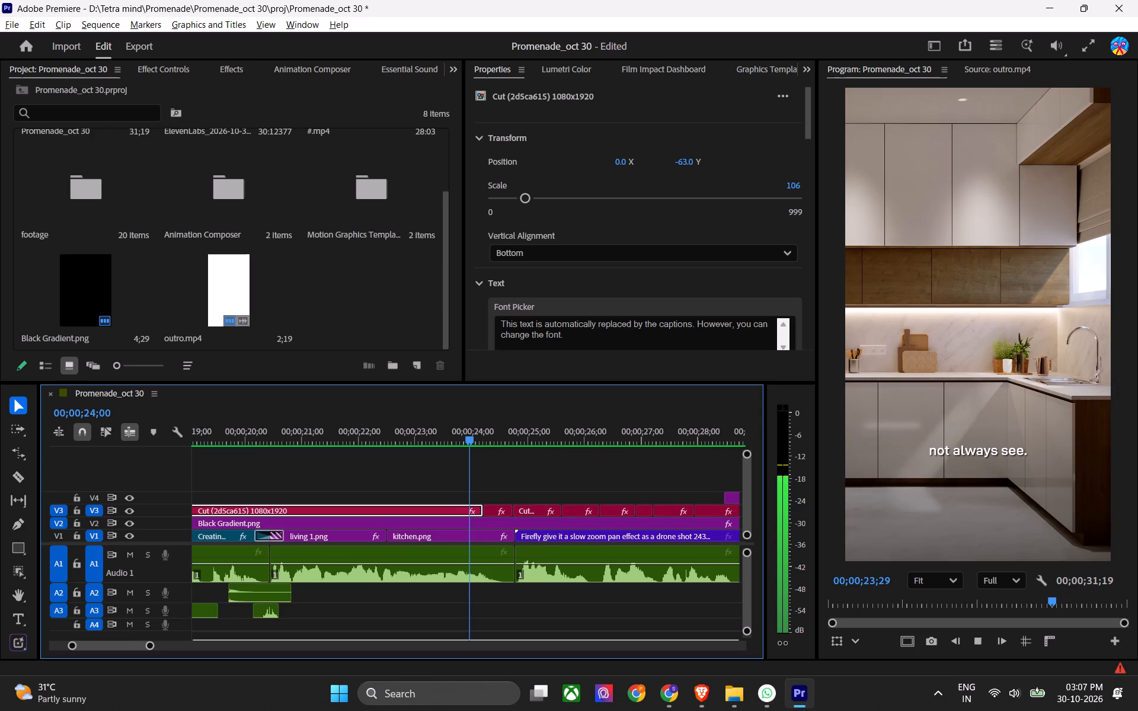
pyautogui.press('space')
# Read ChatGPT's living room, kitchen and aerial reveal notes, and play the kitchen shot into the aerial villa shot in Premiere.
pyautogui.hotkey('alt', 'Tab')
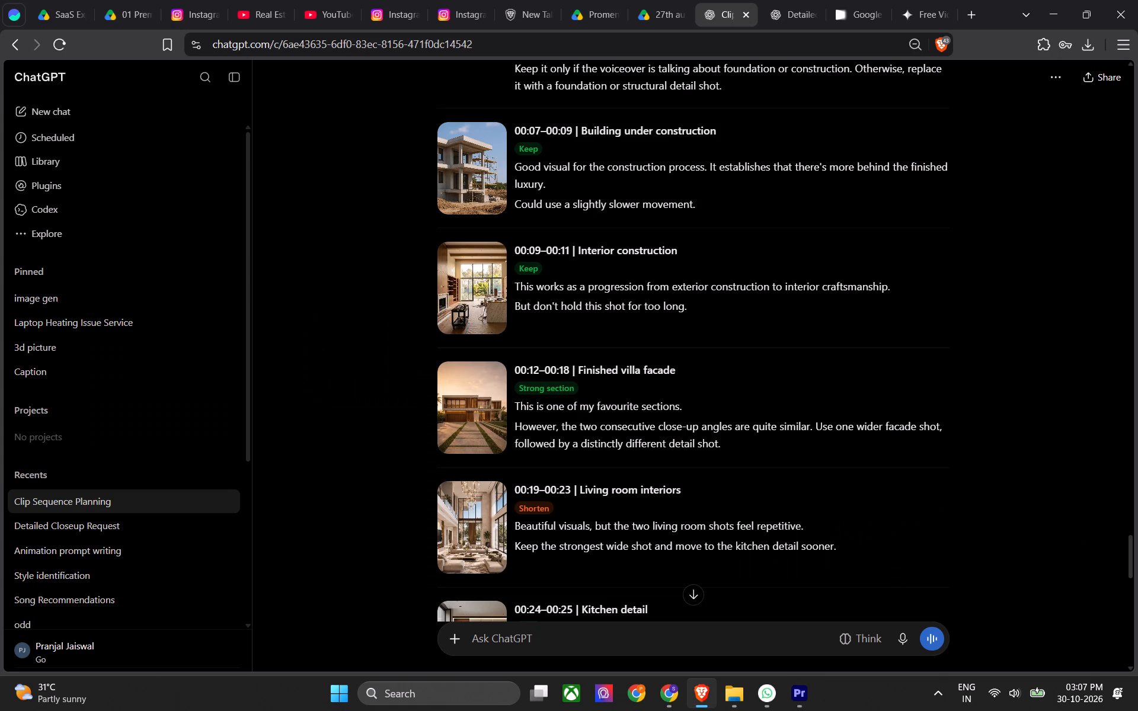
pyautogui.scroll(-1, 595, 437)
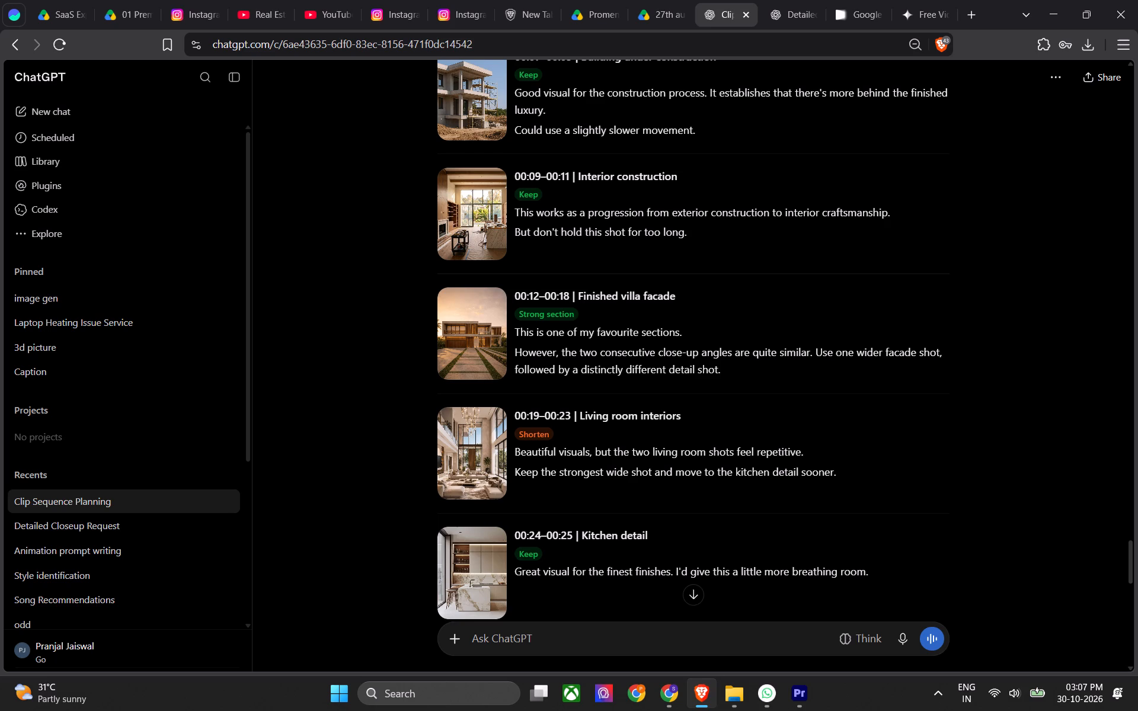
pyautogui.scroll(-1, 629, 478)
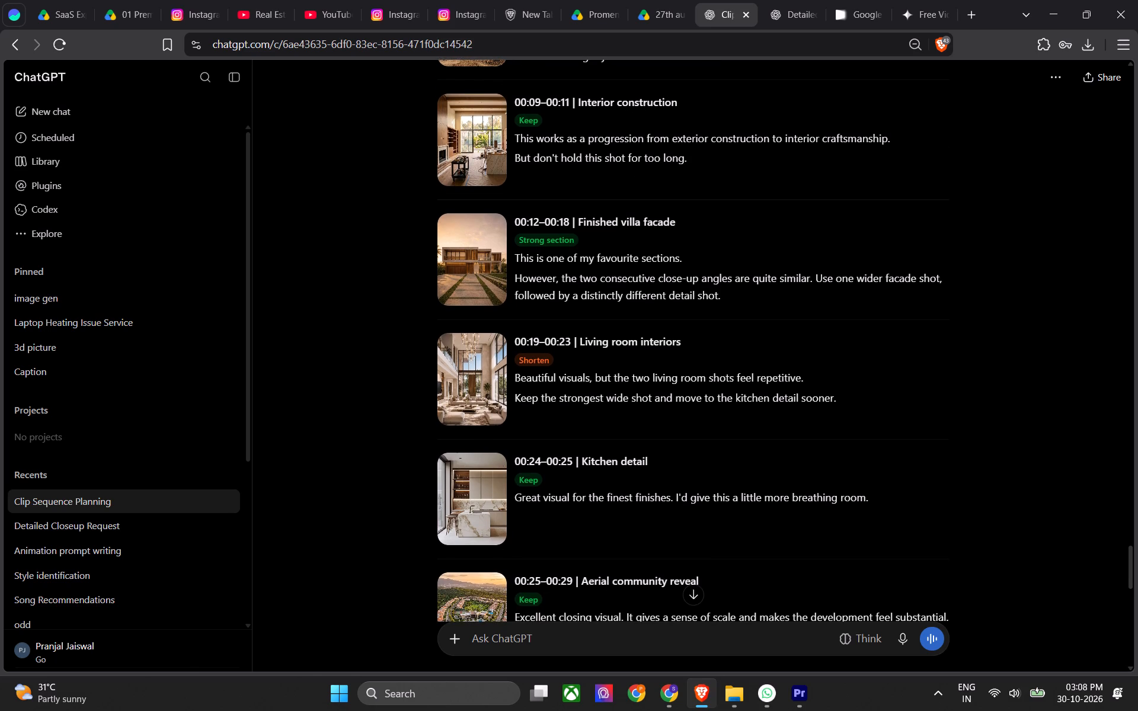
pyautogui.hotkey('alt', 'Tab')
pyautogui.moveTo(475, 426); pyautogui.dragTo(417, 440)
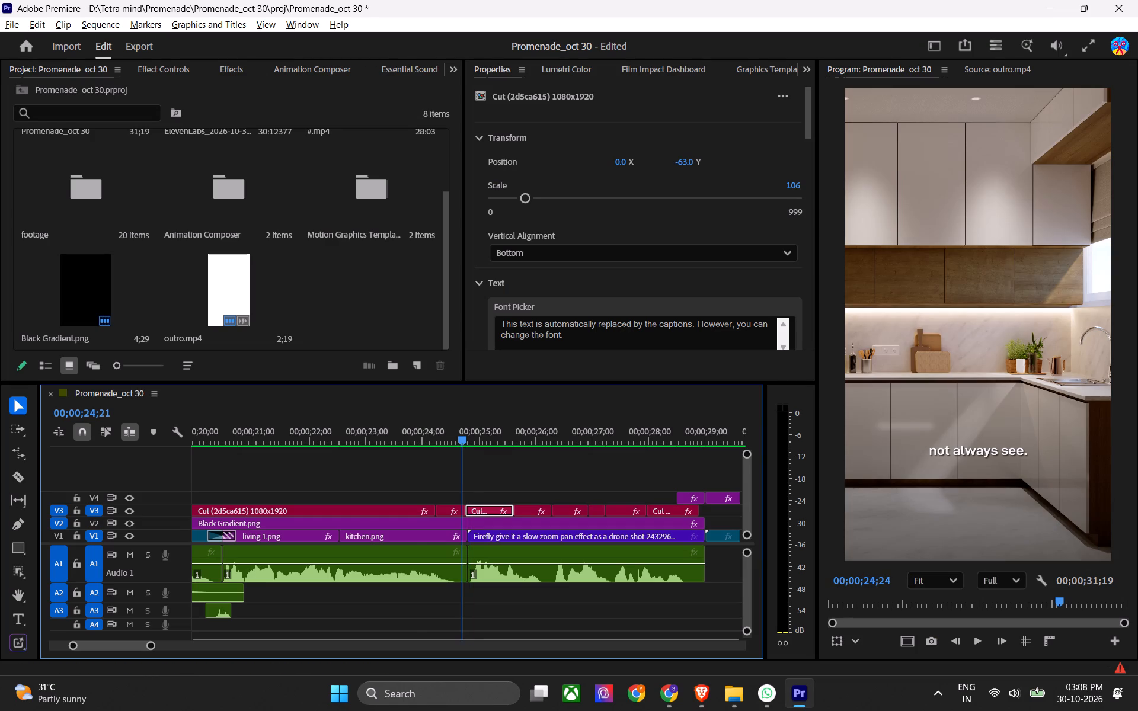
pyautogui.moveTo(417, 440); pyautogui.dragTo(417, 440)
pyautogui.moveTo(416, 437); pyautogui.dragTo(402, 439)
pyautogui.press('space')
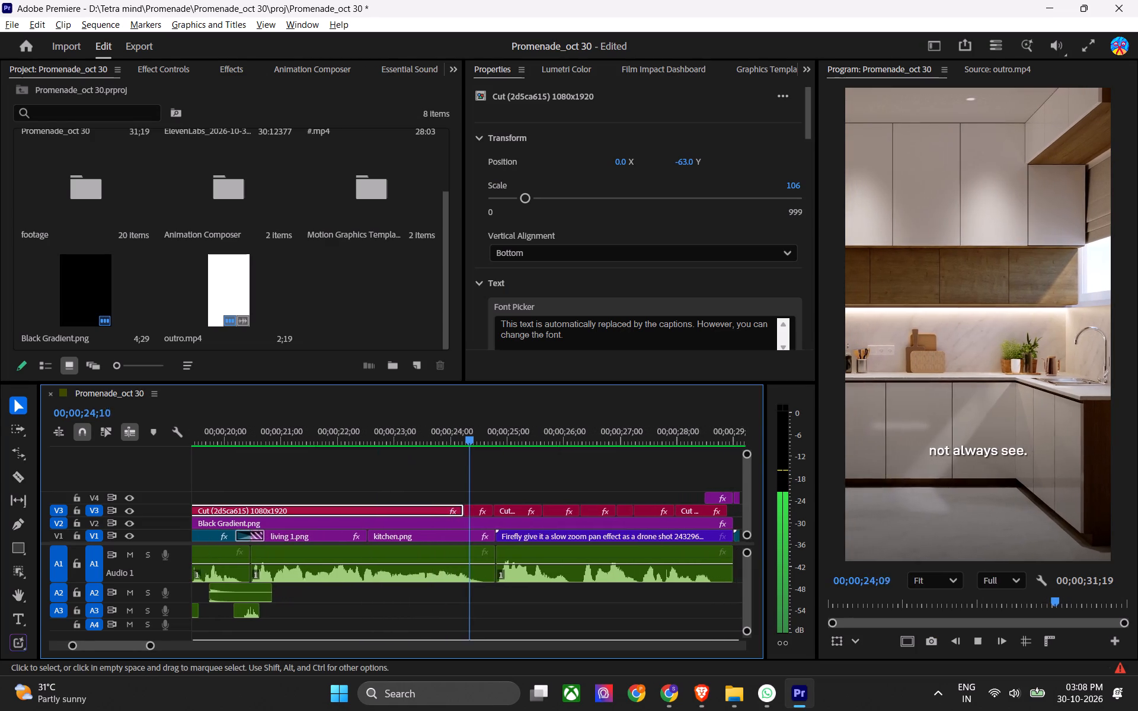
pyautogui.press('space')
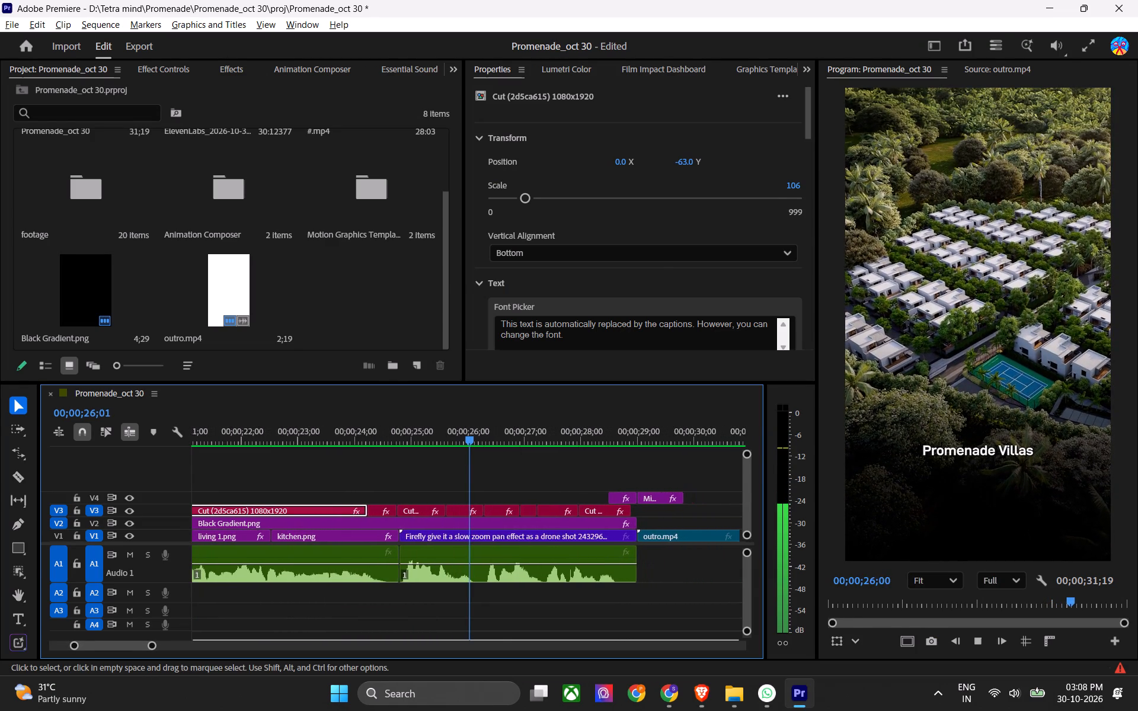
# Switch to the ChatGPT review and read its aerial reveal notes, recommended shot order and five suggested changes before finalising.
pyautogui.hotkey('alt', 'Tab')
pyautogui.scroll(-3, 538, 491)
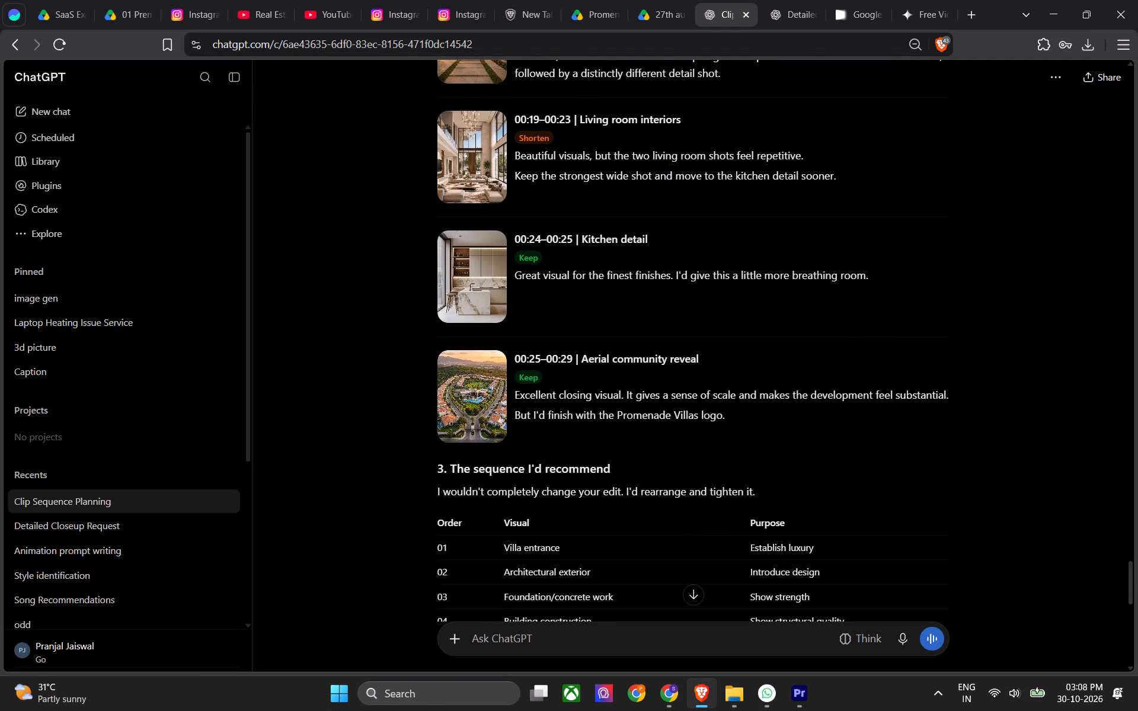
pyautogui.scroll(-1, 571, 446)
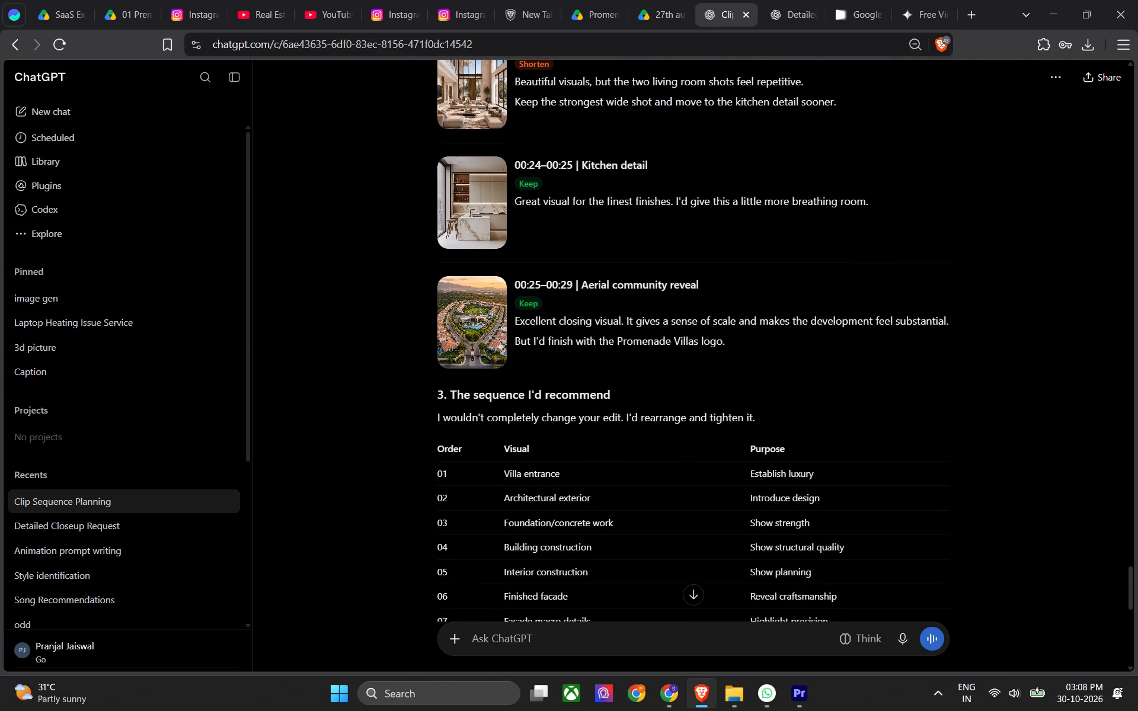
pyautogui.scroll(-1, 571, 446)
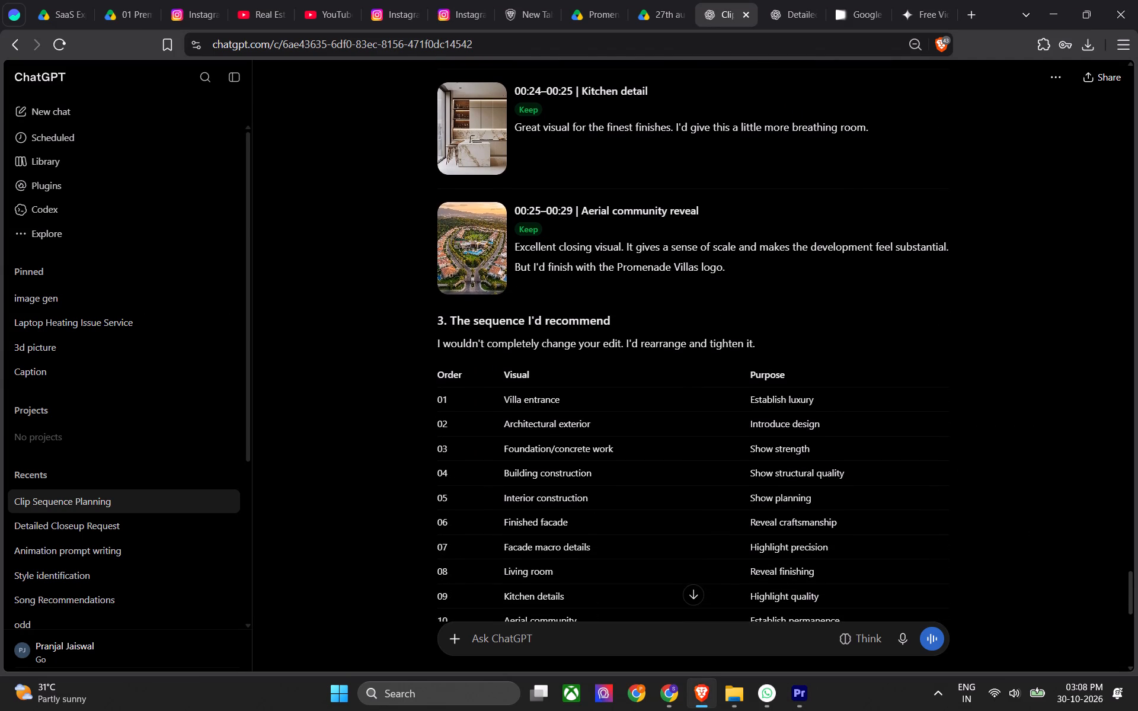
pyautogui.scroll(-5, 570, 434)
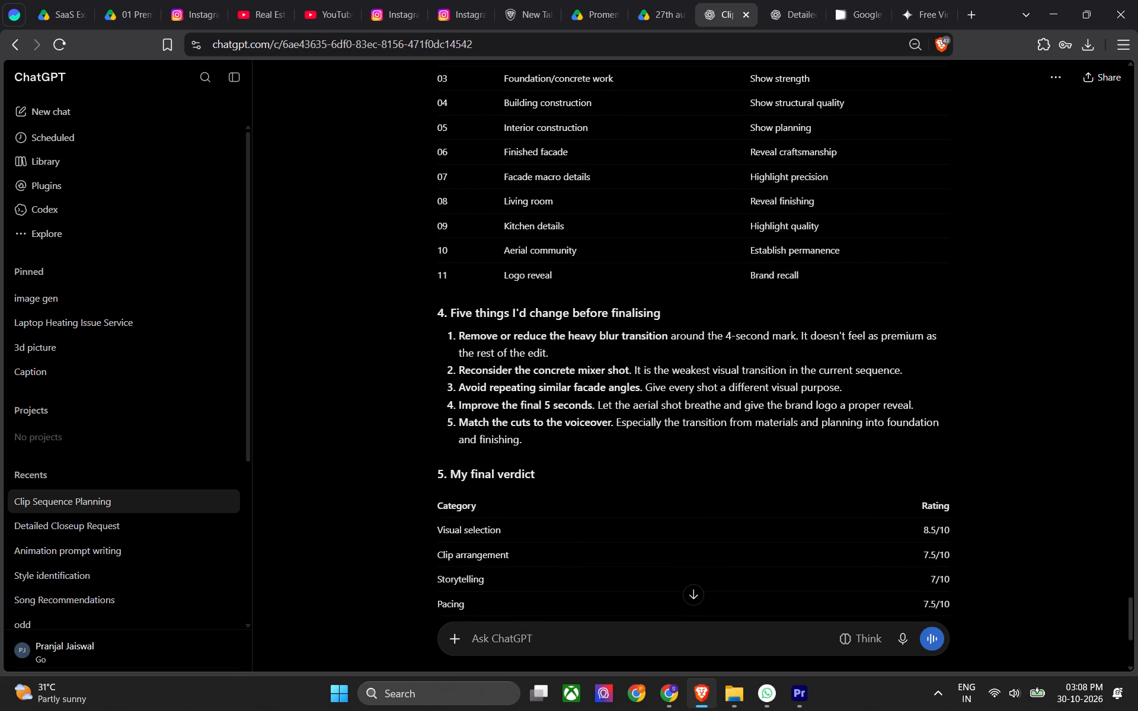
# In Premiere, play the transition around the 4-second mark, shorten it to 10 frames between the villa entrance and concrete truck clips, and save.
pyautogui.hotkey('alt', 'Tab')
pyautogui.scroll(2, 472, 483)
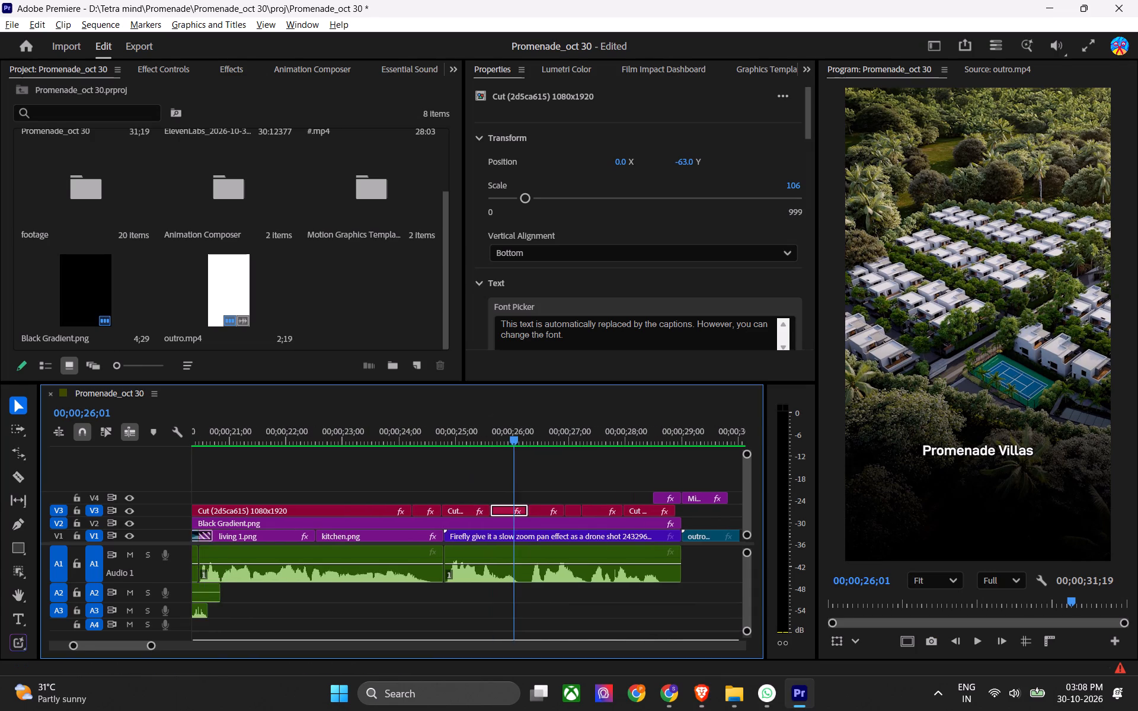
pyautogui.scroll(6, 414, 506)
pyautogui.keyDown('alt'); pyautogui.scroll(14, 324, 552); pyautogui.keyUp('alt')
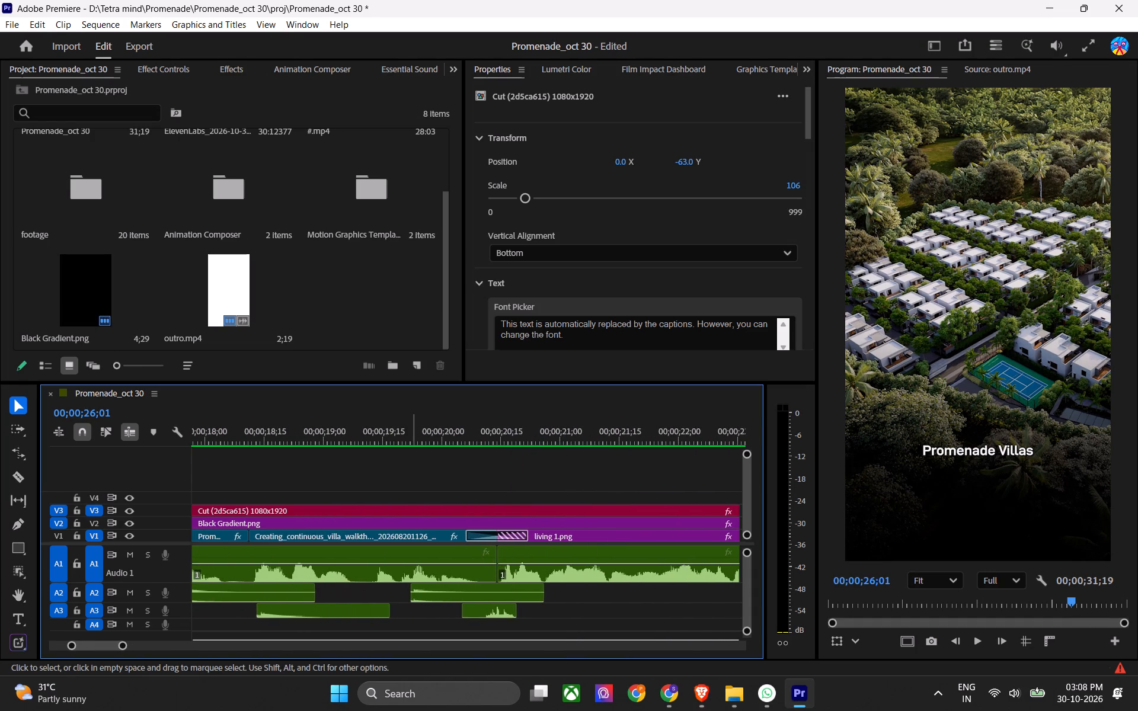
pyautogui.keyDown('alt'); pyautogui.scroll(-7, 410, 516); pyautogui.keyUp('alt')
pyautogui.scroll(20, 411, 520)
pyautogui.scroll(2, 411, 520)
pyautogui.hotkey('ctrl', '1')
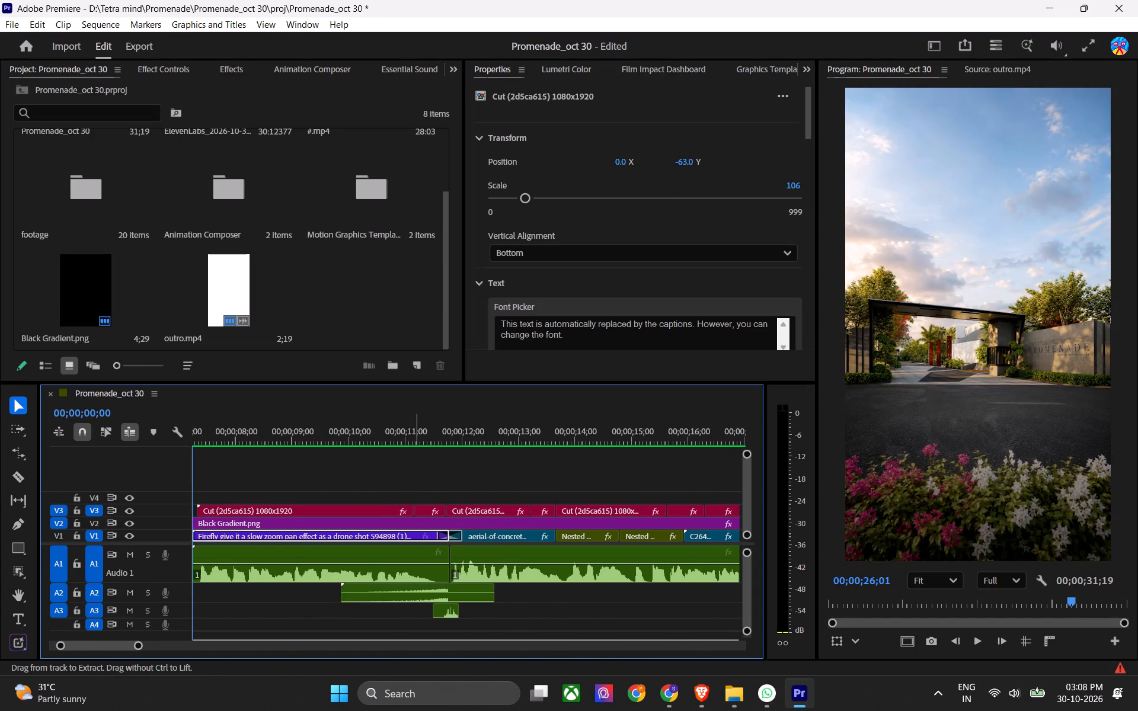
pyautogui.click(417, 431)
pyautogui.press('space')
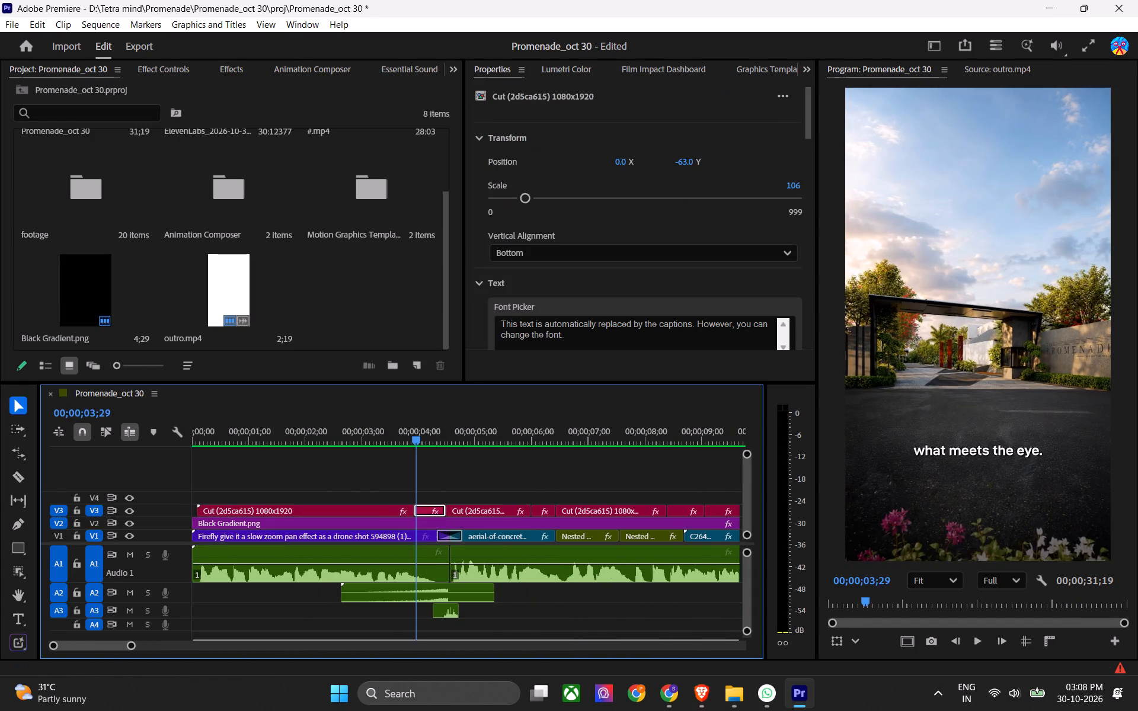
pyautogui.press('space')
pyautogui.keyDown('alt'); pyautogui.scroll(7, 450, 541); pyautogui.keyUp('alt')
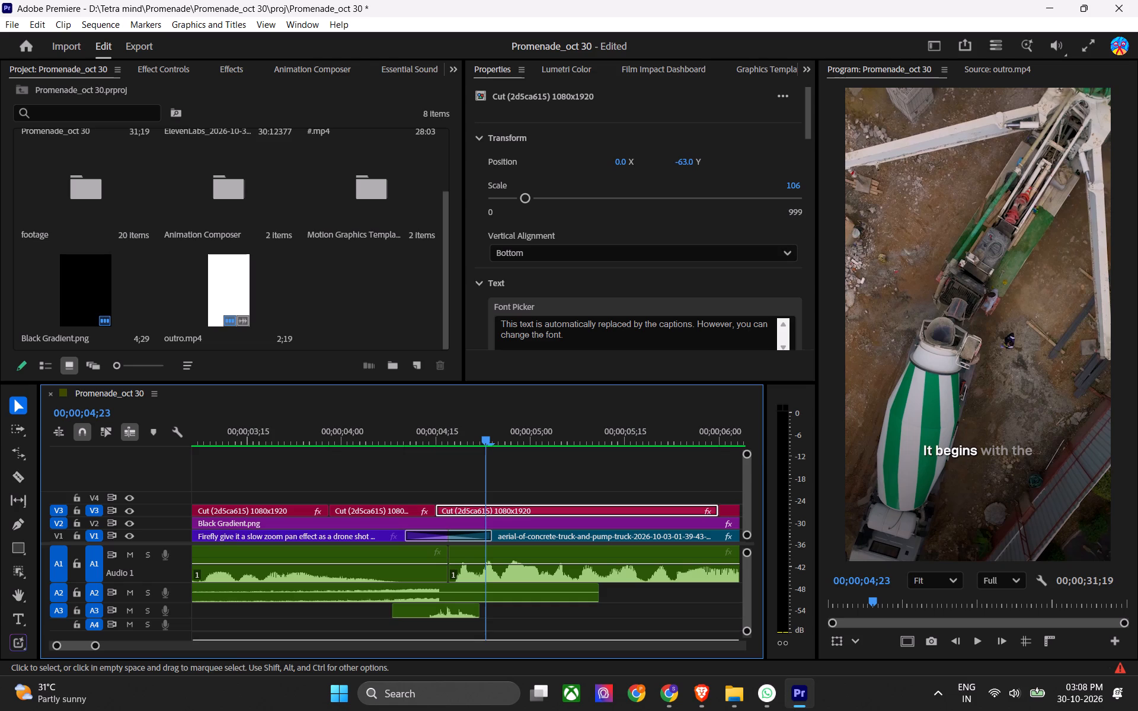
pyautogui.moveTo(408, 536); pyautogui.dragTo(424, 546)
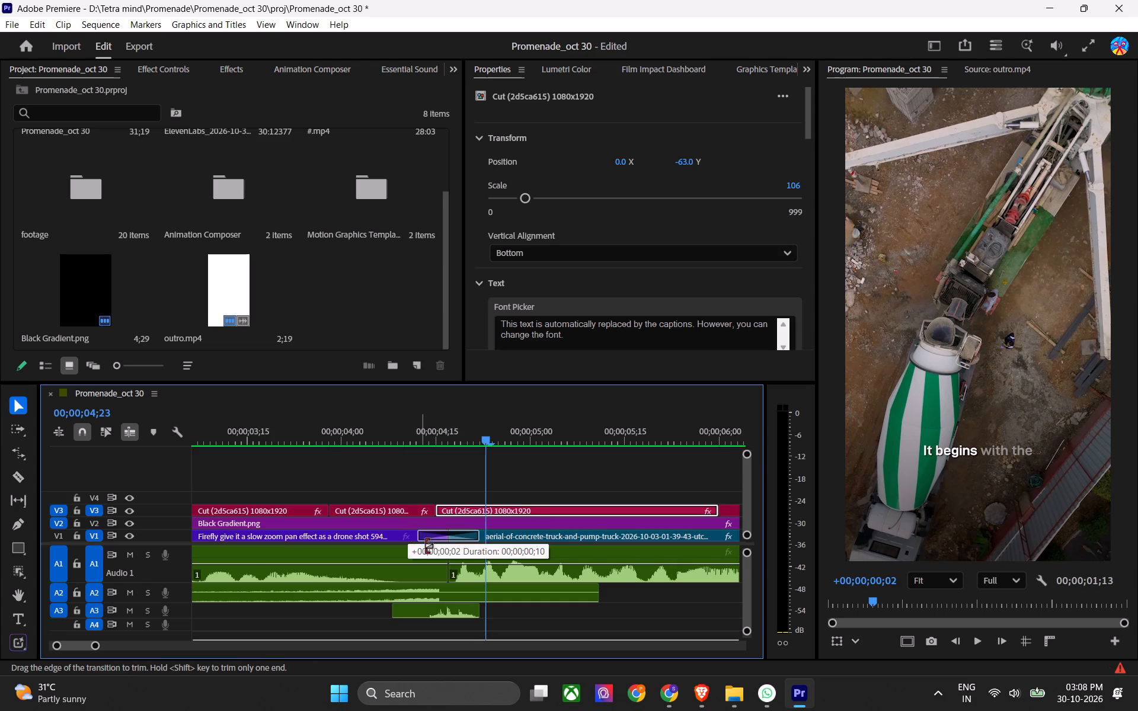
pyautogui.moveTo(424, 546); pyautogui.dragTo(424, 546)
pyautogui.hotkey('ctrl', 's')
# Render the sequence's video previews for the shortened transition.
pyautogui.press('1')
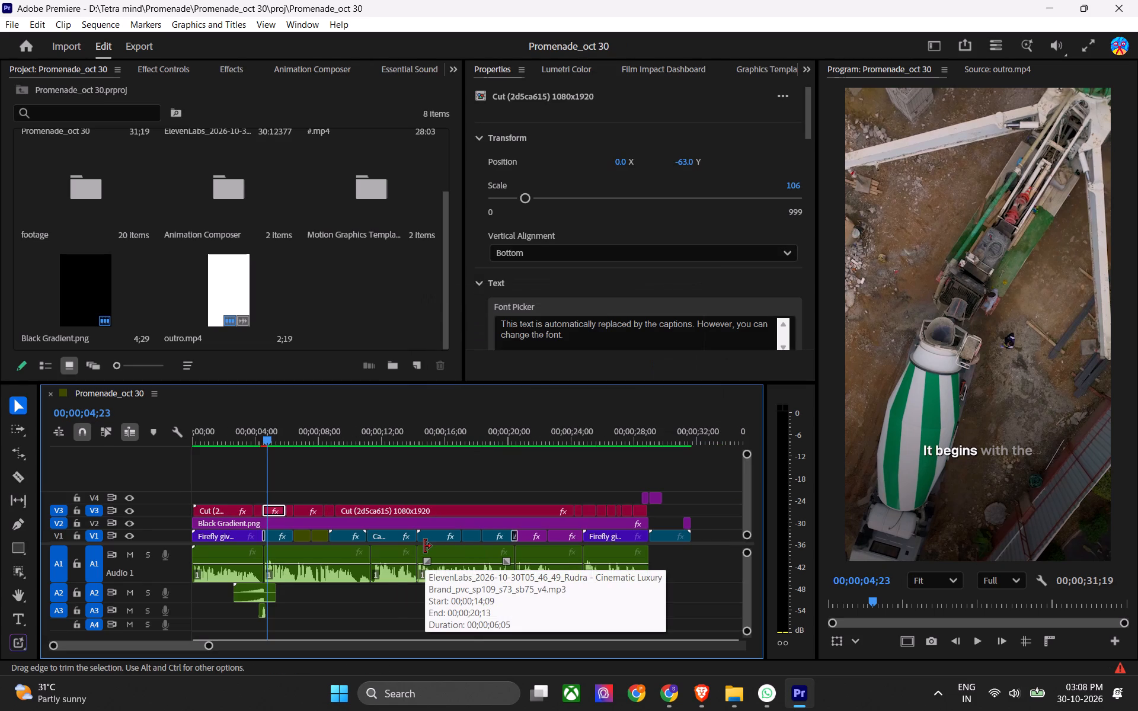
pyautogui.press('d')
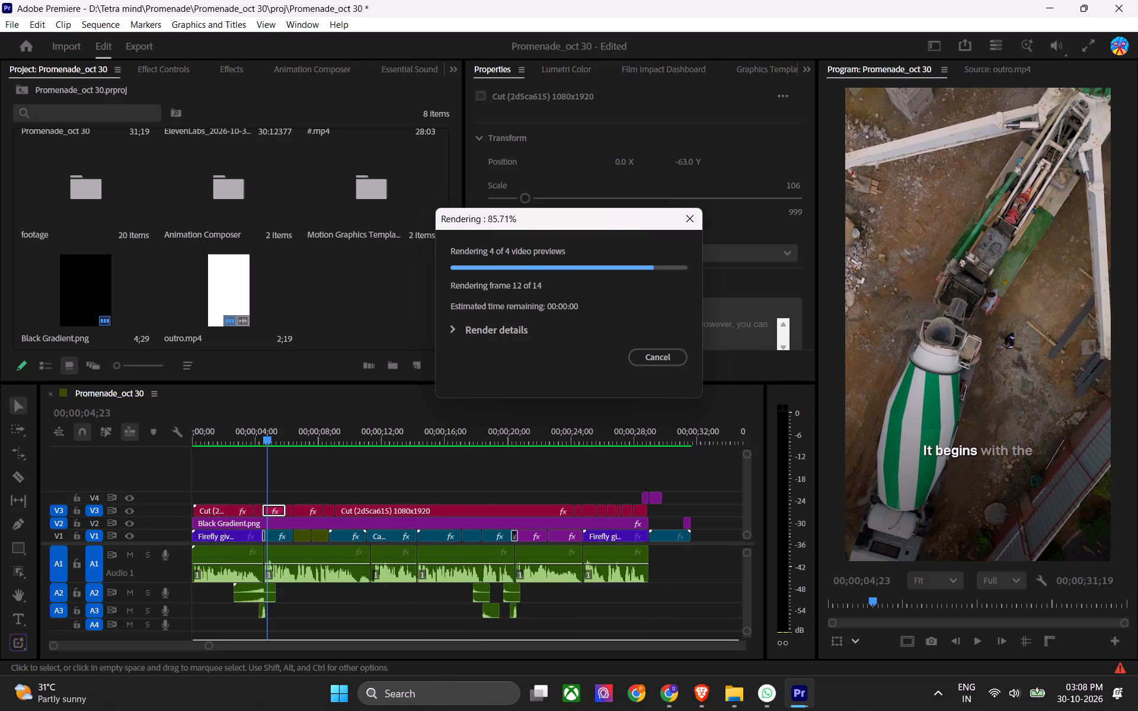
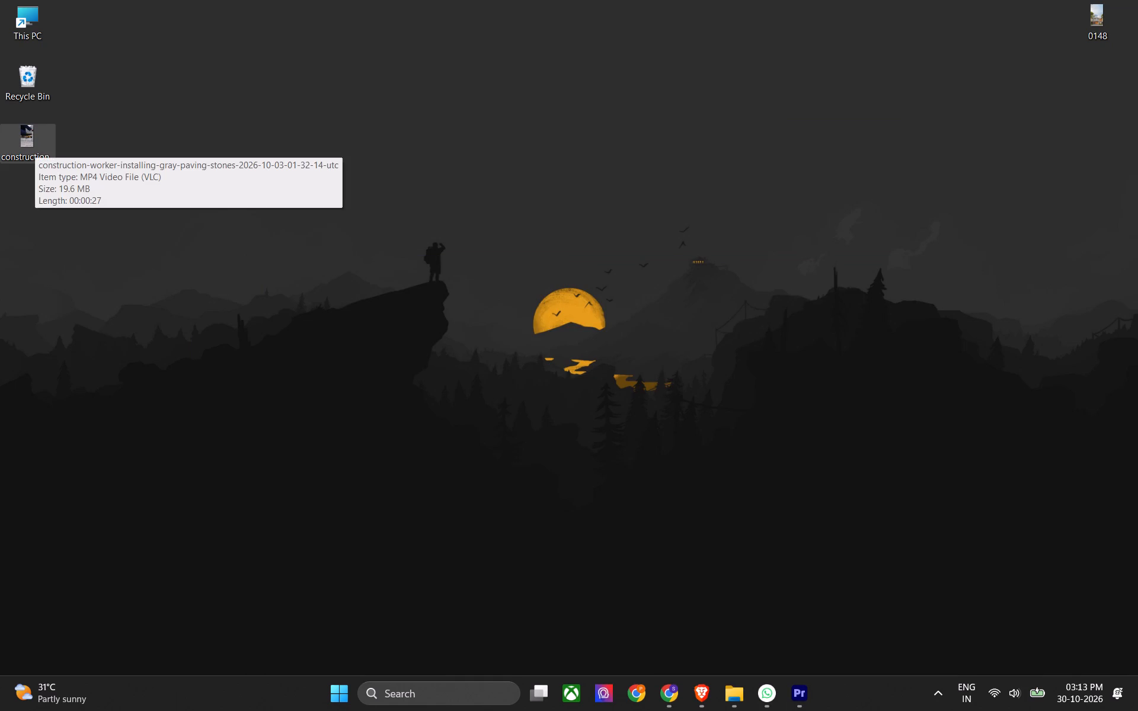
pyautogui.click(730, 688)
pyautogui.click(640, 435)
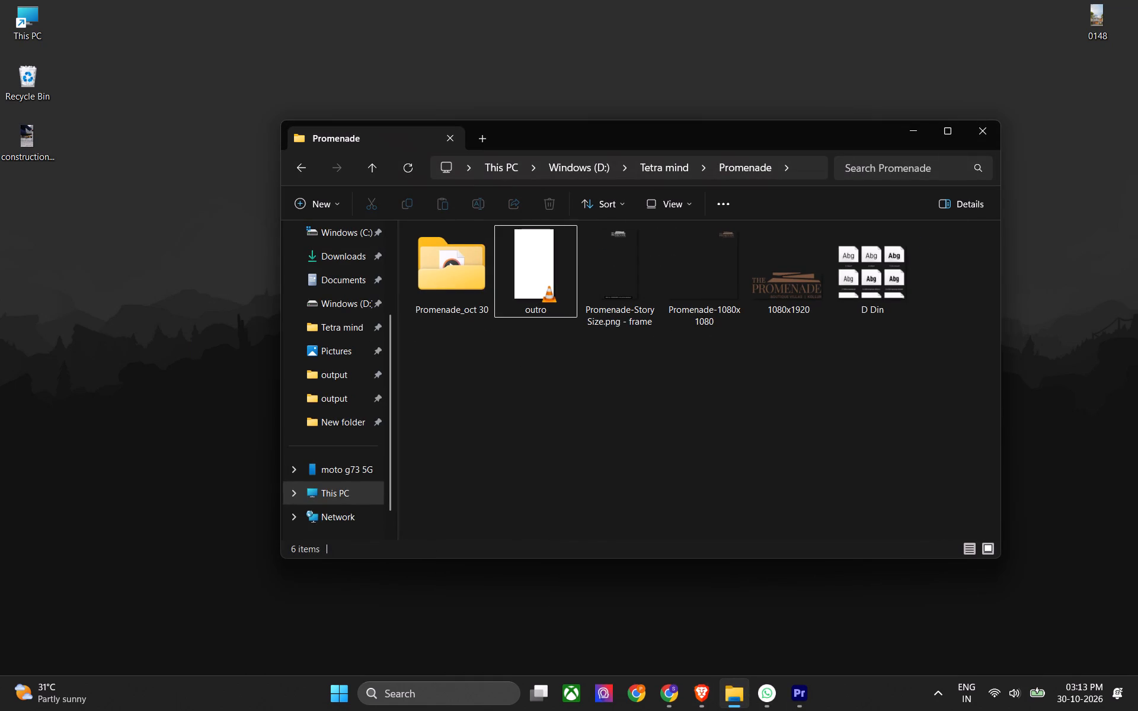
pyautogui.doubleClick(439, 271)
pyautogui.doubleClick(437, 294)
pyautogui.scroll(-2, 504, 379)
pyautogui.scroll(1, 503, 384)
pyautogui.scroll(-5, 503, 384)
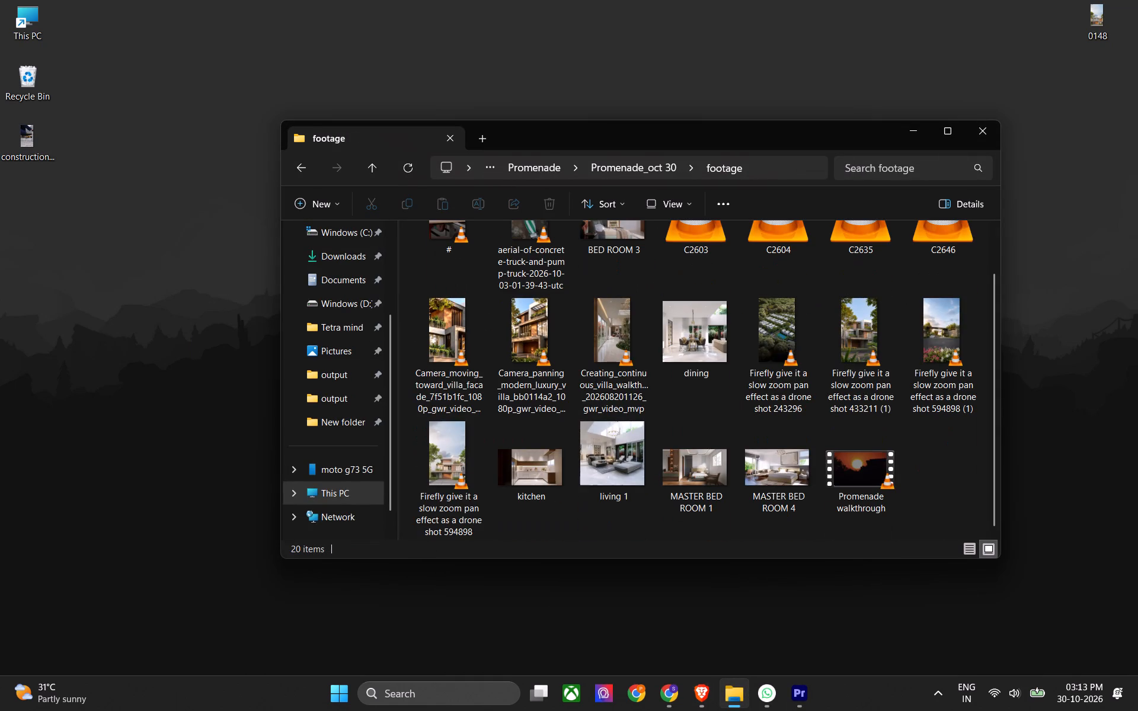
pyautogui.moveTo(35, 250); pyautogui.dragTo(40, 132)
pyautogui.hotkey('ctrl', 'x')
pyautogui.keyDown('ctrl'); pyautogui.click(966, 504); pyautogui.keyUp('ctrl')
pyautogui.hotkey('ctrl', 'v')
# Import the construction-worker clip into the Premiere project and replace the concrete truck shot on track V1 with it.
pyautogui.moveTo(954, 466); pyautogui.dragTo(801, 693)
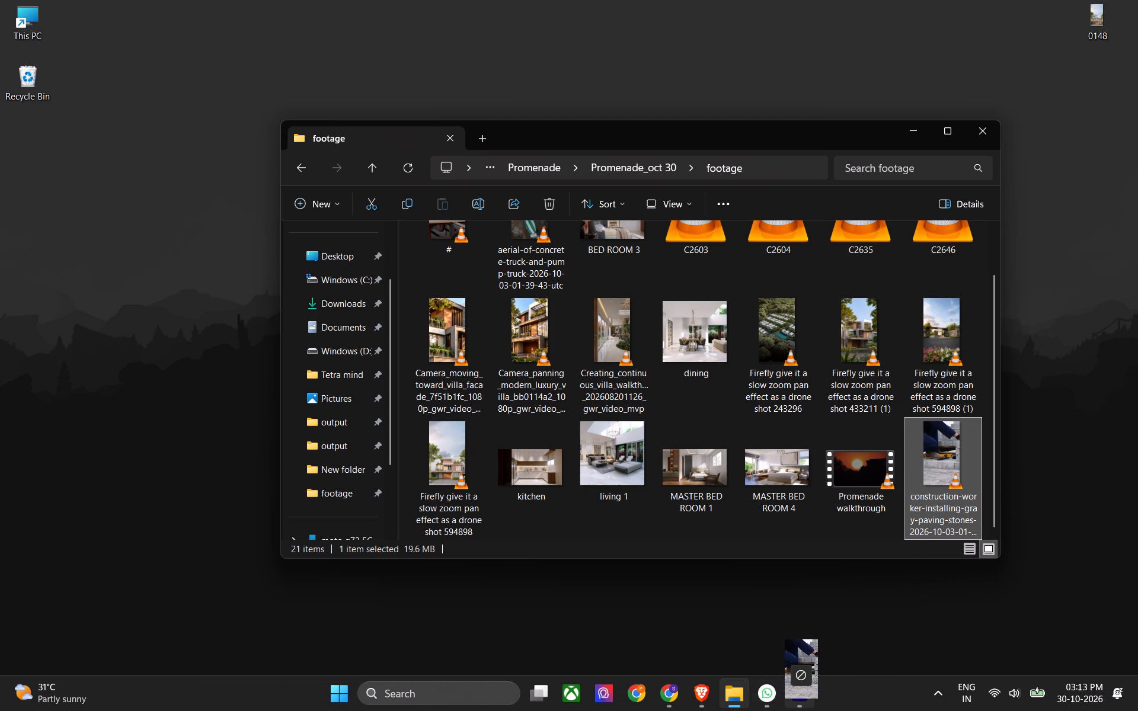
pyautogui.moveTo(801, 693); pyautogui.dragTo(302, 451)
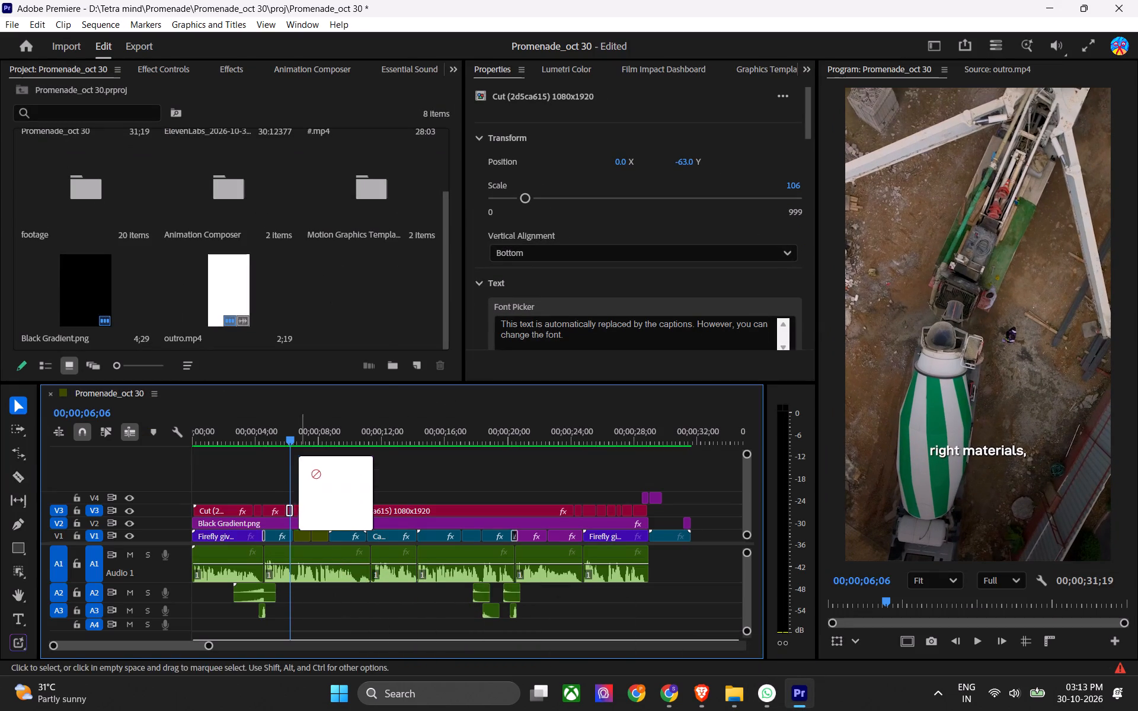
pyautogui.moveTo(302, 451); pyautogui.dragTo(315, 313)
pyautogui.moveTo(345, 304); pyautogui.dragTo(273, 531)
# Scale the construction-worker clip on V1 to fill the frame at 100% and save the project.
pyautogui.keyDown('alt'); pyautogui.scroll(13, 251, 561); pyautogui.keyUp('alt')
pyautogui.click(354, 534)
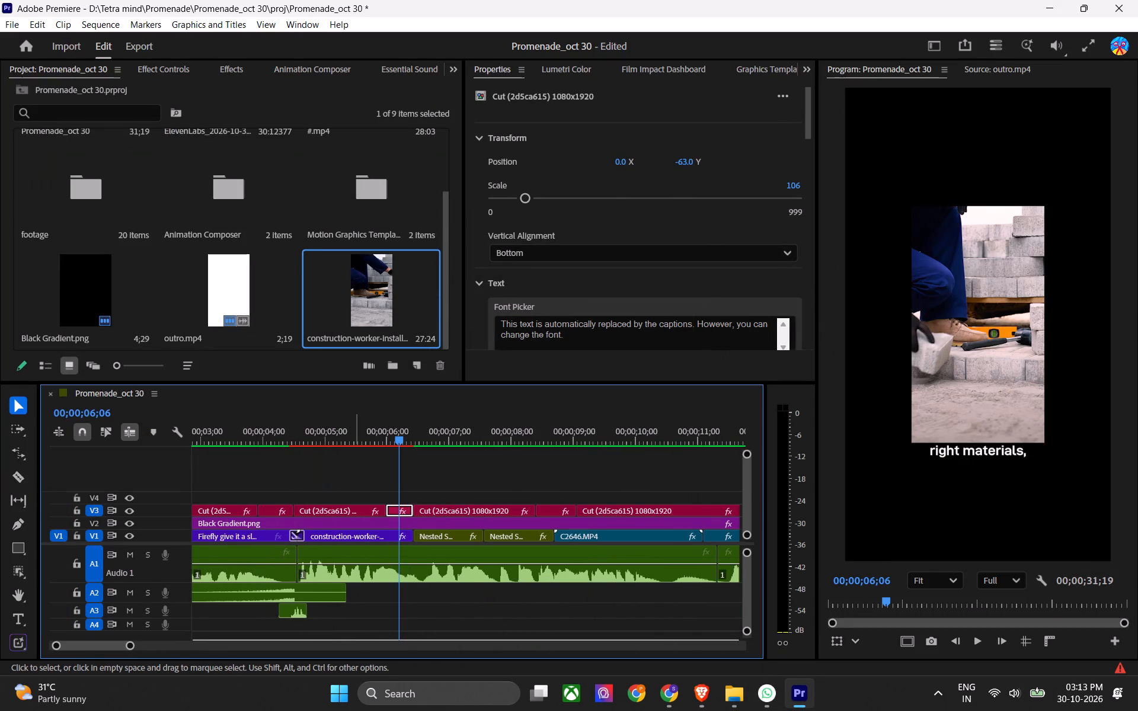
pyautogui.press('5')
pyautogui.hotkey('ctrl', 's')
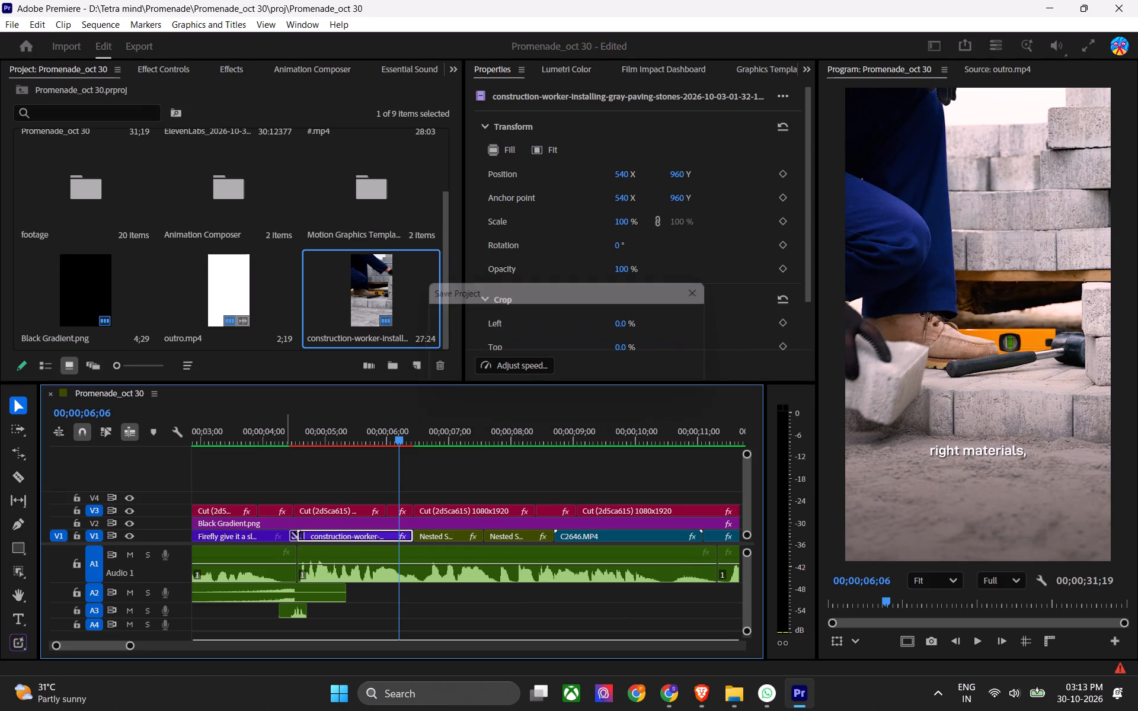
# Play the sequence from about 4 seconds to check the new shot against the "right materials" voiceover.
pyautogui.moveTo(280, 412); pyautogui.dragTo(273, 415)
pyautogui.click(267, 428)
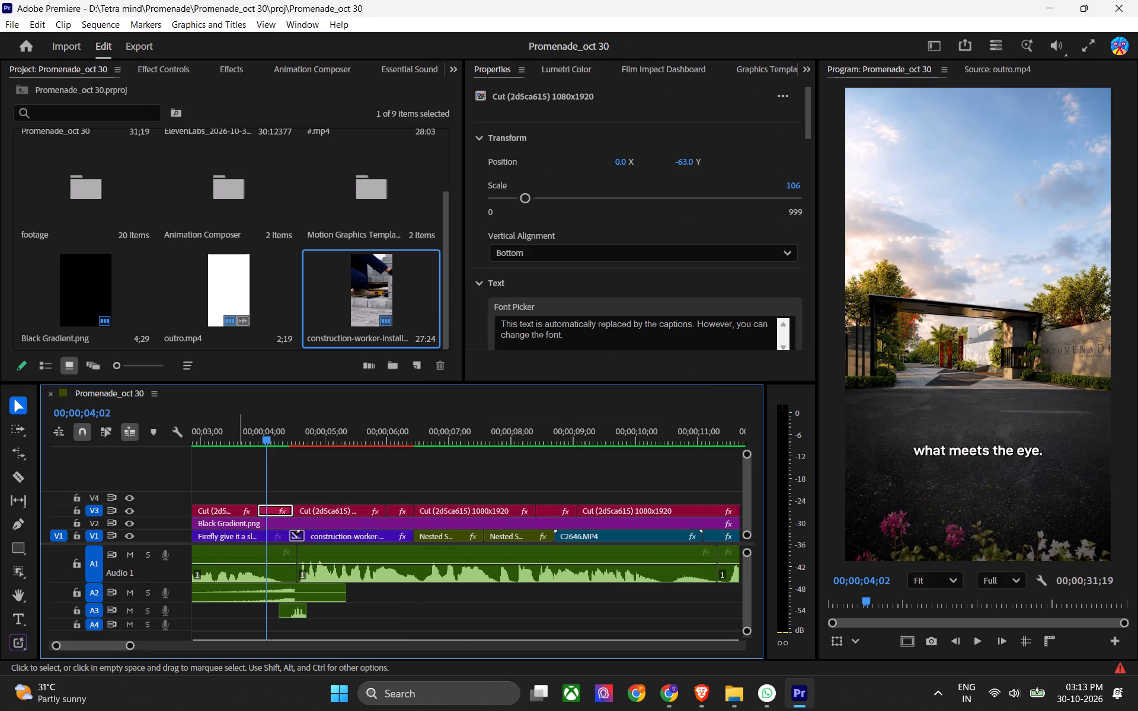
pyautogui.press('space')
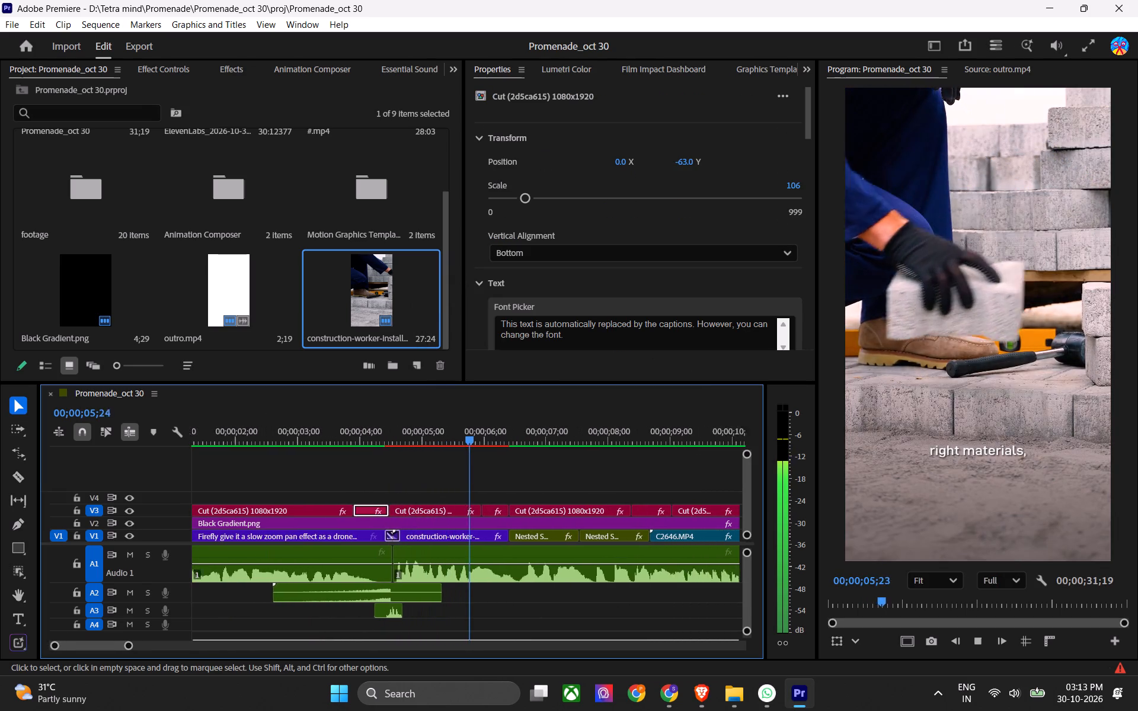
pyautogui.press('space')
# Set the construction-worker clip's speed to 100% and extend its end to meet the following nested clip.
pyautogui.click(431, 524)
pyautogui.click(423, 538)
pyautogui.hotkey('ctrl', 'r')
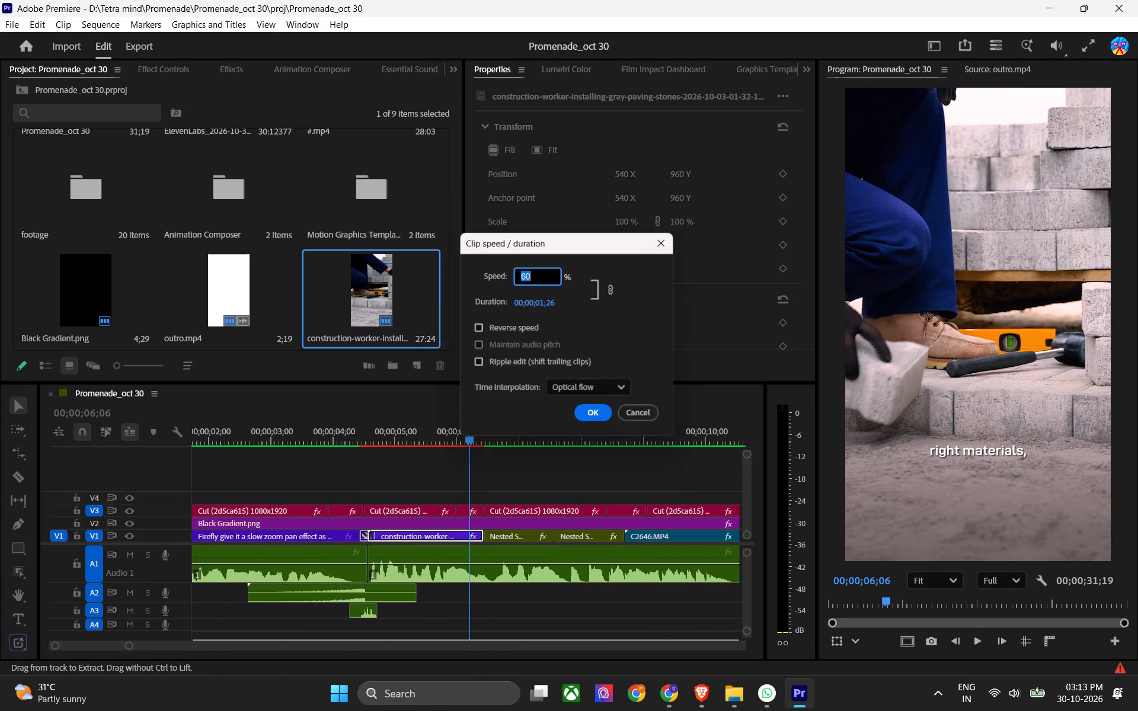
pyautogui.write('100')
pyautogui.press('Return')
pyautogui.hotkey('ctrl', 's')
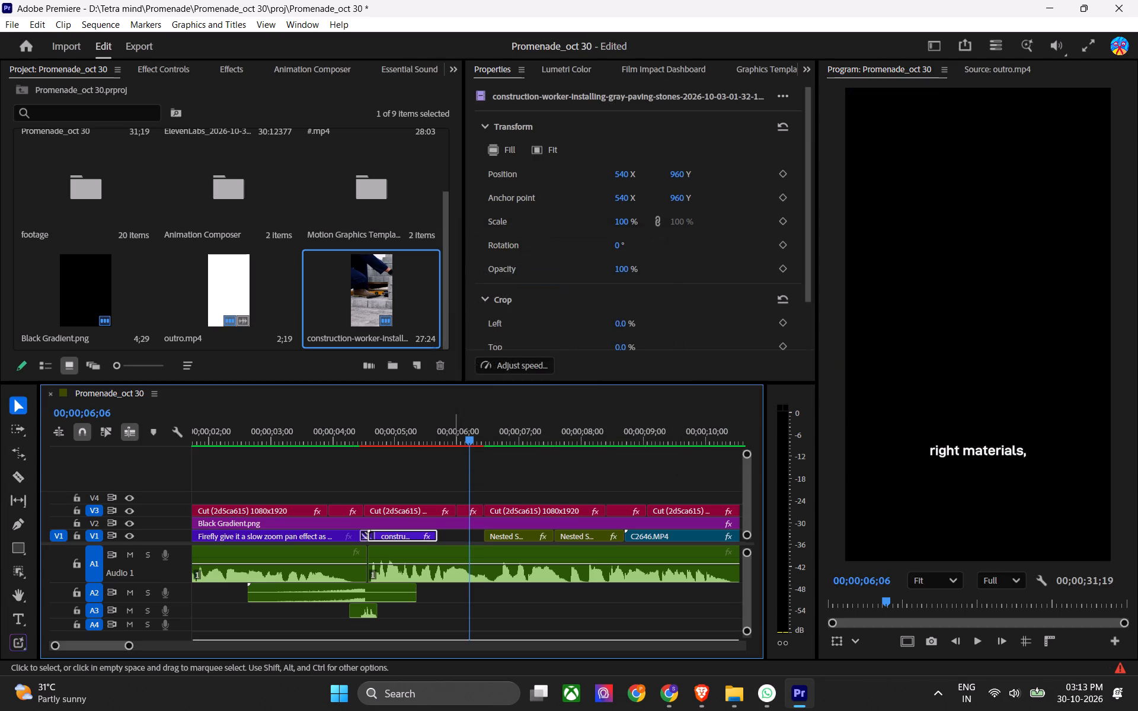
pyautogui.hotkey('ctrl', 's')
pyautogui.moveTo(443, 540); pyautogui.dragTo(592, 537)
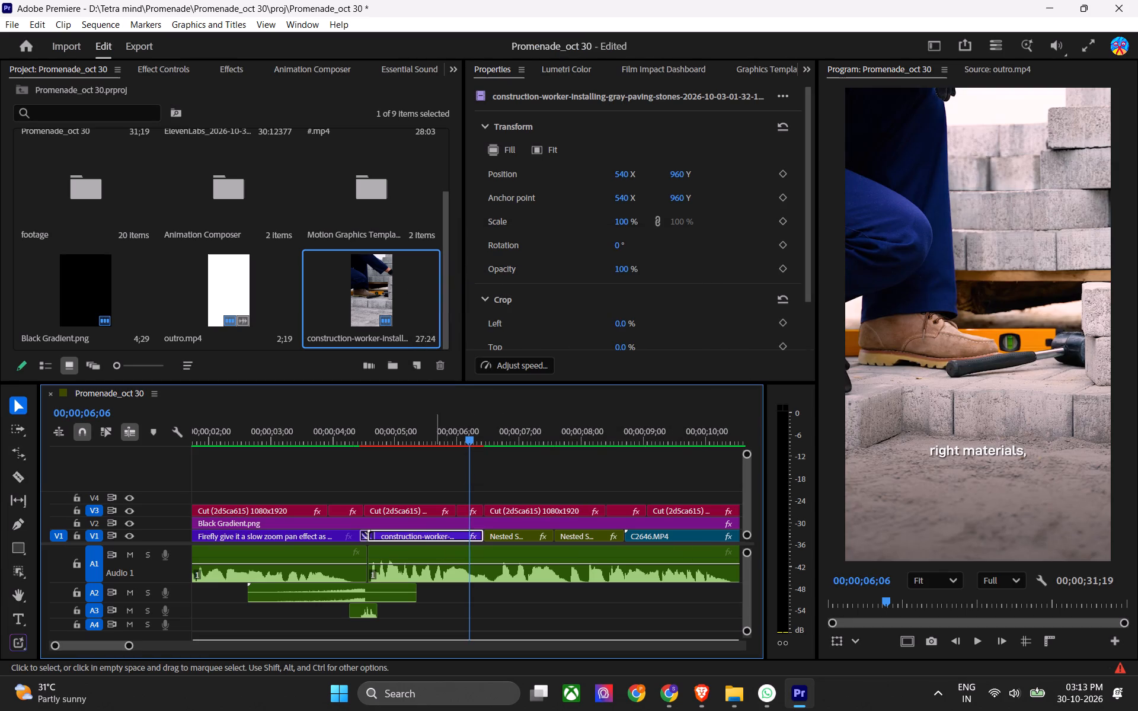
# Play the sequence from about 4 seconds to check the construction-worker shot through the cut to the nested clip.
pyautogui.moveTo(400, 447); pyautogui.dragTo(350, 447)
pyautogui.click(359, 443)
pyautogui.press('space')
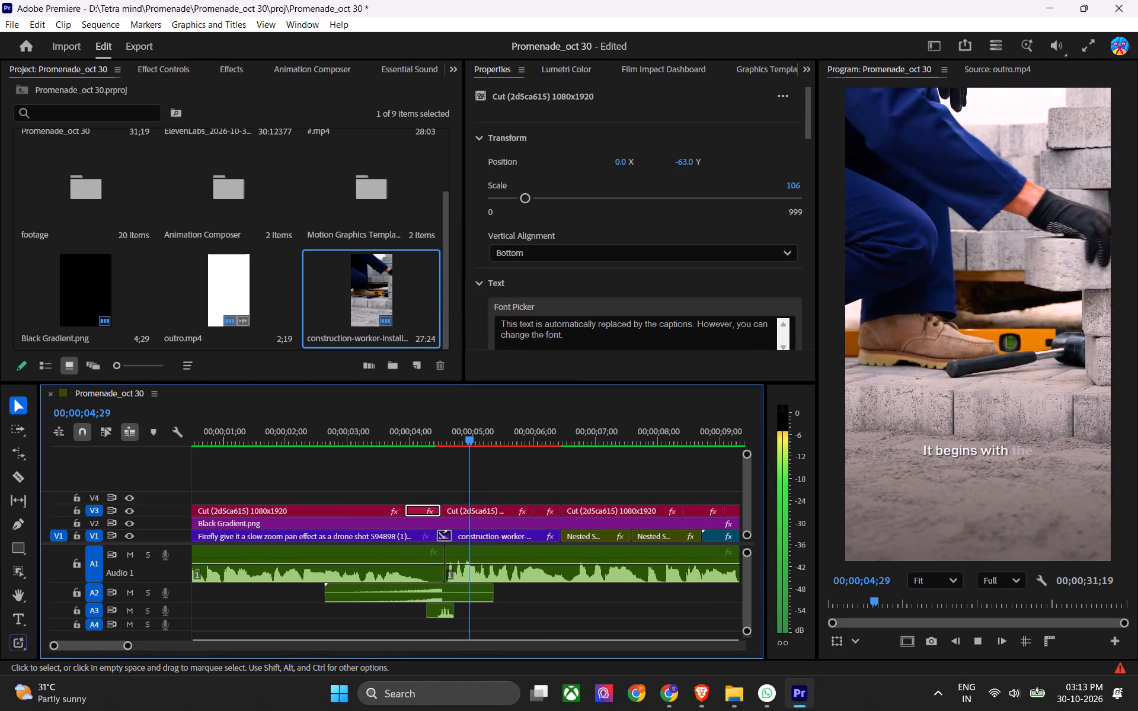
pyautogui.press('space')
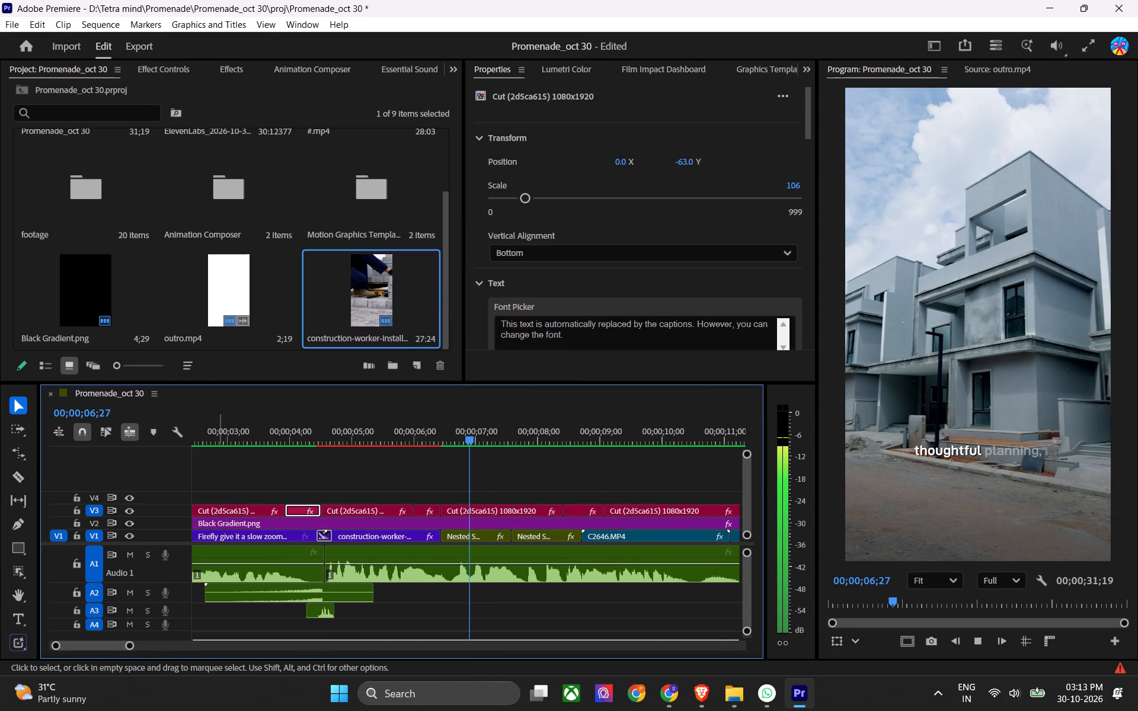
pyautogui.moveTo(436, 425); pyautogui.dragTo(462, 430)
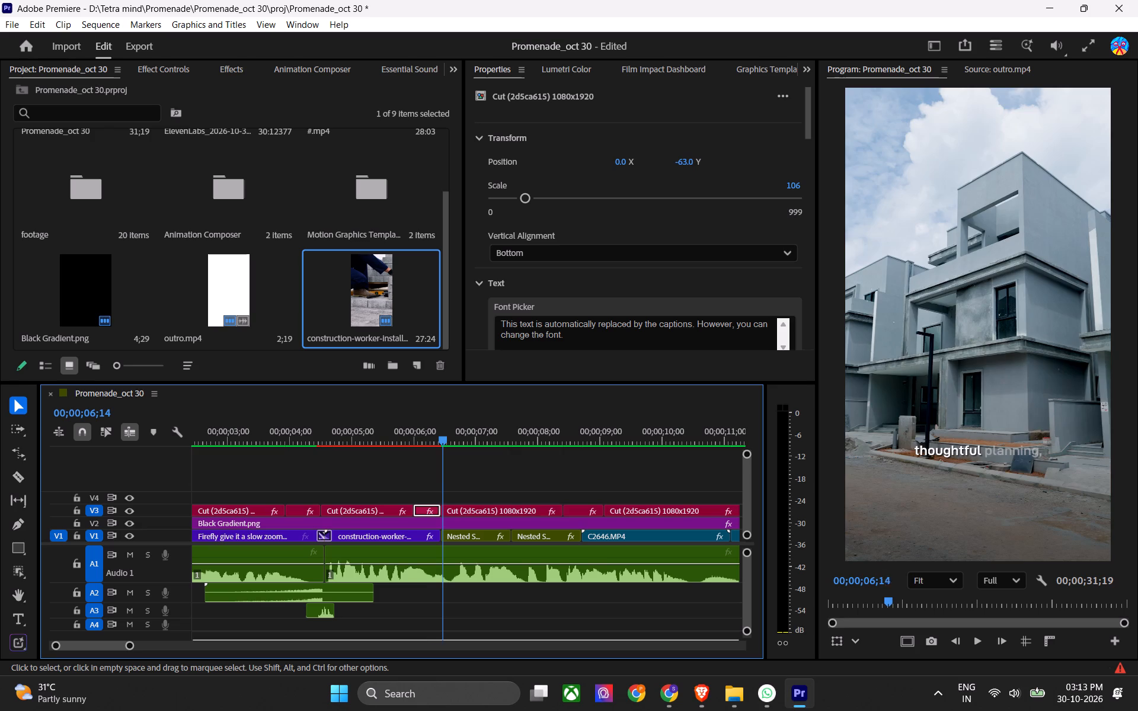
# Slip the construction-worker clip on V1 about 3 seconds 21 frames later into its source footage.
pyautogui.moveTo(462, 430); pyautogui.dragTo(426, 455)
pyautogui.click(409, 532)
pyautogui.press('y')
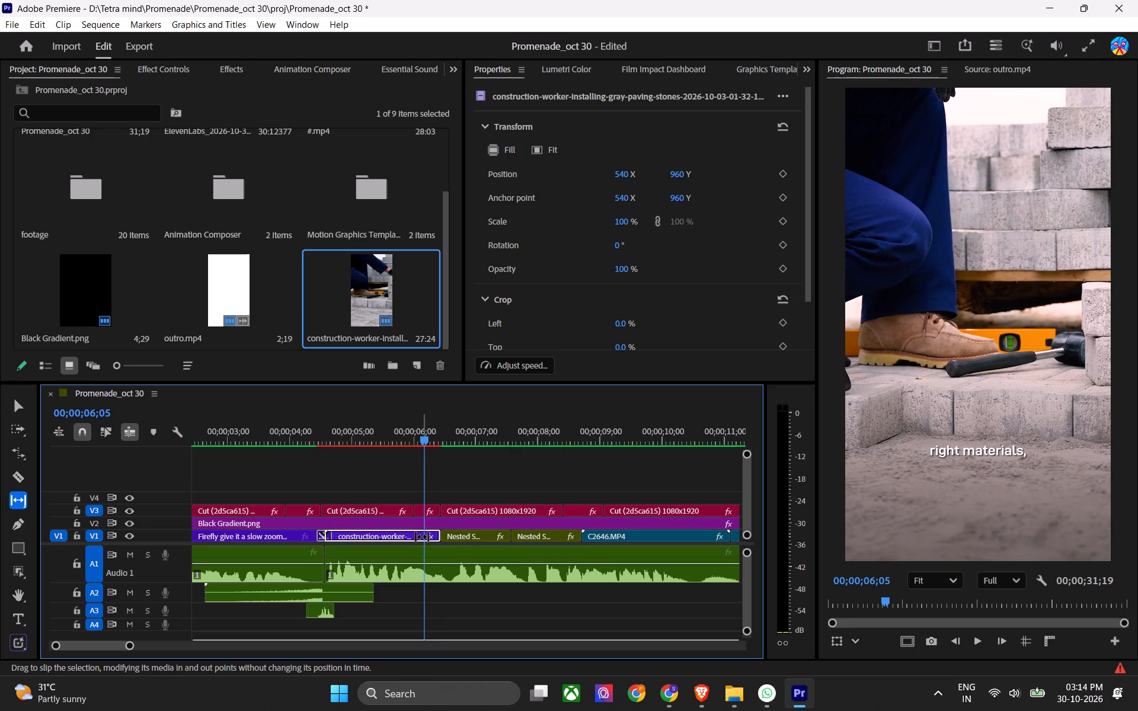
pyautogui.moveTo(422, 537); pyautogui.dragTo(177, 539)
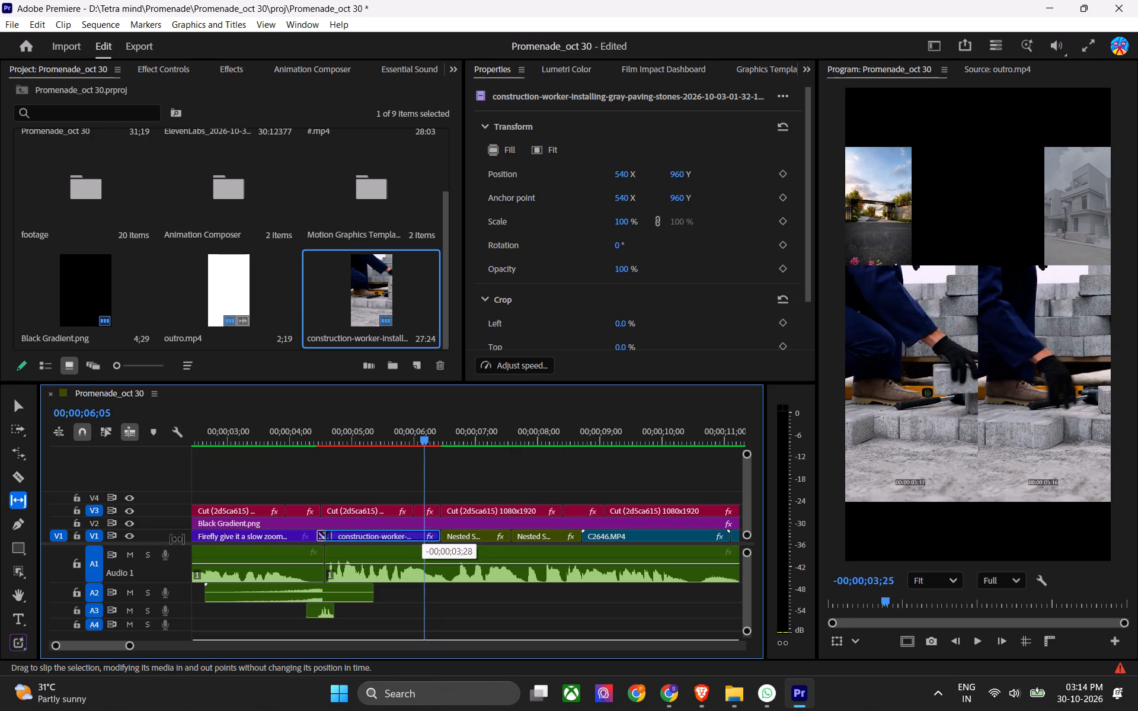
pyautogui.moveTo(177, 539); pyautogui.dragTo(191, 523)
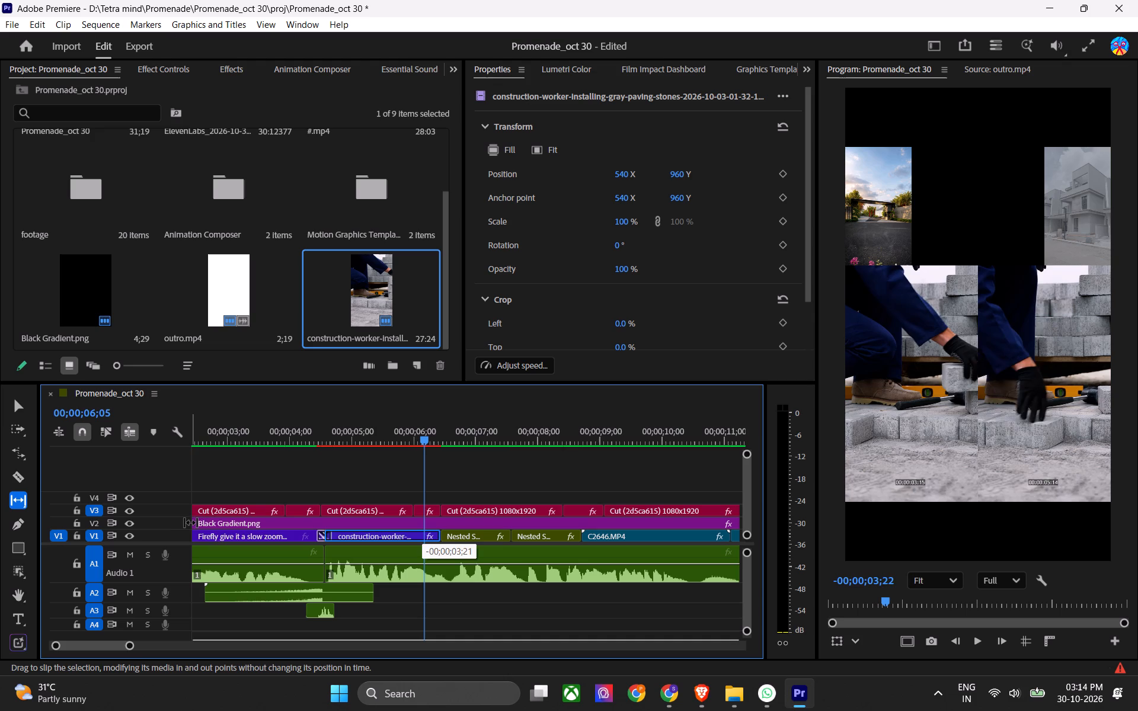
pyautogui.moveTo(191, 523); pyautogui.dragTo(191, 527)
# Play the sequence from about 3 seconds to about 10 seconds to check the slipped construction-worker shot.
pyautogui.click(251, 442)
pyautogui.press('v')
pyautogui.press('space')
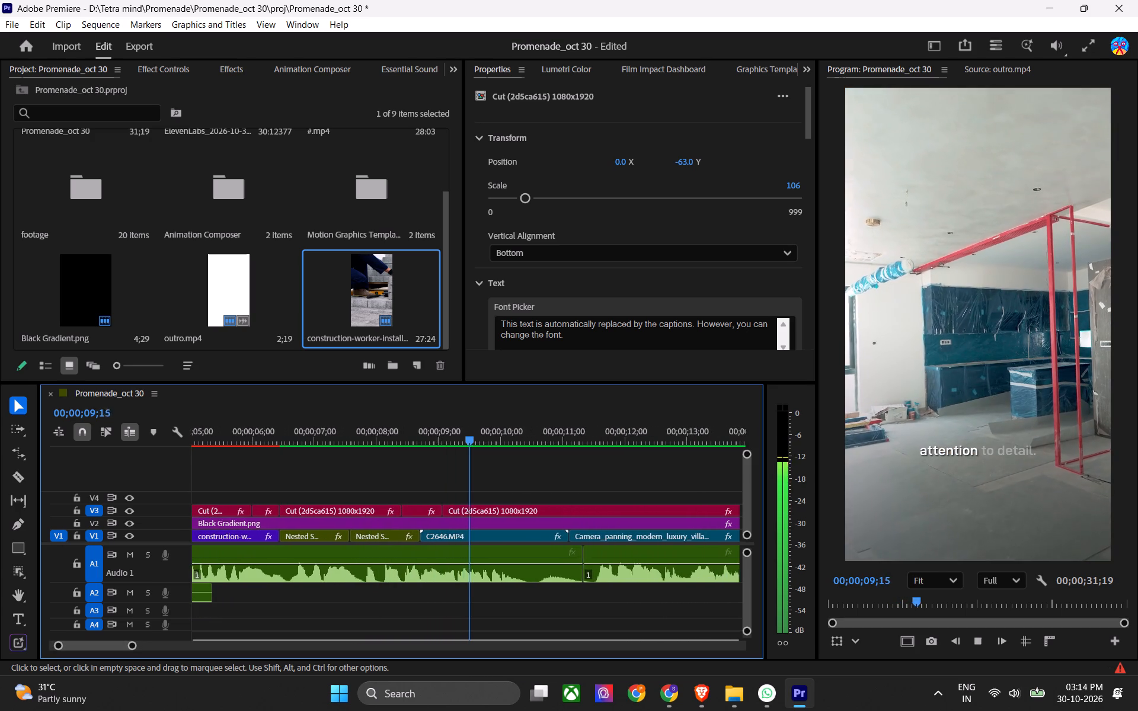
pyautogui.press('space')
# Render the video previews for the whole sequence and save the project.
pyautogui.hotkey('ctrl', 's')
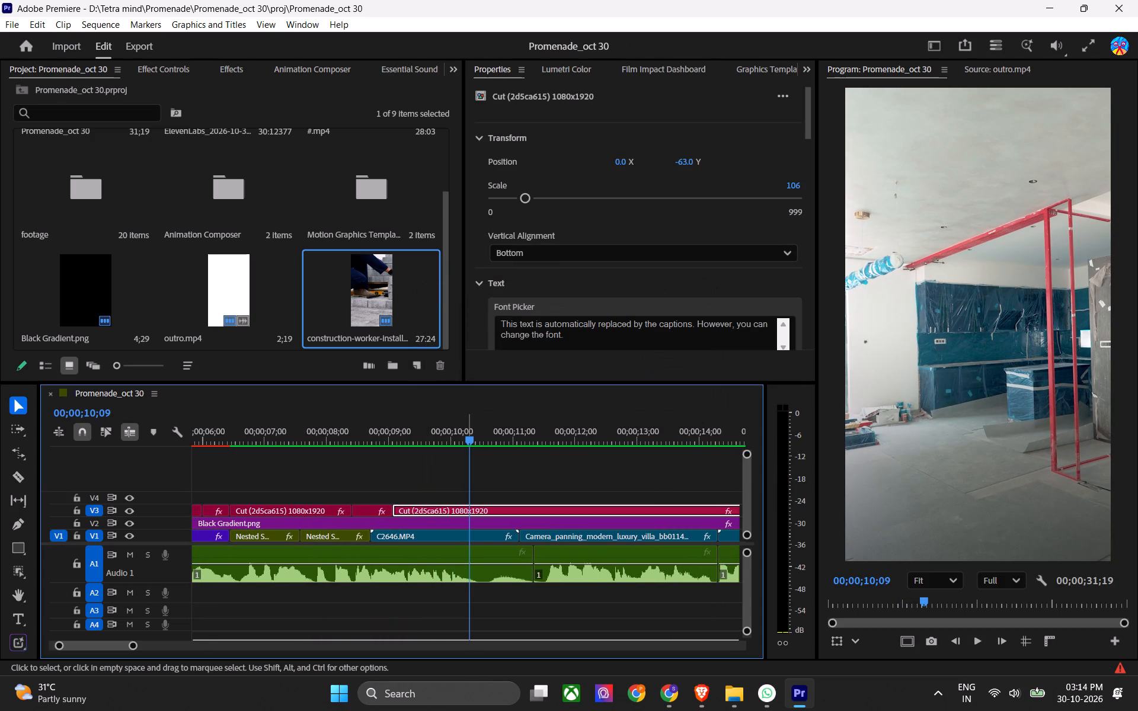
pyautogui.press('1')
pyautogui.hotkey('ctrl', 's')
pyautogui.press('d')
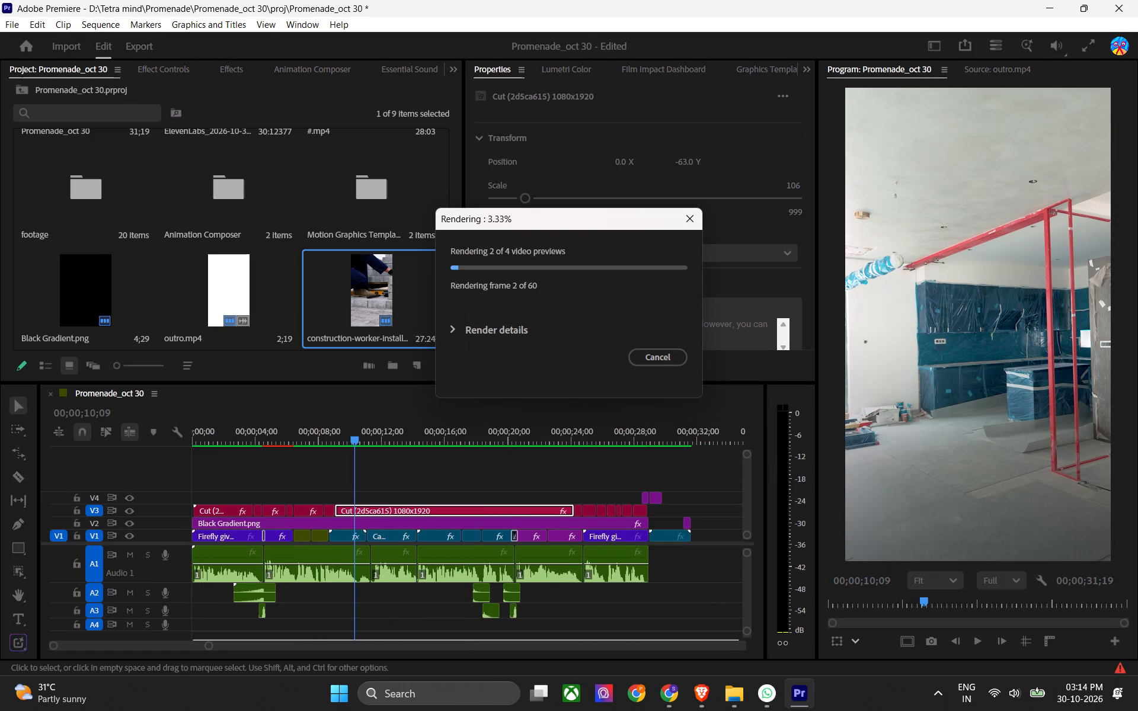
pyautogui.press('space')
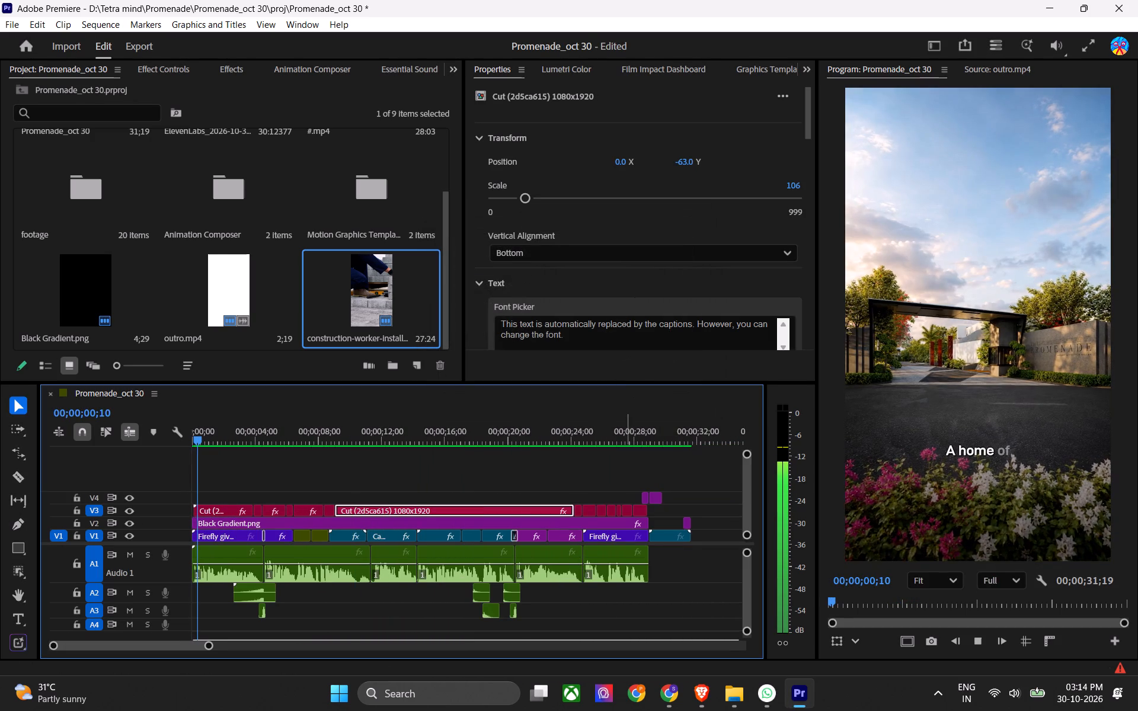
pyautogui.hotkey('ctrl', 's')
# Switch to Chrome, close the paving-stones clip's details and search Envato's vertical stock videos for "kitchen interior building".
pyautogui.click(666, 692)
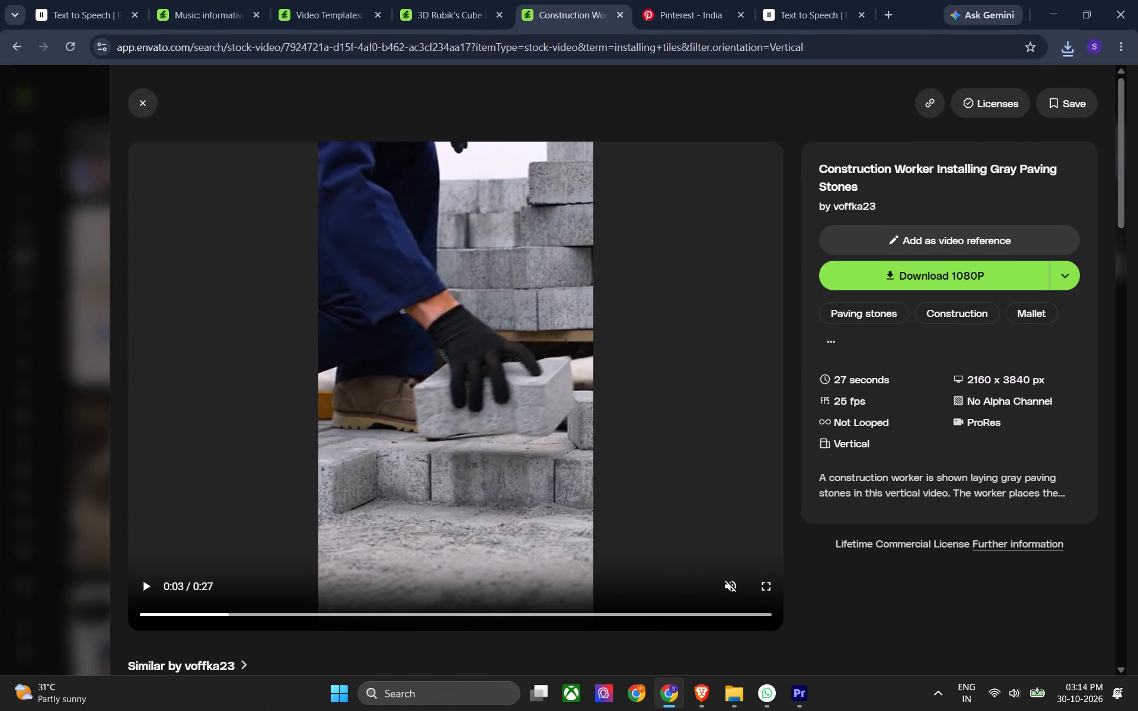
pyautogui.click(135, 89)
pyautogui.click(140, 101)
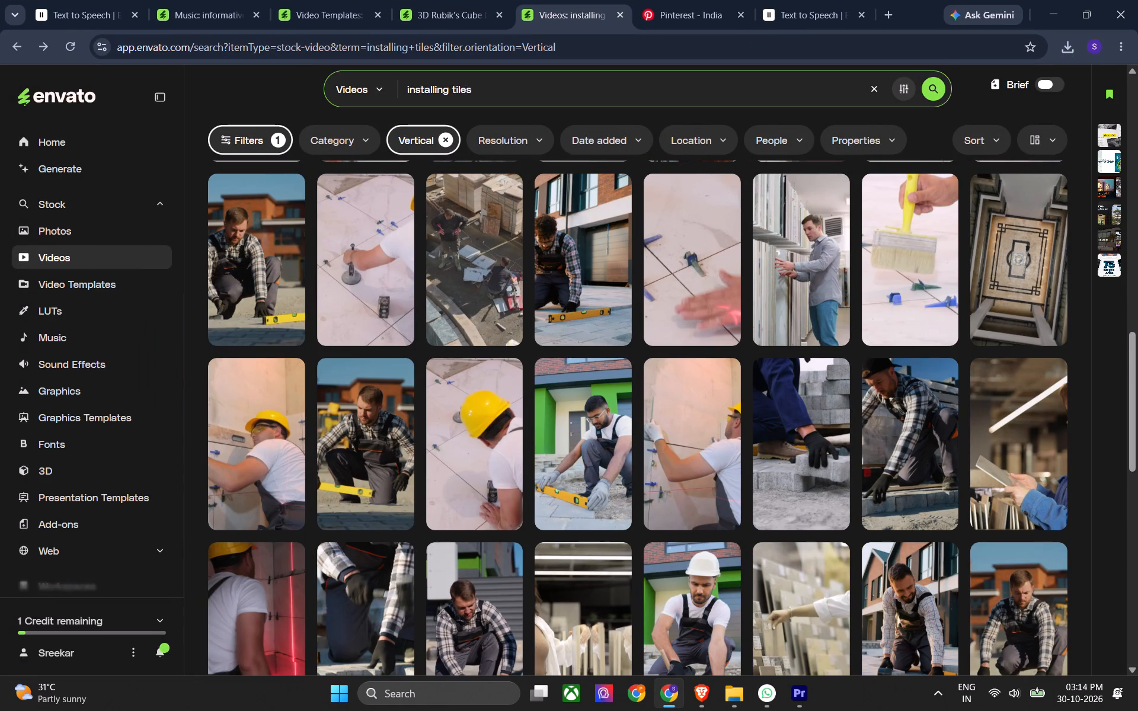
pyautogui.click(491, 103)
pyautogui.hotkey('ctrl', 'a')
pyautogui.write('kithcne')
pyautogui.press('BackSpace')
pyautogui.press('BackSpace')
pyautogui.press('BackSpace')
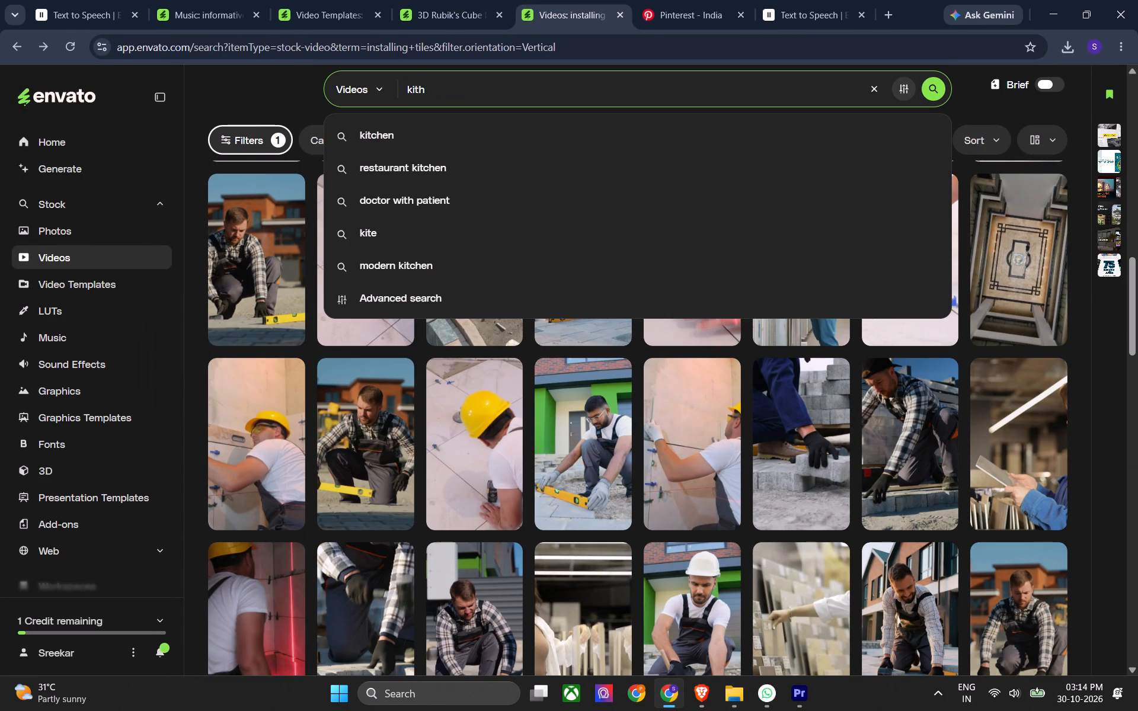
pyautogui.press('BackSpace')
pyautogui.write('chen')
pyautogui.press('space')
pyautogui.write('interior')
pyautogui.press('space')
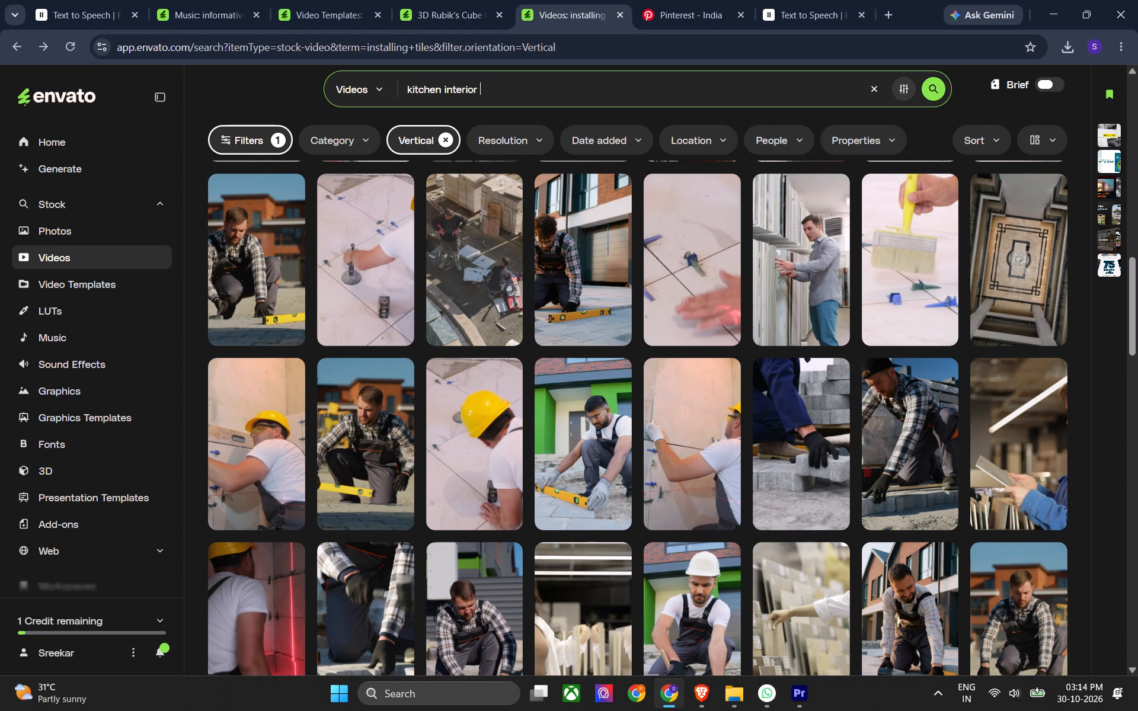
pyautogui.write('building')
pyautogui.press('Return')
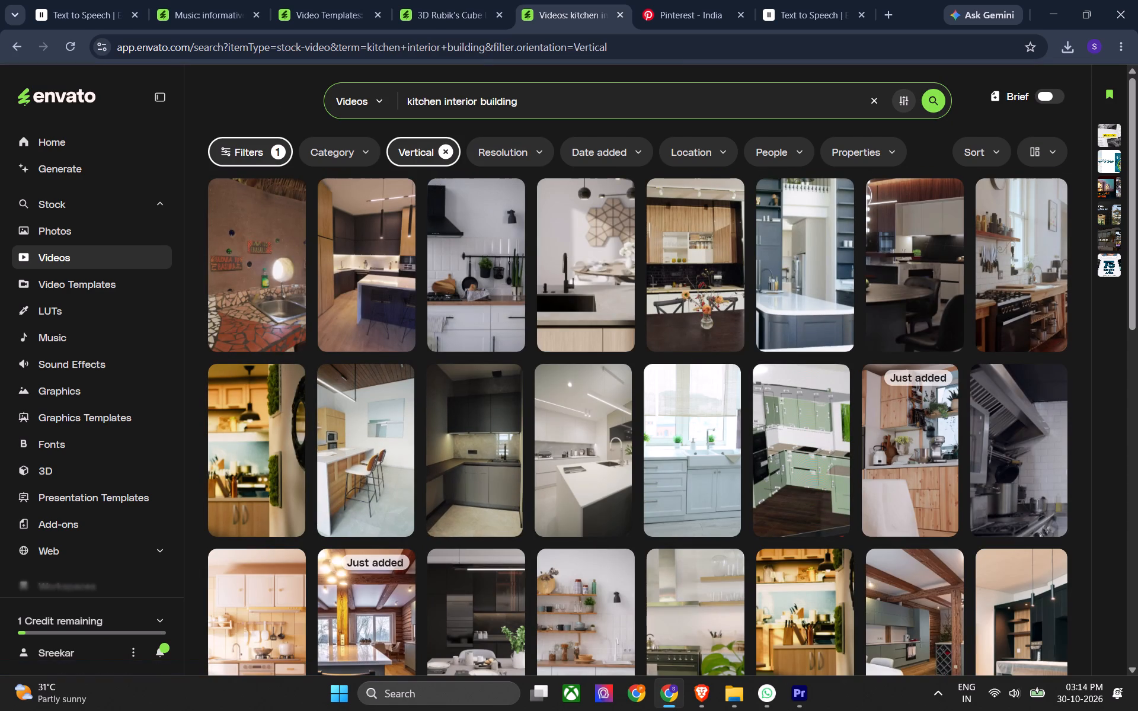
# Change the Envato search to "kitchen interior under work" and browse the resulting clips.
pyautogui.moveTo(481, 98); pyautogui.dragTo(620, 104)
pyautogui.write('undre')
pyautogui.press('BackSpace')
pyautogui.press('BackSpace')
pyautogui.write('er o')
pyautogui.press('BackSpace')
pyautogui.write('work')
pyautogui.press('Return')
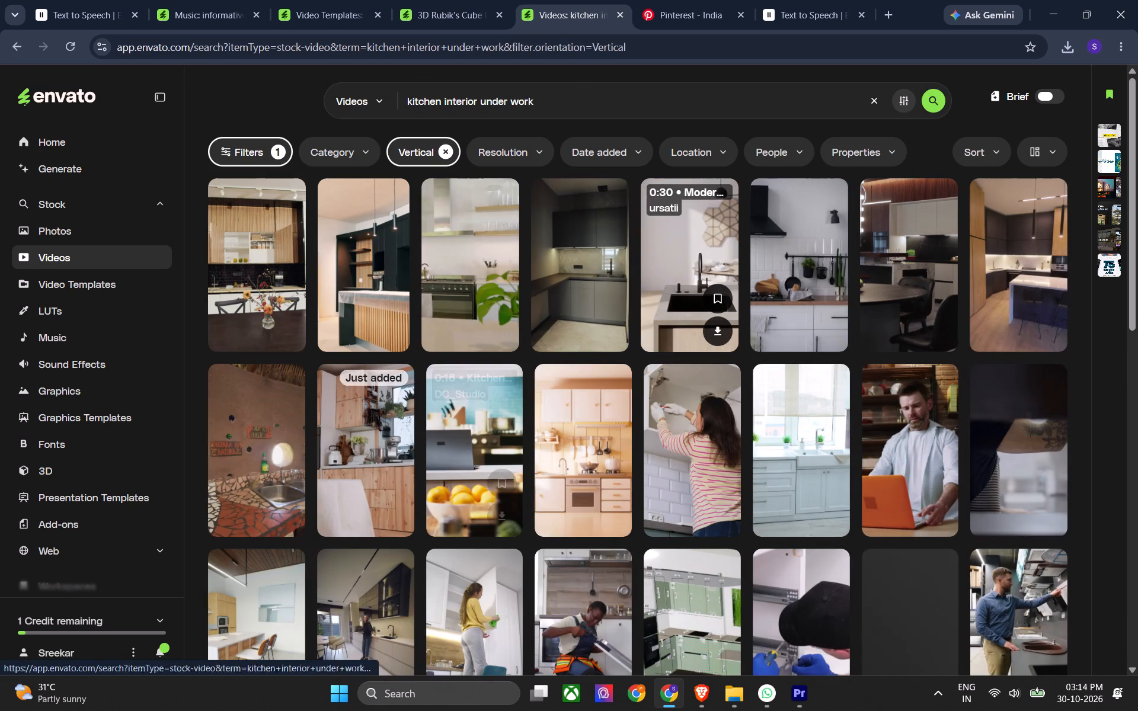
pyautogui.scroll(-4, 402, 408)
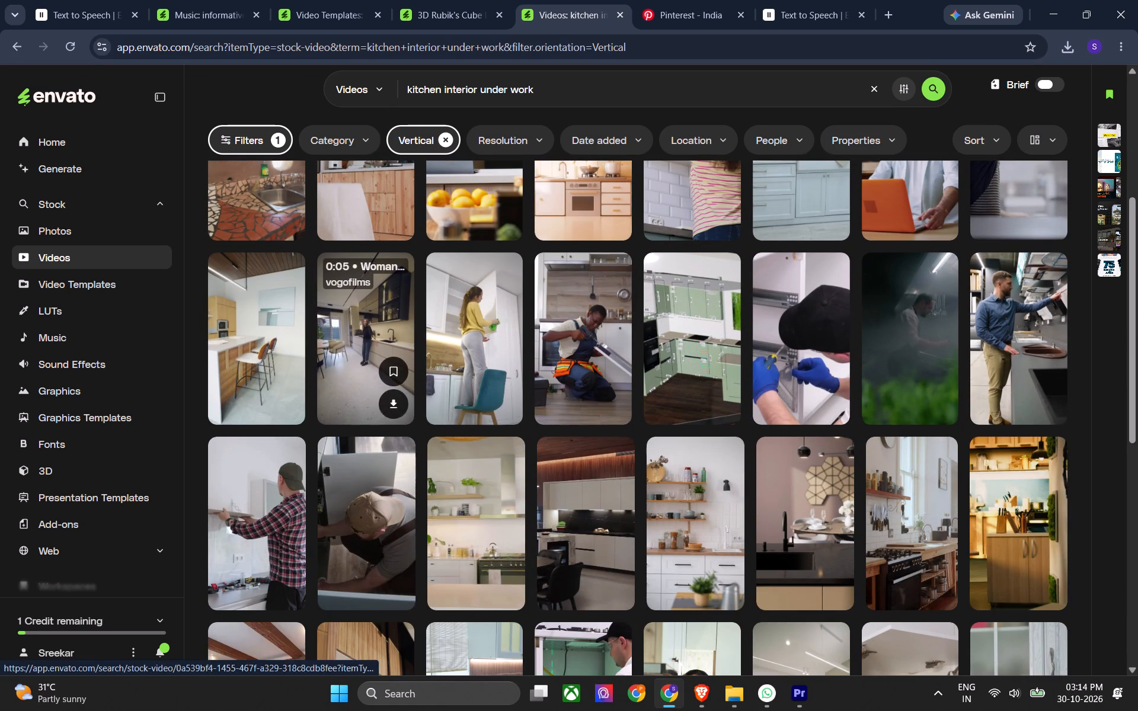
pyautogui.scroll(-3, 361, 435)
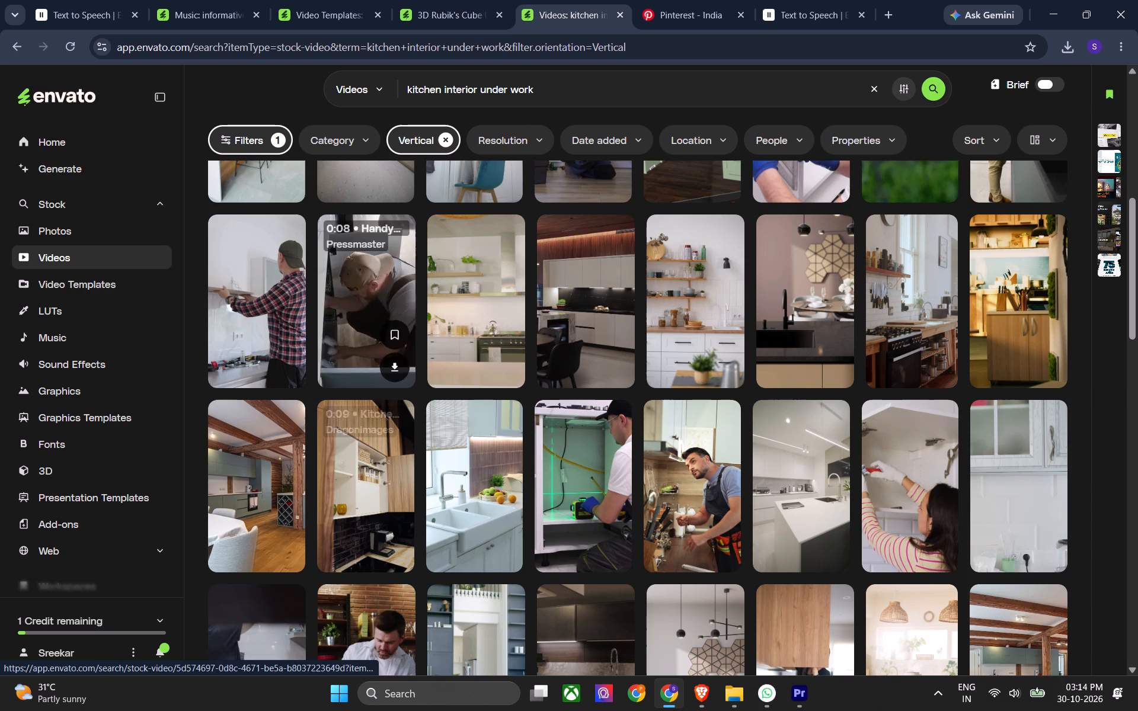
# Shorten the Envato search to "kitchen under work", look over the clips and return to Premiere.
pyautogui.click(456, 104)
pyautogui.doubleClick(456, 93)
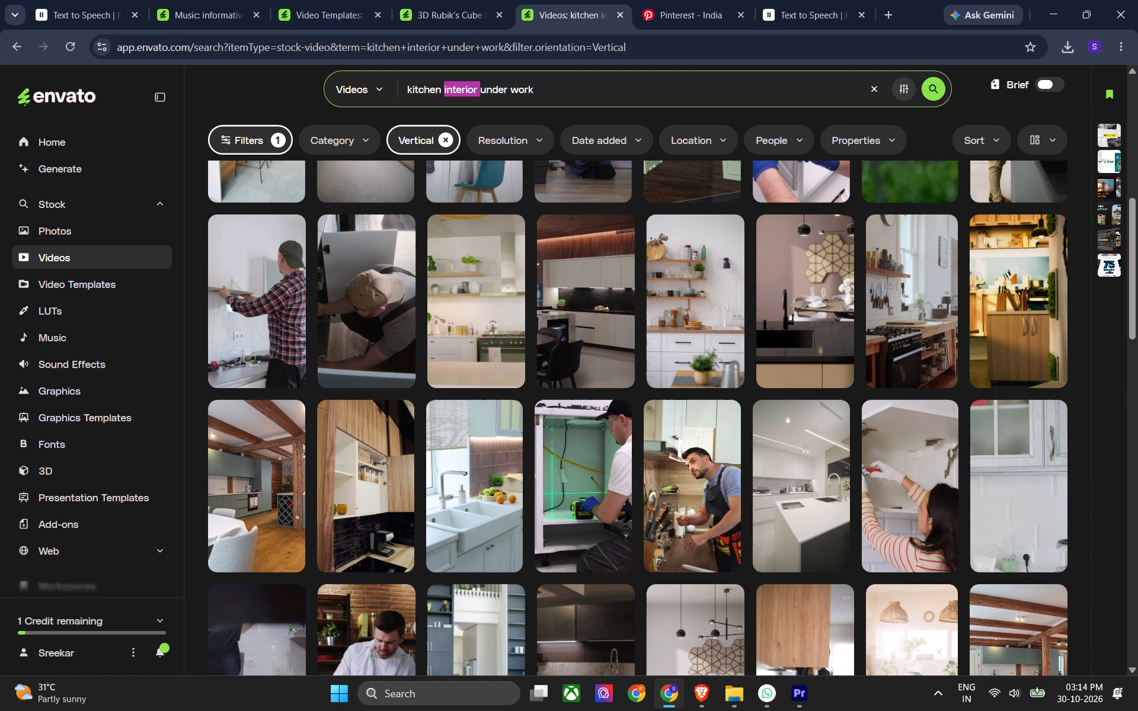
pyautogui.press('BackSpace')
pyautogui.press('Return')
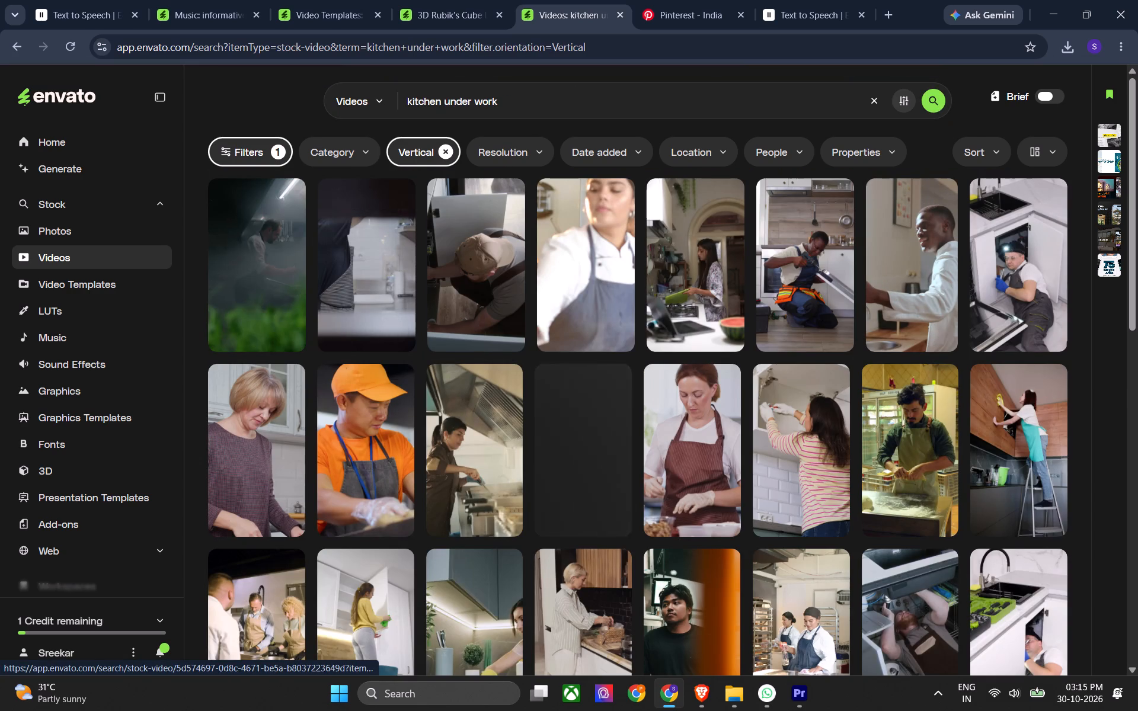
pyautogui.click(1052, 14)
# Save the project and play the sequence from the opening to about 8 seconds, then return the playhead to the start.
pyautogui.click(583, 482)
pyautogui.hotkey('ctrl', 's')
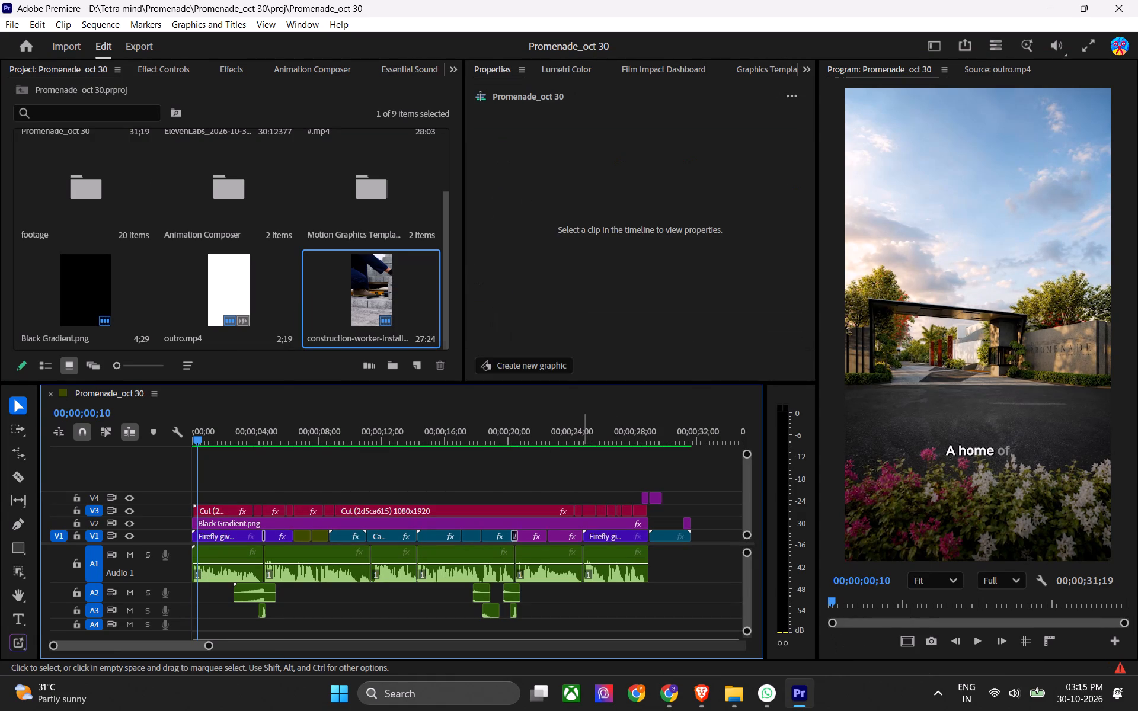
pyautogui.press('space')
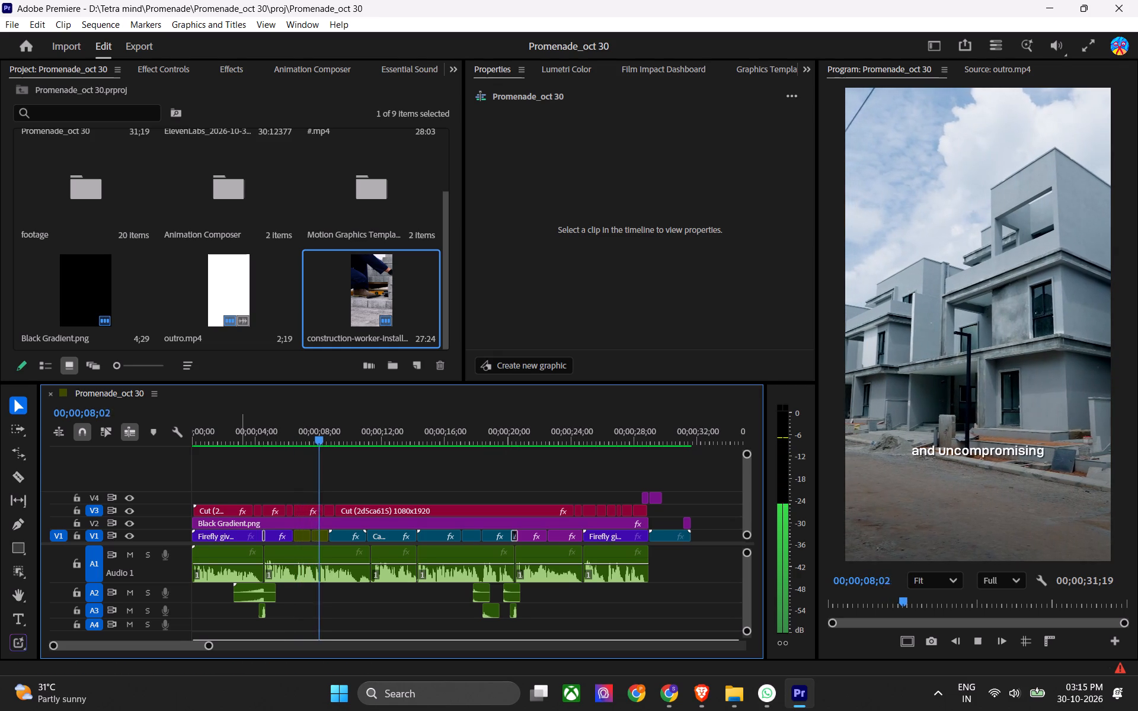
pyautogui.press('space')
pyautogui.moveTo(245, 431); pyautogui.dragTo(191, 453)
pyautogui.scroll(-6, 283, 249)
pyautogui.hotkey('ctrl', 's')
# Find the Promenade logo images in the Promenade folder on drive D and switch to Brave.
pyautogui.click(280, 305)
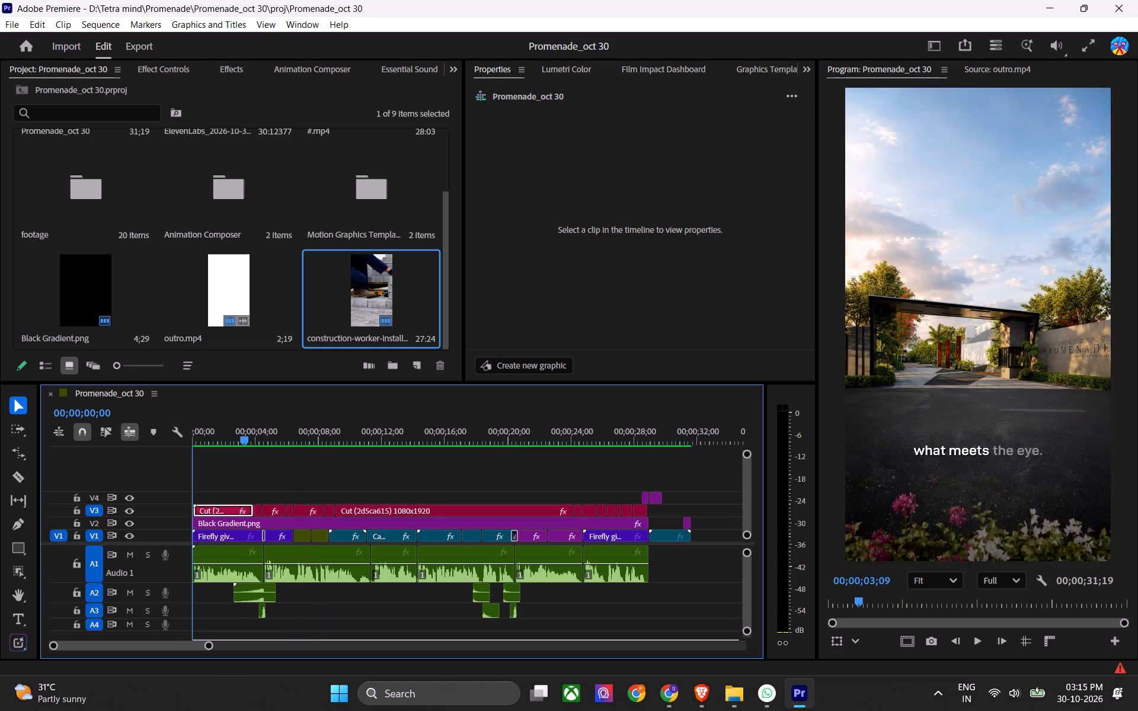
pyautogui.click(721, 695)
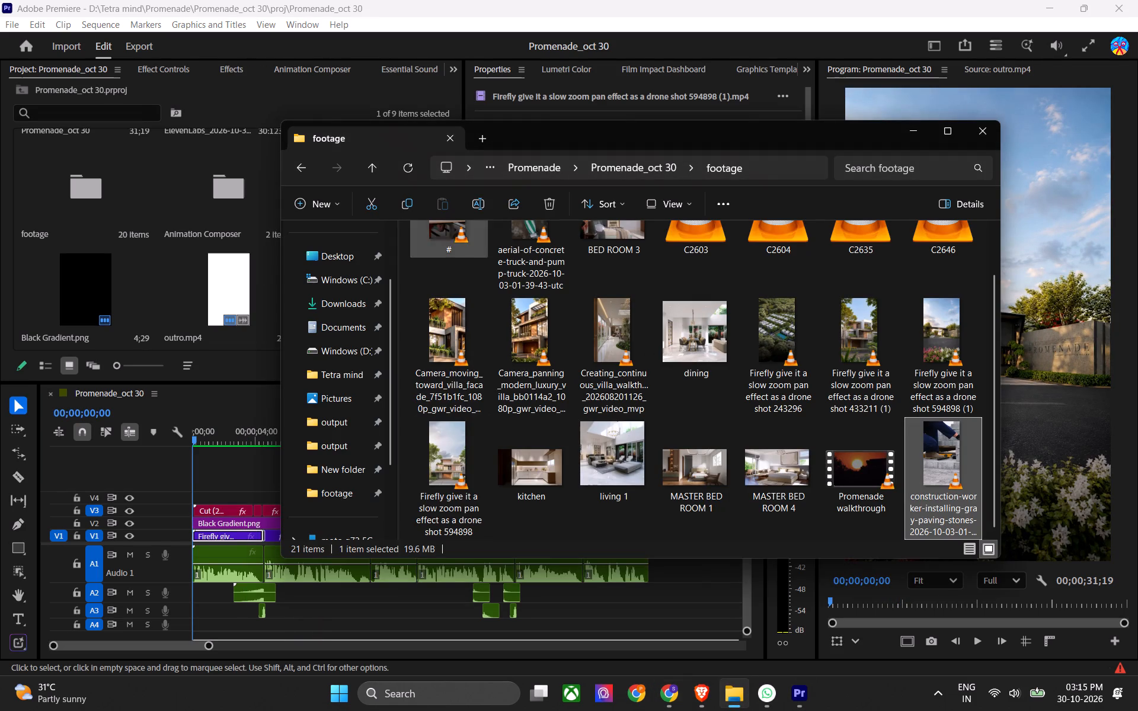
pyautogui.click(372, 174)
pyautogui.click(372, 174)
pyautogui.click(638, 447)
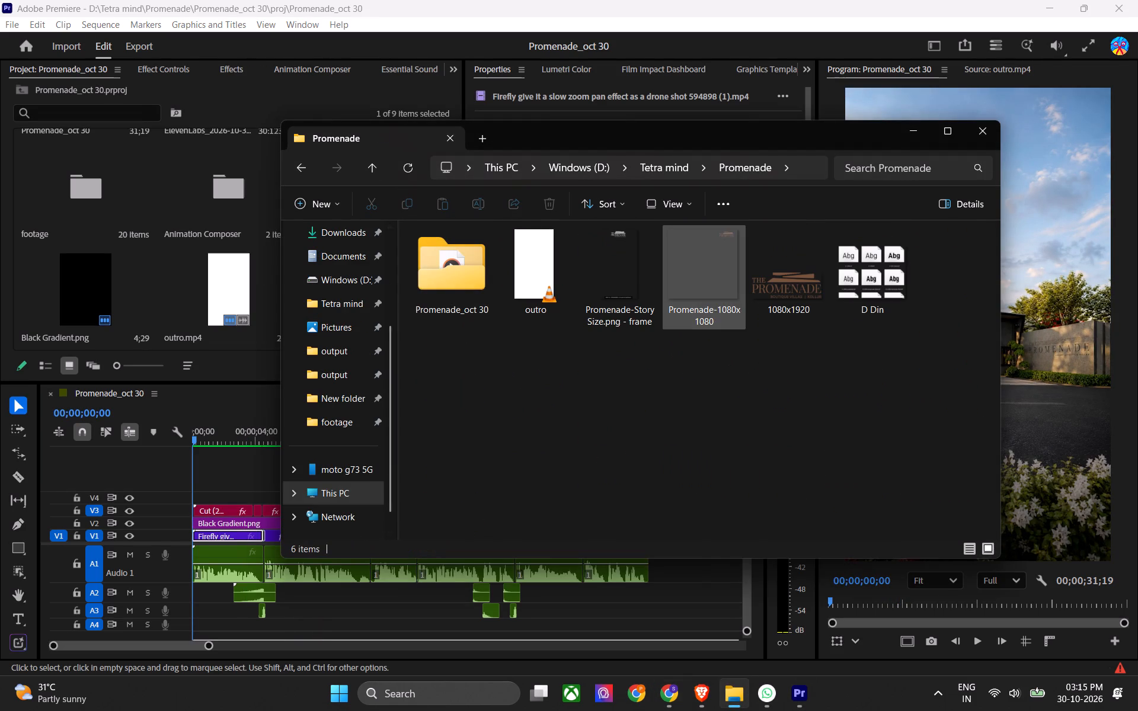
pyautogui.click(639, 419)
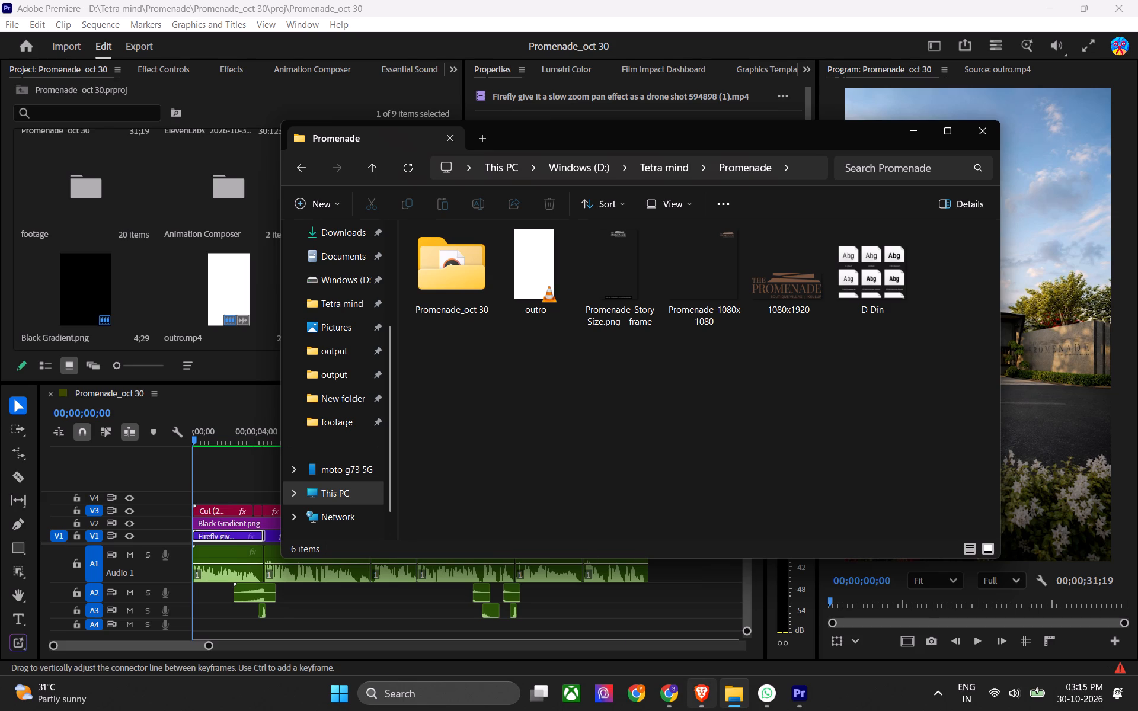
pyautogui.click(699, 699)
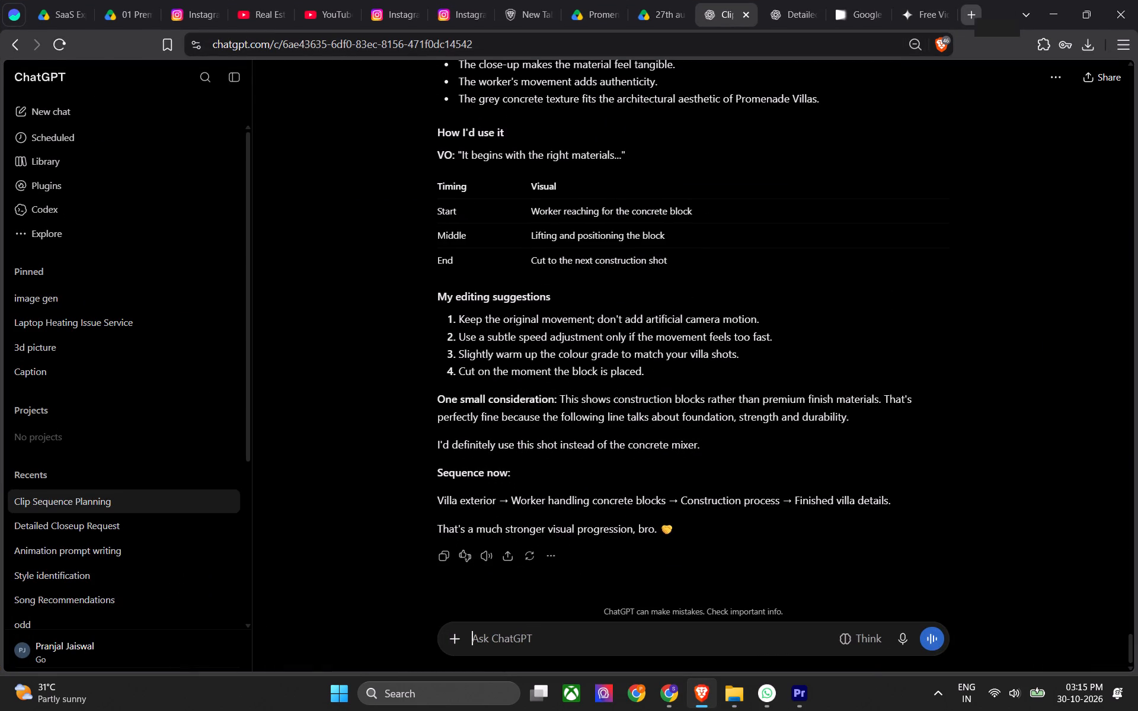
# Open Instagram in a new browser tab.
pyautogui.click(967, 7)
pyautogui.click(517, 49)
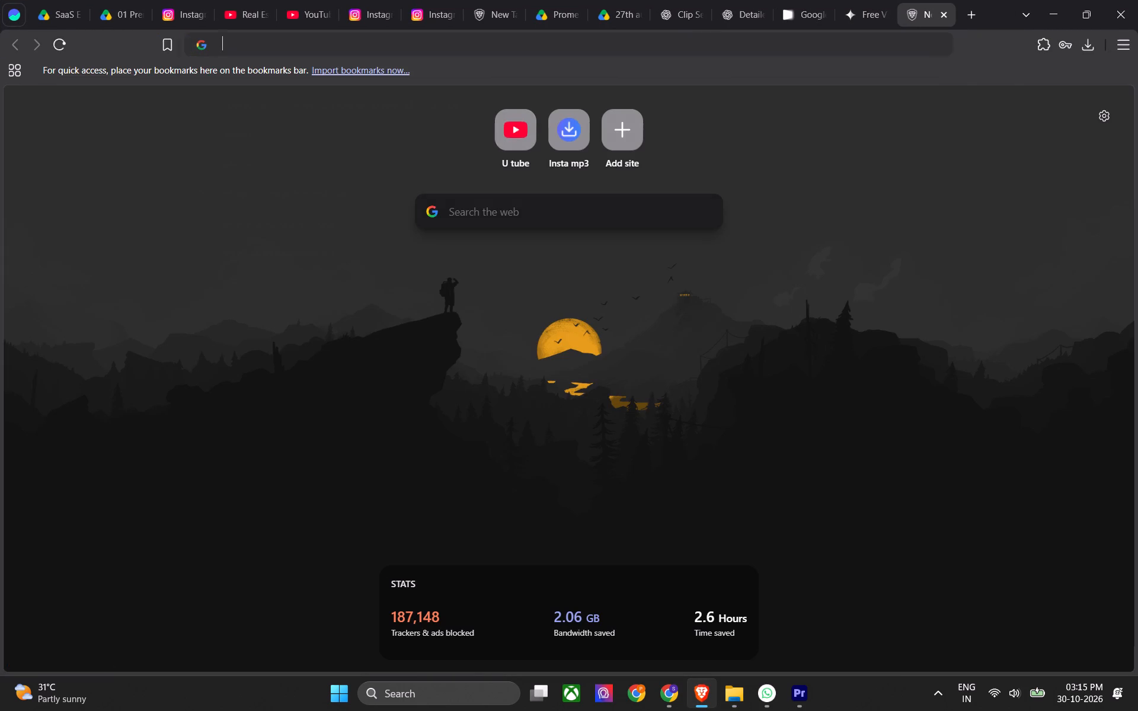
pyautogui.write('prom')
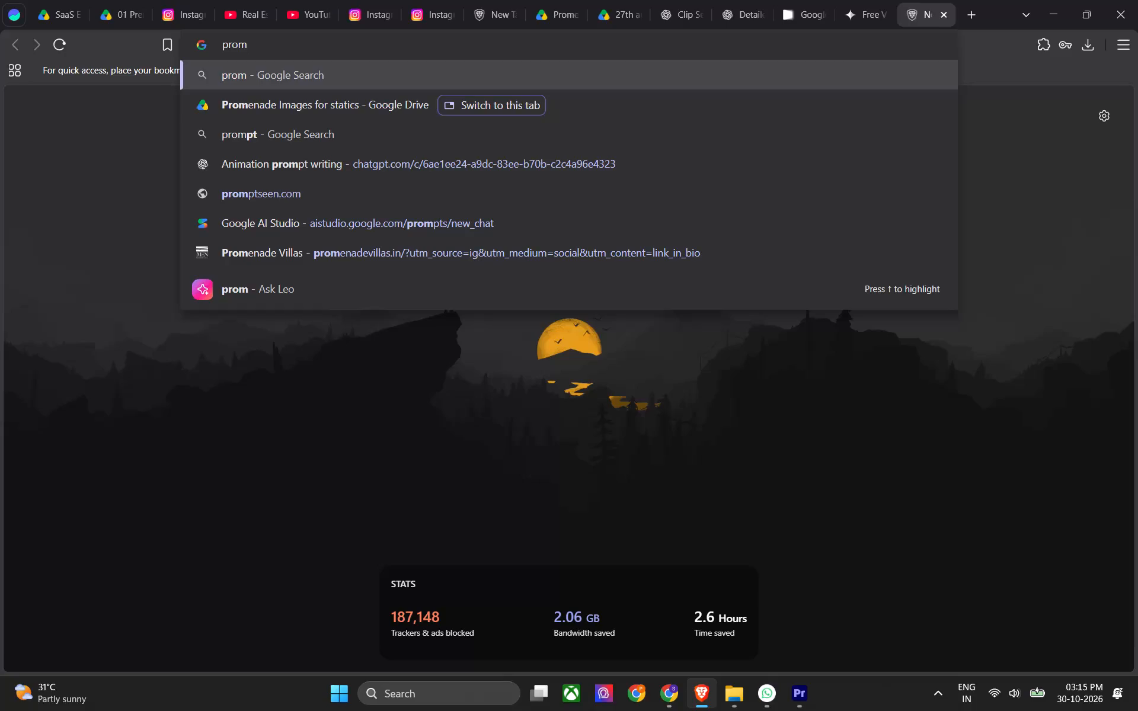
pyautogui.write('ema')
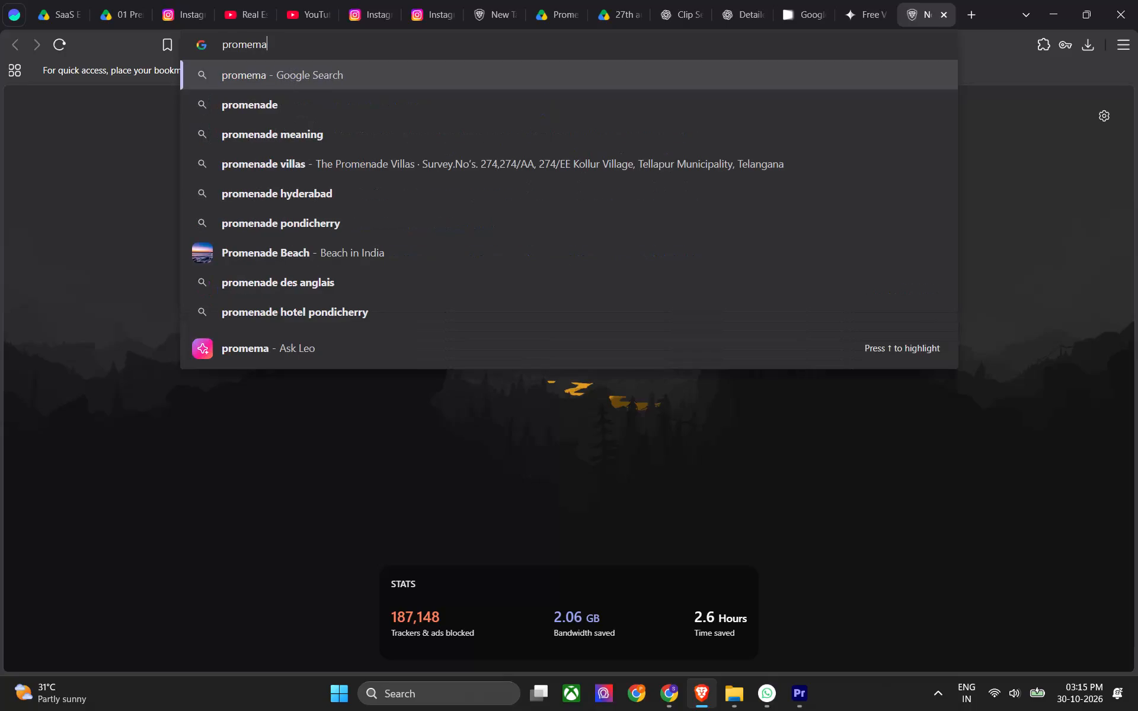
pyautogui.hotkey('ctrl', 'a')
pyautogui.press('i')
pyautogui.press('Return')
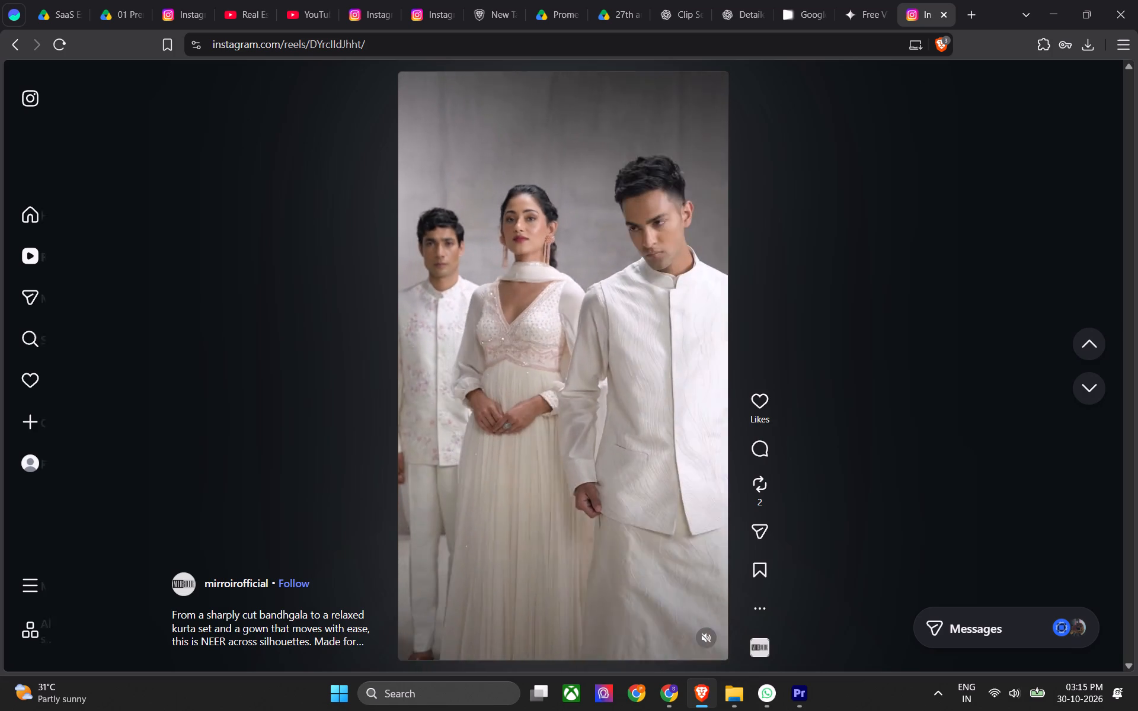
# Search Instagram for "prom" and open the thepromenadevillas profile.
pyautogui.click(30, 339)
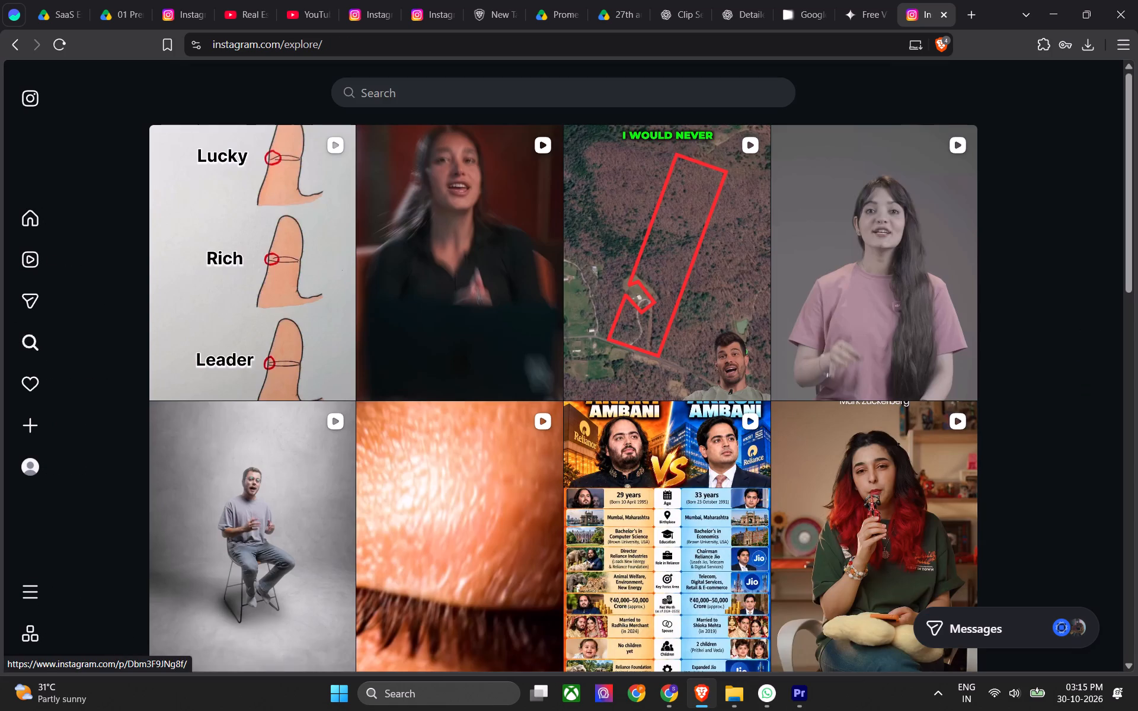
pyautogui.doubleClick(417, 98)
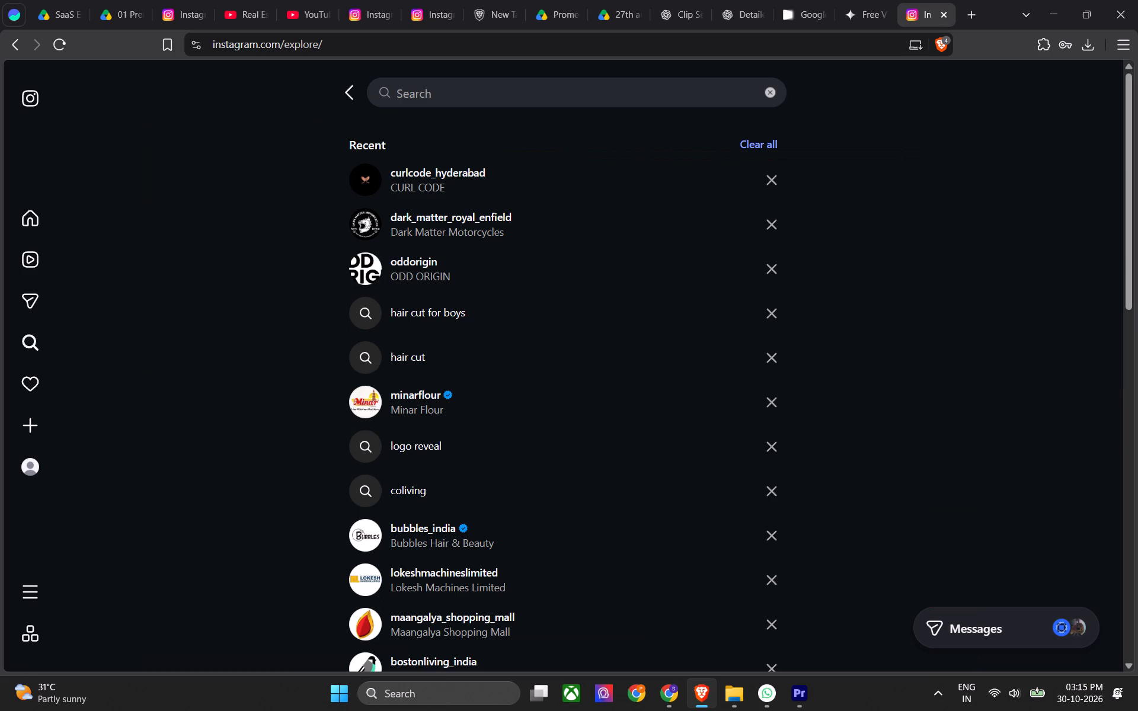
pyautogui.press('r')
pyautogui.press('BackSpace')
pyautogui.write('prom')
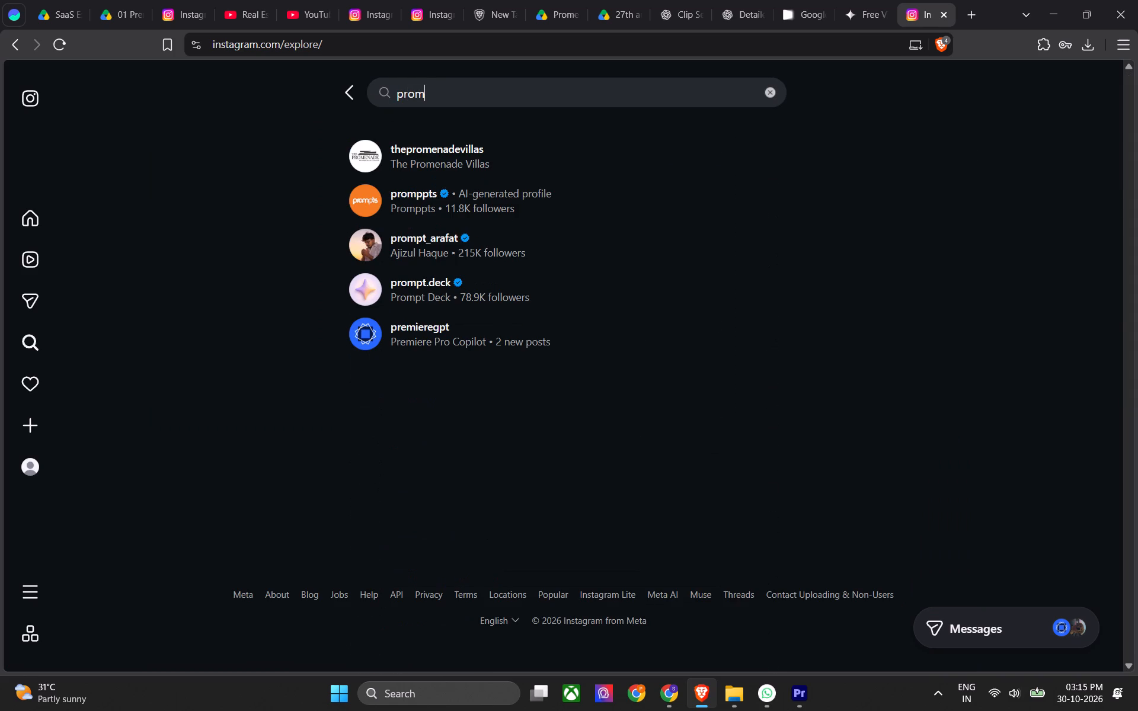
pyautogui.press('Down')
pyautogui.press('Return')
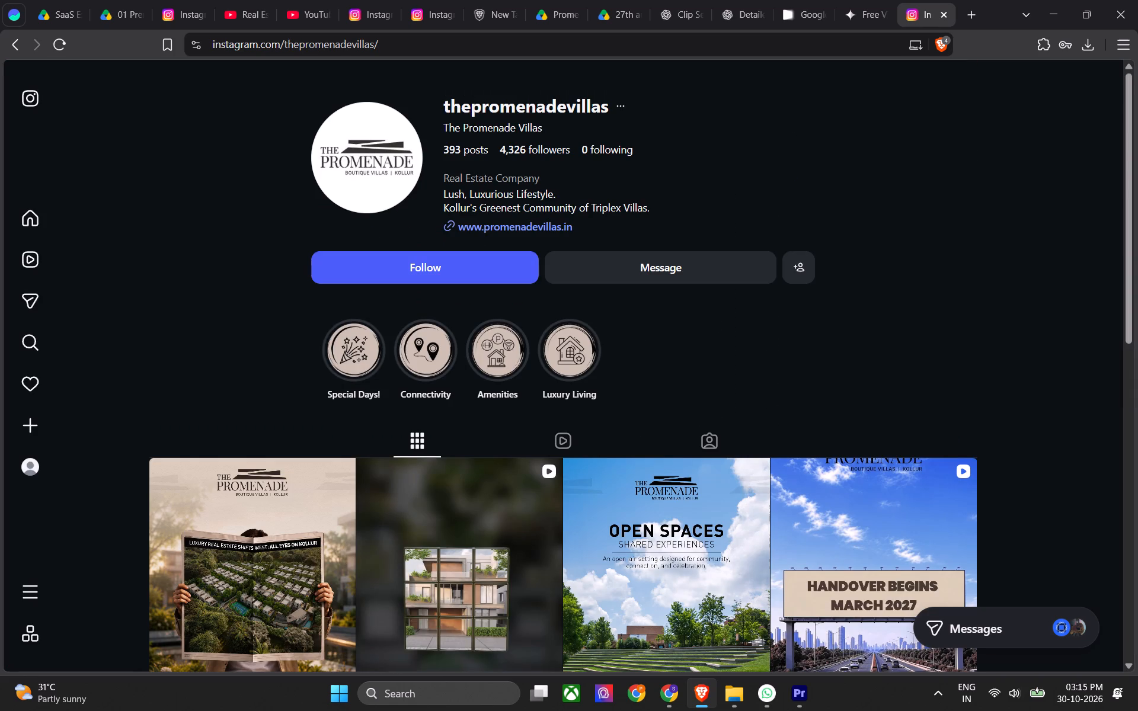
# Watch the "121 Villas" reel from the profile's reels with sound on to check its logo placement, then close it.
pyautogui.click(549, 428)
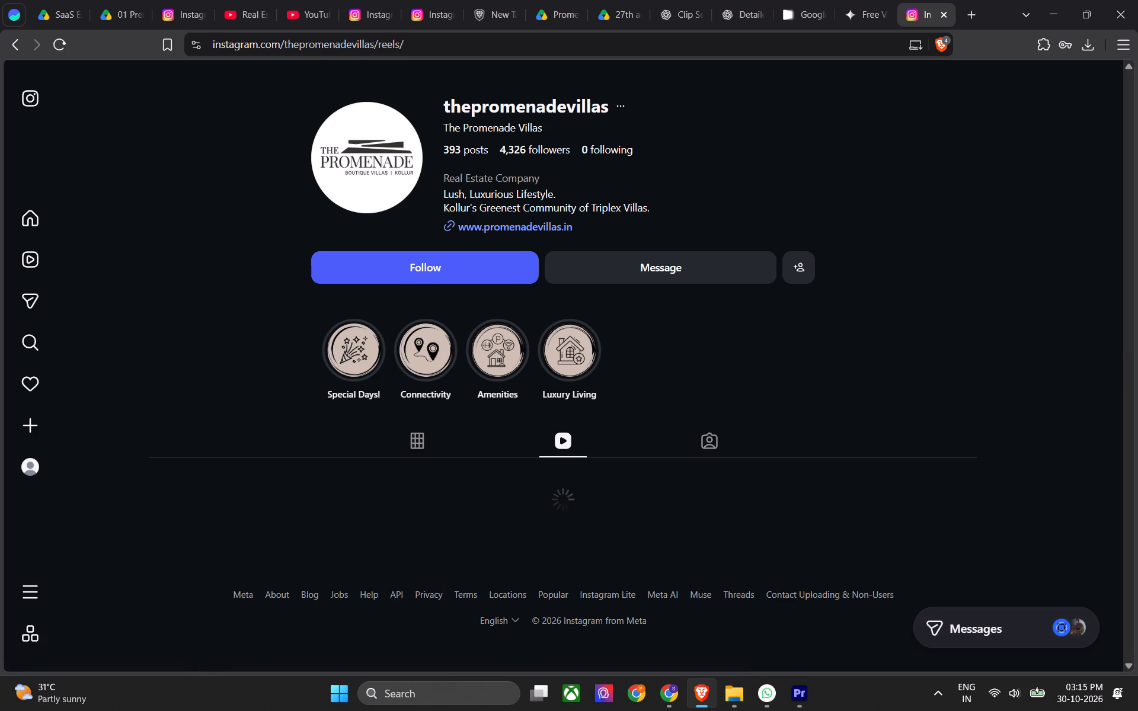
pyautogui.scroll(-4, 283, 369)
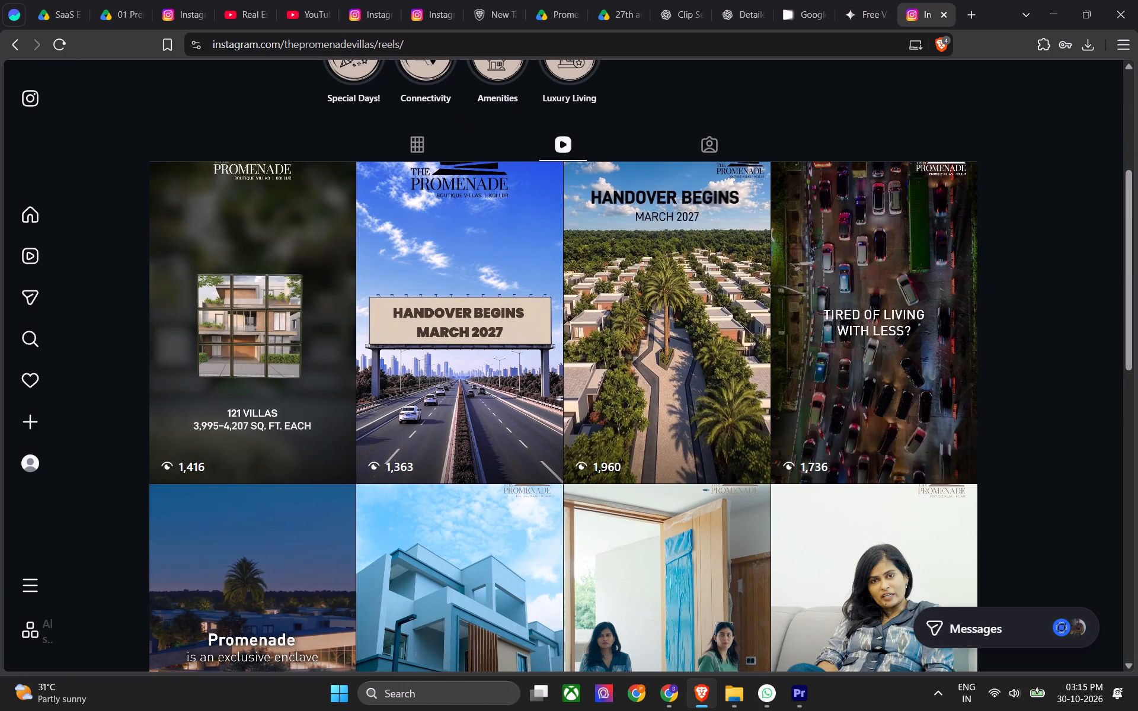
pyautogui.click(170, 330)
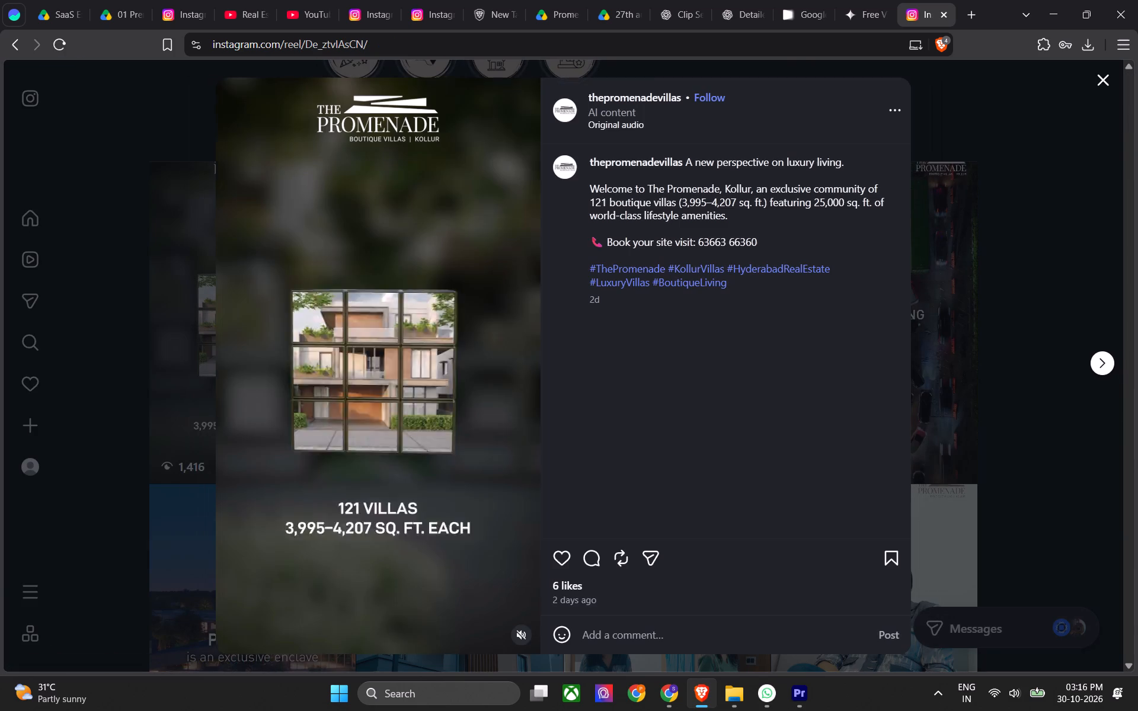
pyautogui.click(284, 447)
pyautogui.click(521, 636)
pyautogui.click(426, 557)
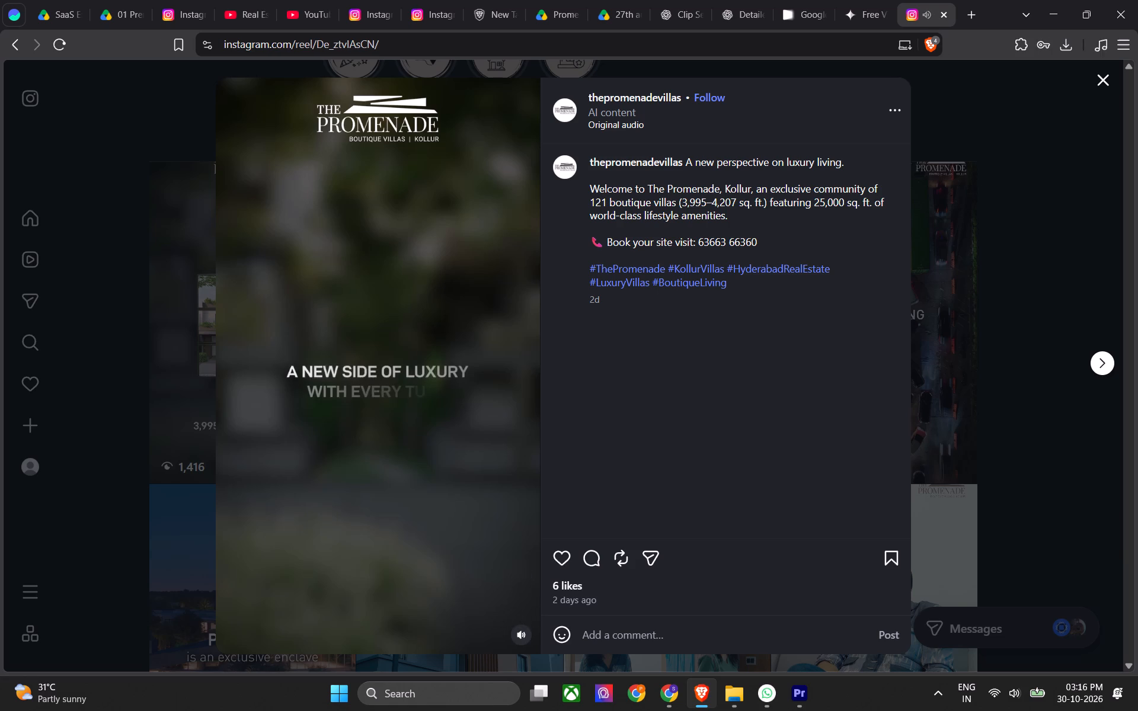
pyautogui.press('Right')
pyautogui.press('Left')
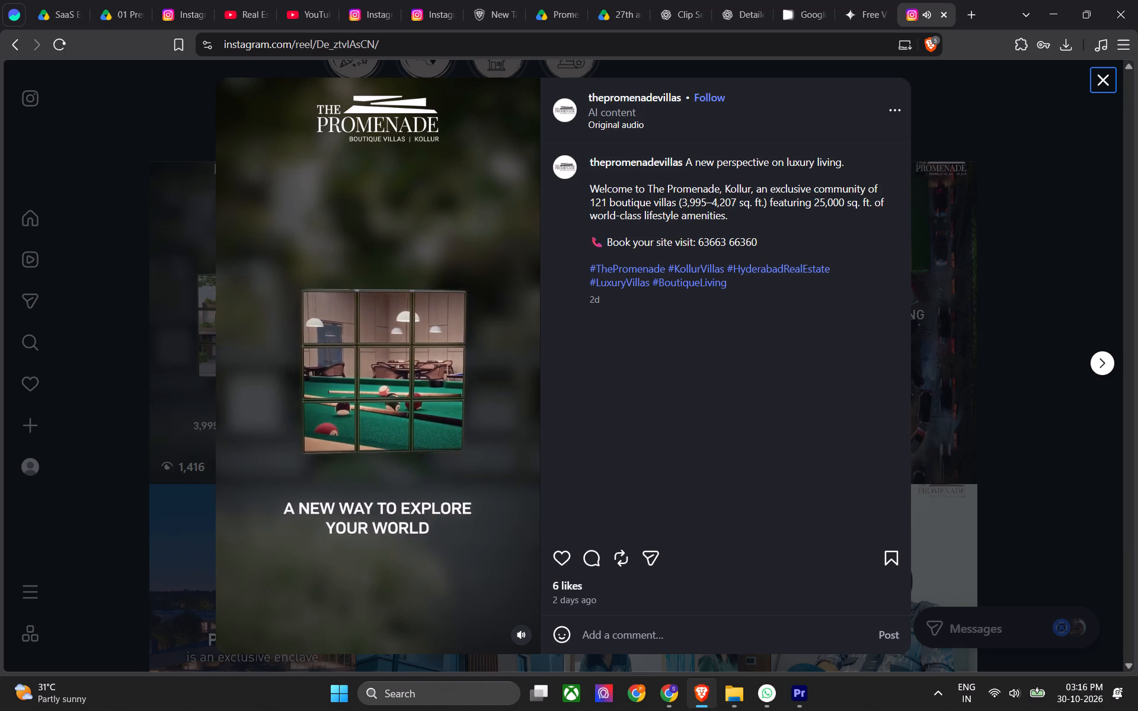
pyautogui.click(173, 294)
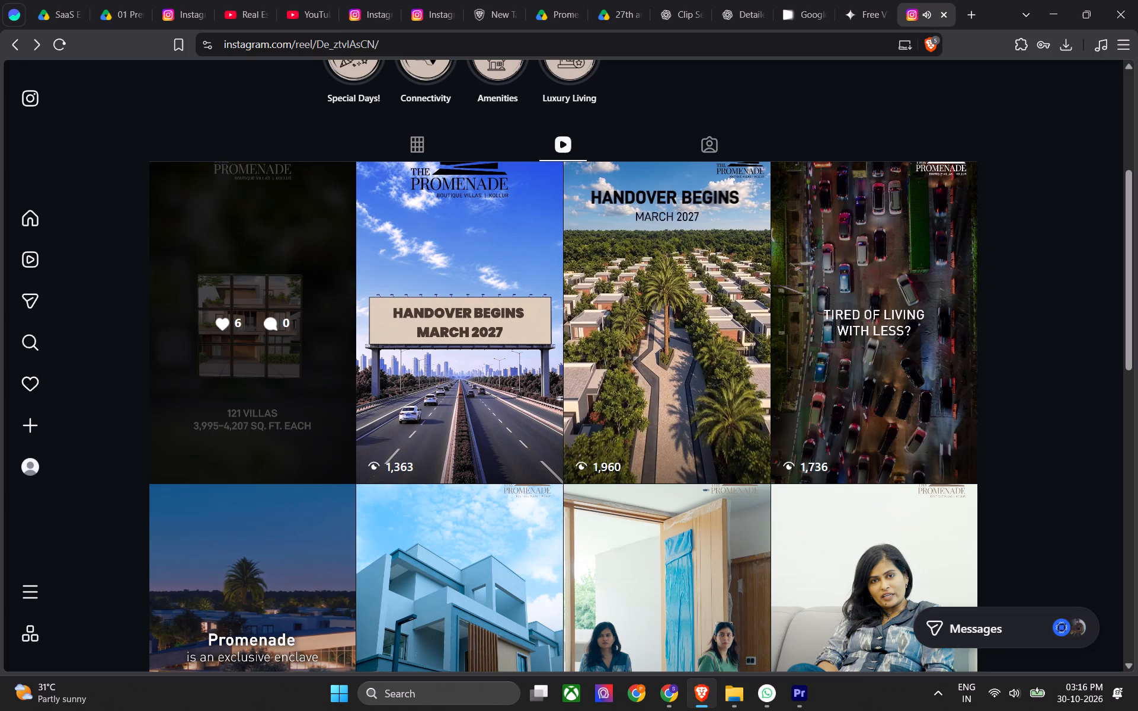
# Return to Premiere and save the project.
pyautogui.click(1059, 8)
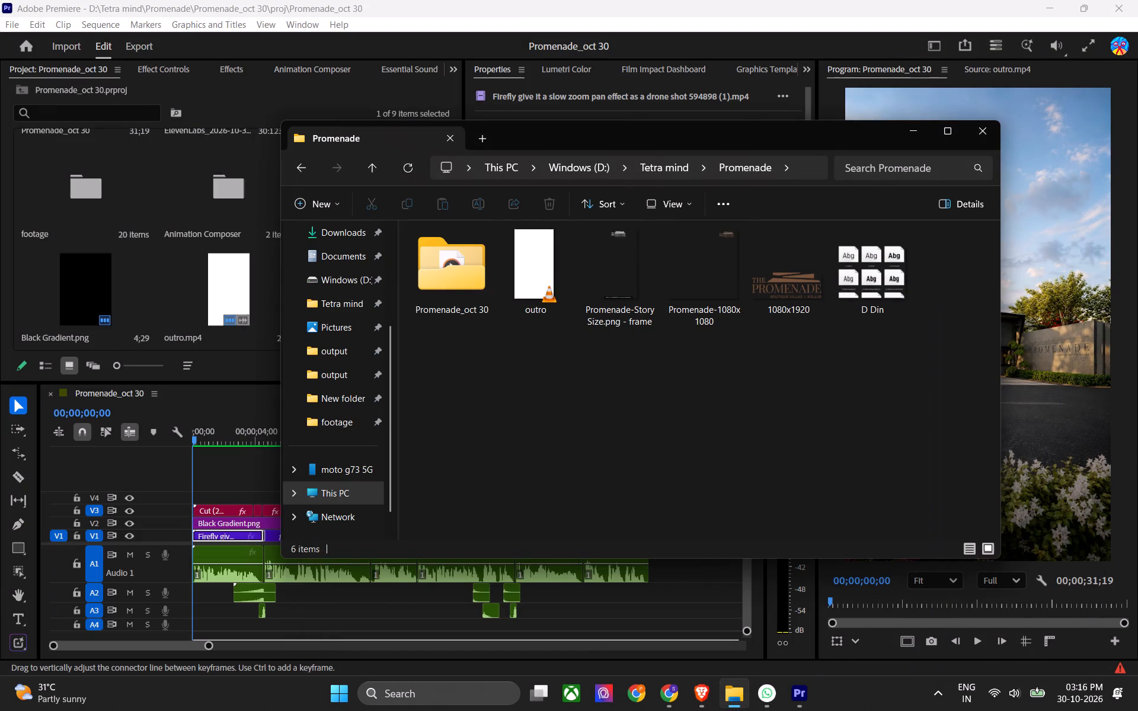
pyautogui.click(551, 596)
pyautogui.hotkey('ctrl', 's')
pyautogui.hotkey('ctrl', 's')
pyautogui.hotkey('ctrl', 's')
pyautogui.scroll(-6, 323, 274)
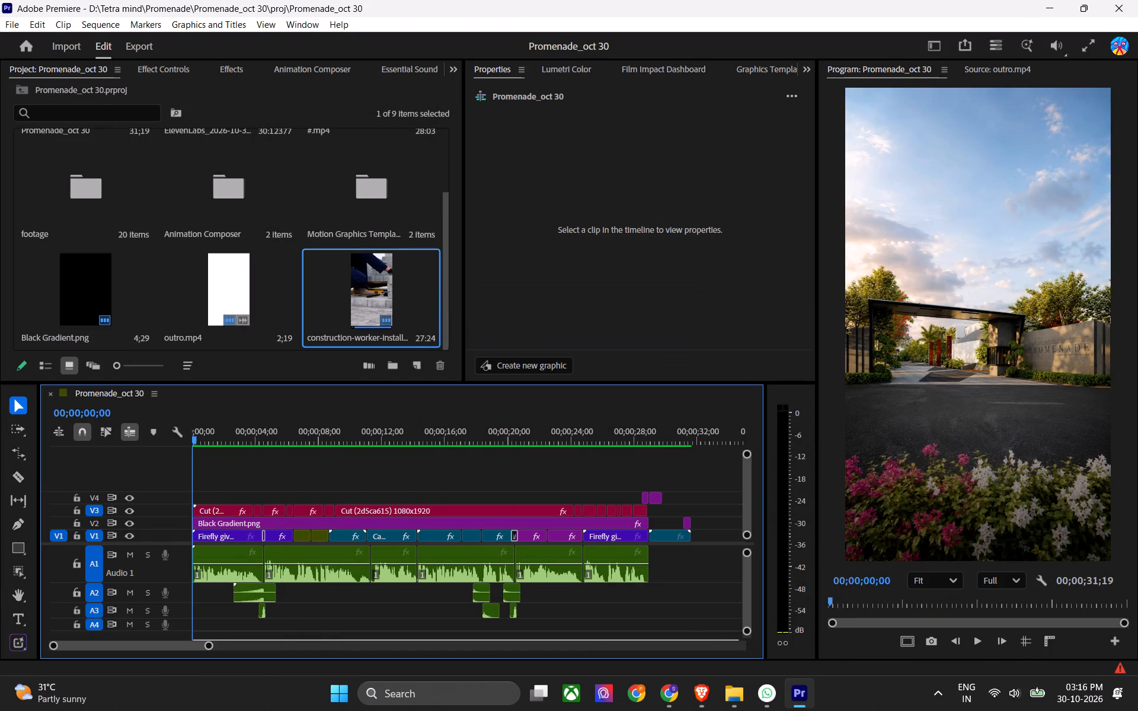
# Place the Promenade-1080x1080 logo image from the Promenade folder on track V4 at the sequence start, check it at 00;00;03;06 and save.
pyautogui.click(736, 701)
pyautogui.click(679, 399)
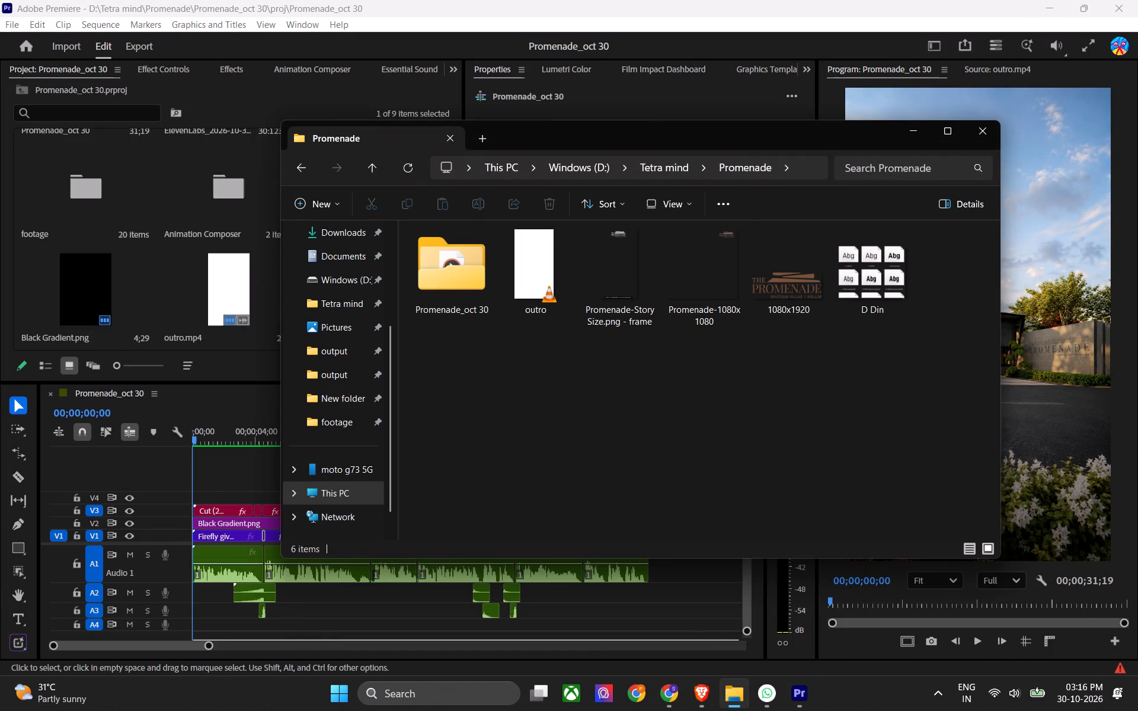
pyautogui.moveTo(722, 279); pyautogui.dragTo(188, 497)
pyautogui.hotkey('alt', 'Tab')
pyautogui.click(244, 427)
pyautogui.hotkey('ctrl', 's')
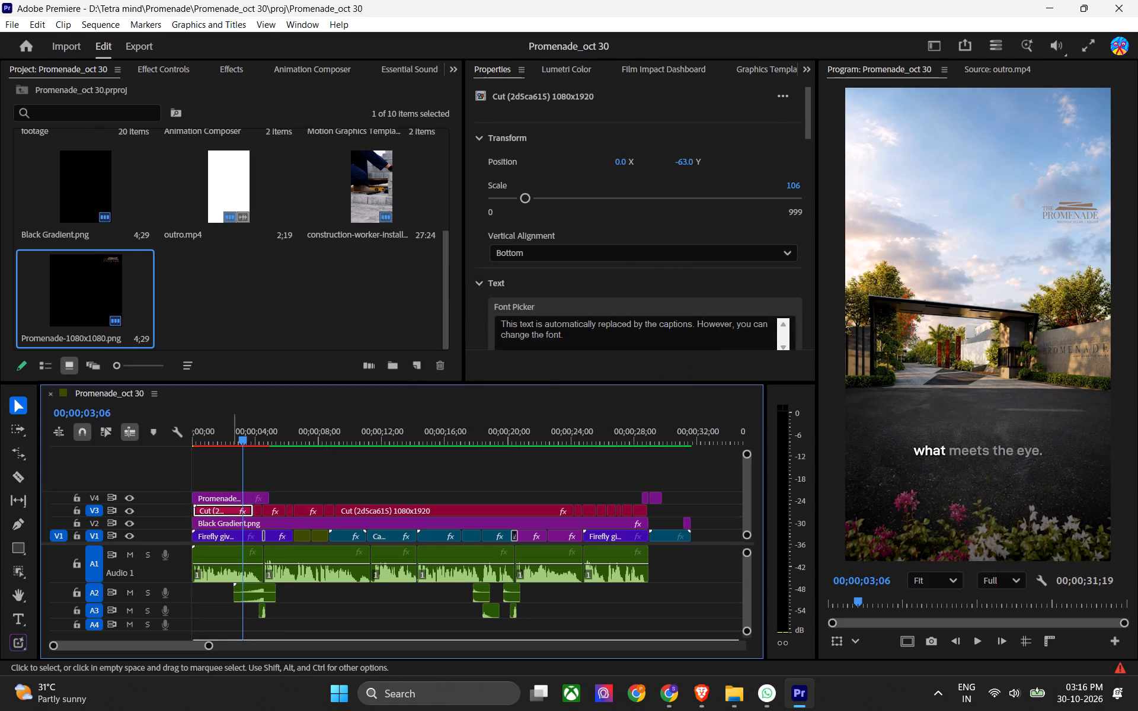
# Position the Promenade-1080x1080.png logo clip on V4 at 524 X, 583 Y and save the project.
pyautogui.click(233, 493)
pyautogui.press('4')
pyautogui.click(233, 493)
pyautogui.press('4')
pyautogui.click(233, 493)
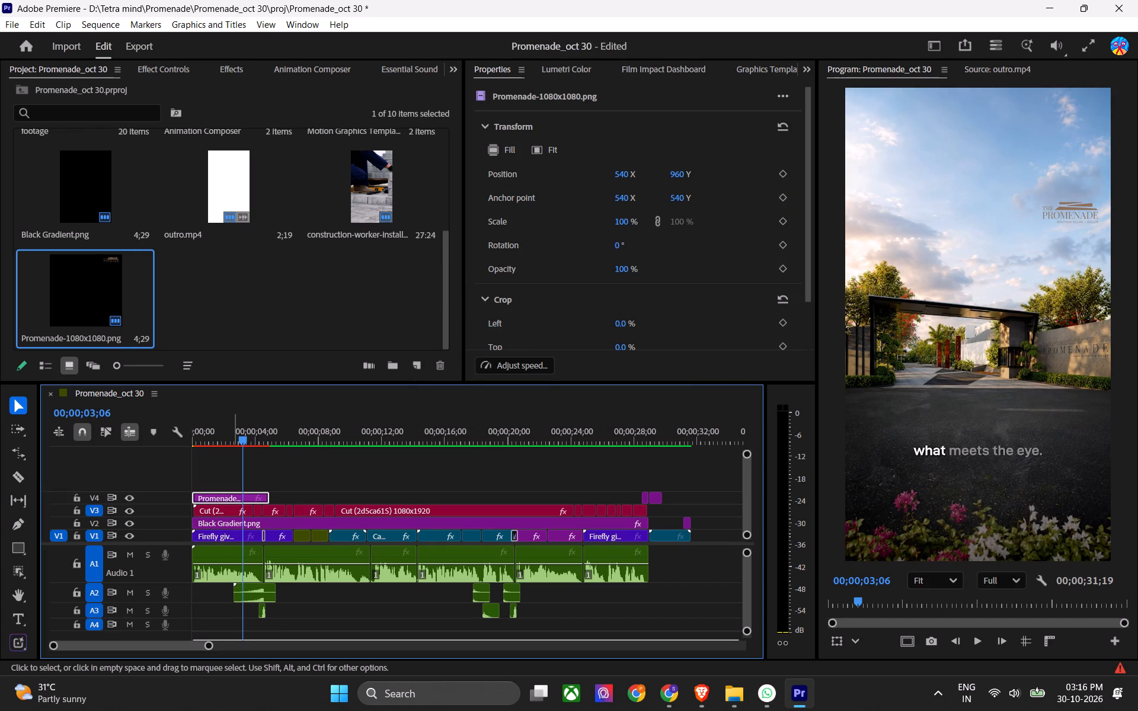
pyautogui.write('44')
pyautogui.moveTo(676, 173); pyautogui.dragTo(463, 168)
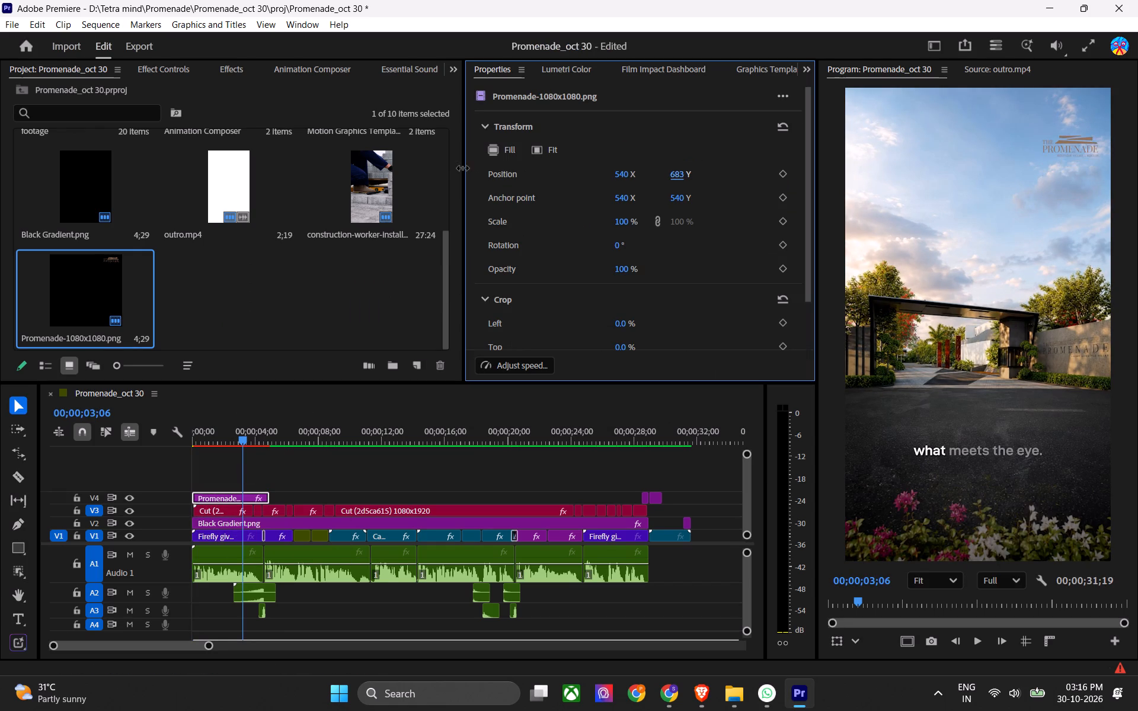
pyautogui.moveTo(463, 168); pyautogui.dragTo(389, 169)
pyautogui.moveTo(619, 172); pyautogui.dragTo(608, 176)
pyautogui.hotkey('ctrl', 's')
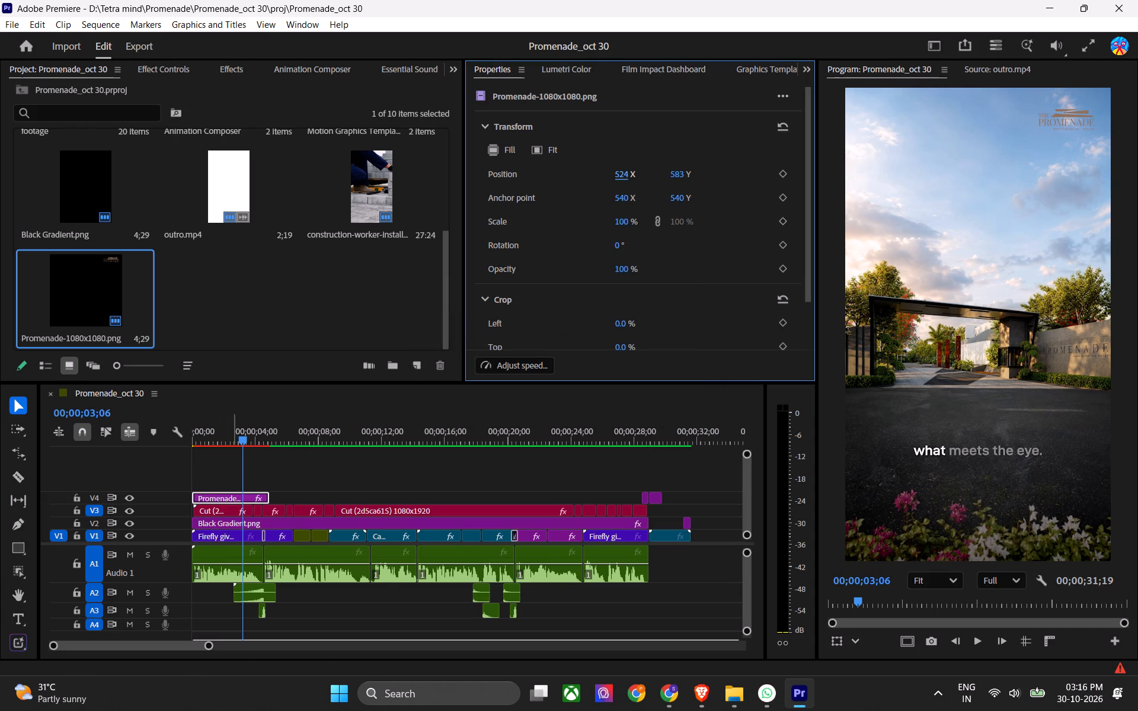
# Return the playhead to the start and move the Promenade logo clip from V4 up to V6.
pyautogui.moveTo(234, 424); pyautogui.dragTo(183, 449)
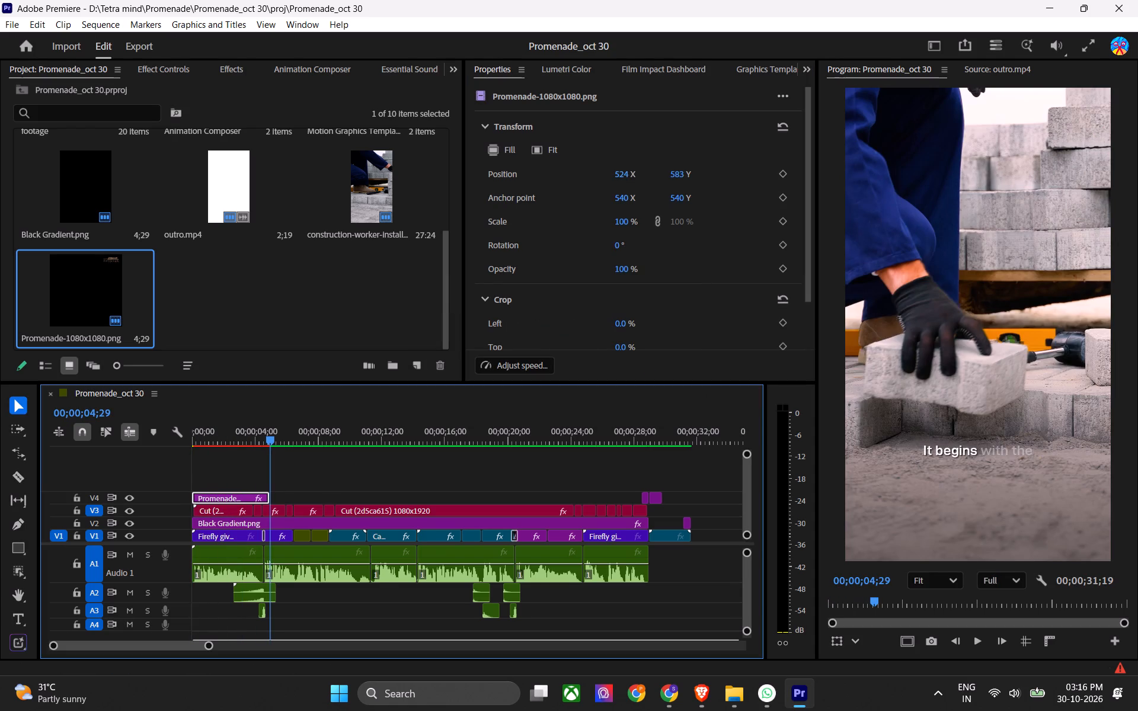
pyautogui.moveTo(183, 449); pyautogui.dragTo(148, 443)
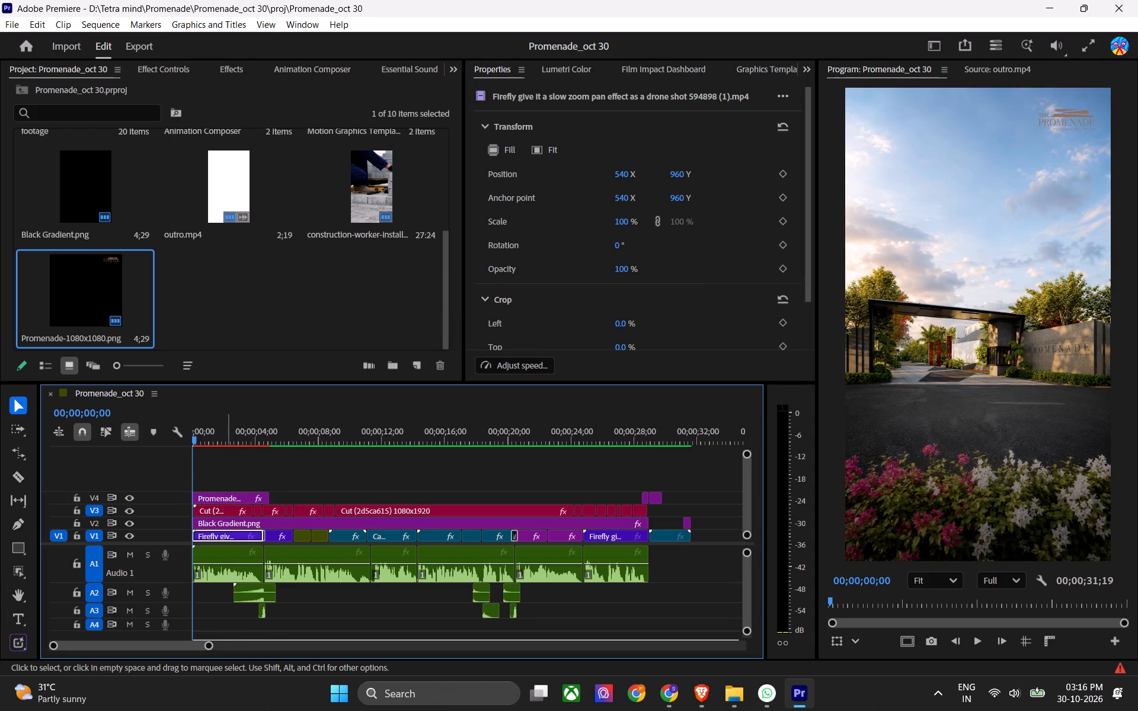
pyautogui.moveTo(234, 497); pyautogui.dragTo(236, 475)
pyautogui.keyDown('shift'); pyautogui.scroll(-6, 164, 483); pyautogui.keyUp('shift')
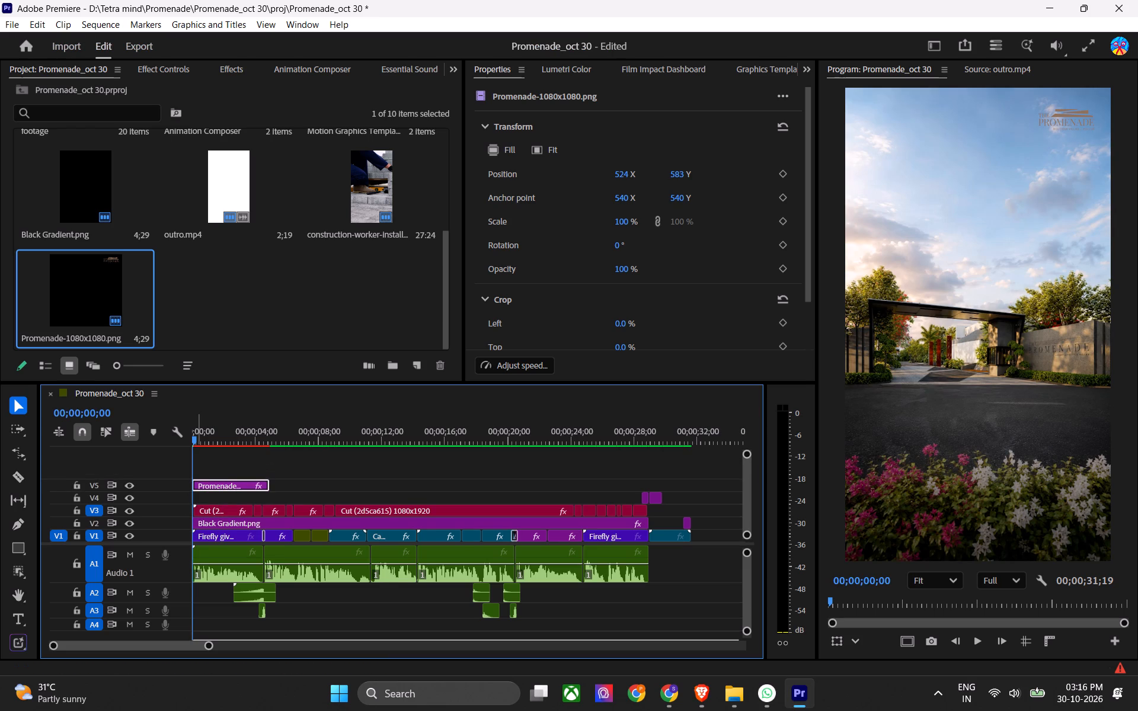
pyautogui.moveTo(215, 483); pyautogui.dragTo(216, 471)
# Duplicate the Black Gradient.png clip from V2 onto V5, beneath the logo clip.
pyautogui.keyDown('shift'); pyautogui.scroll(-9, 172, 487); pyautogui.keyUp('shift')
pyautogui.moveTo(220, 525); pyautogui.dragTo(223, 491)
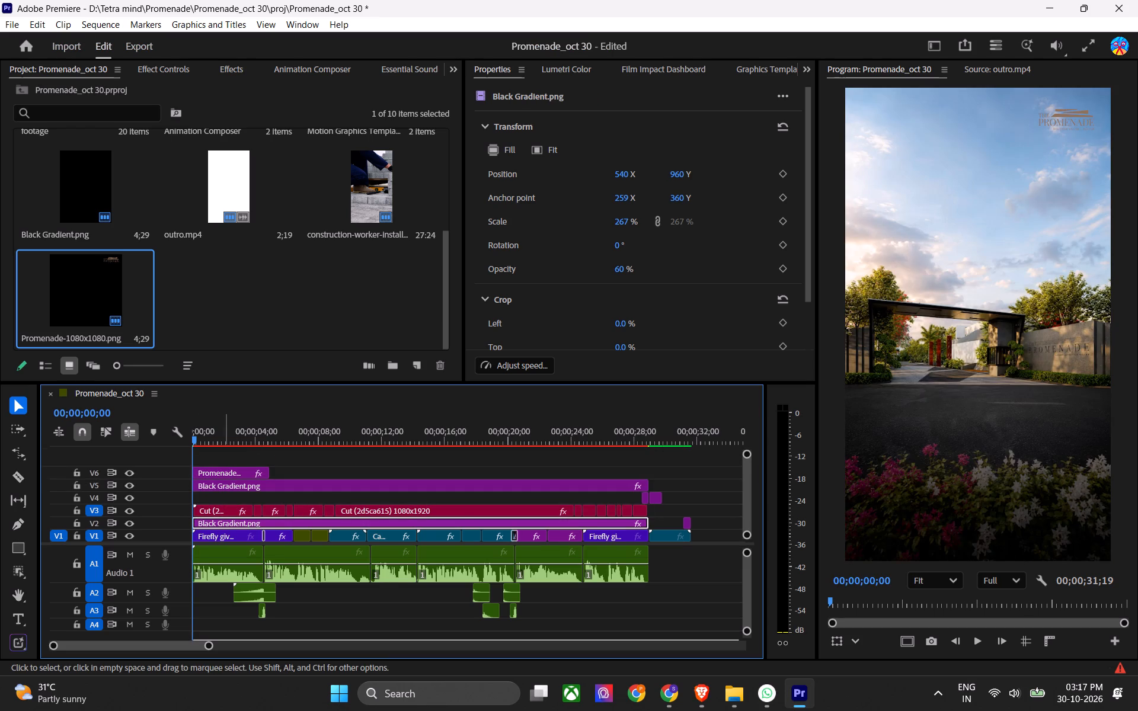
# Rotate the Black Gradient.png clip on V5 by 180° and save the project.
pyautogui.click(242, 485)
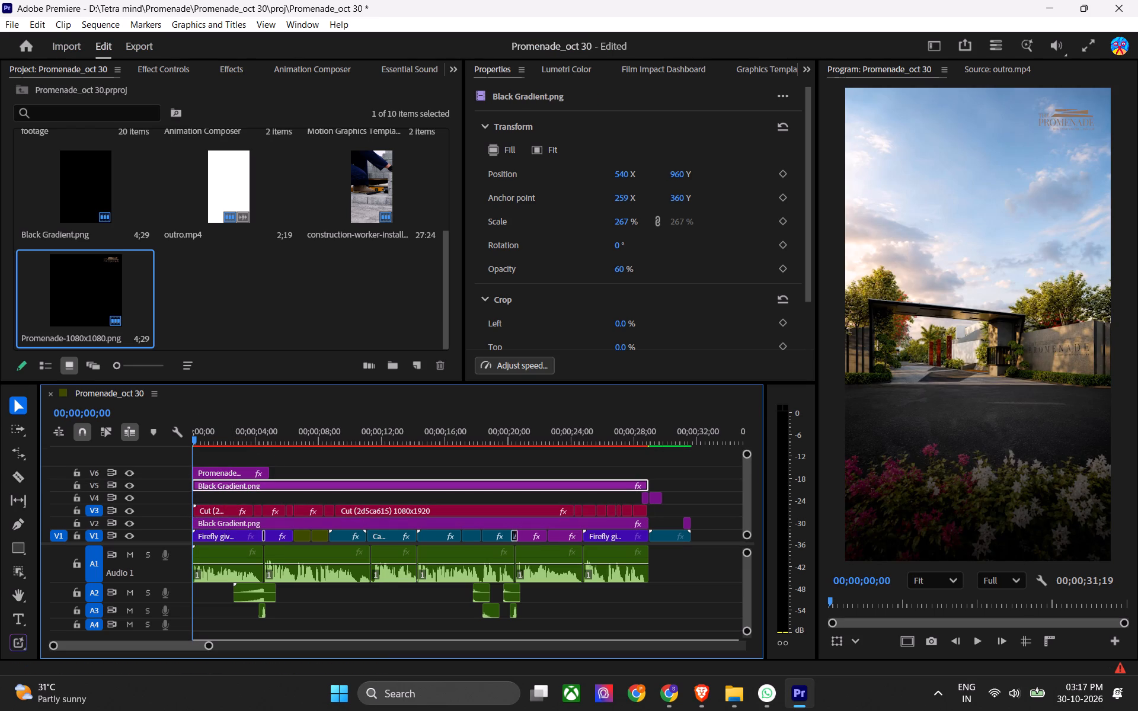
pyautogui.click(614, 247)
pyautogui.click(617, 247)
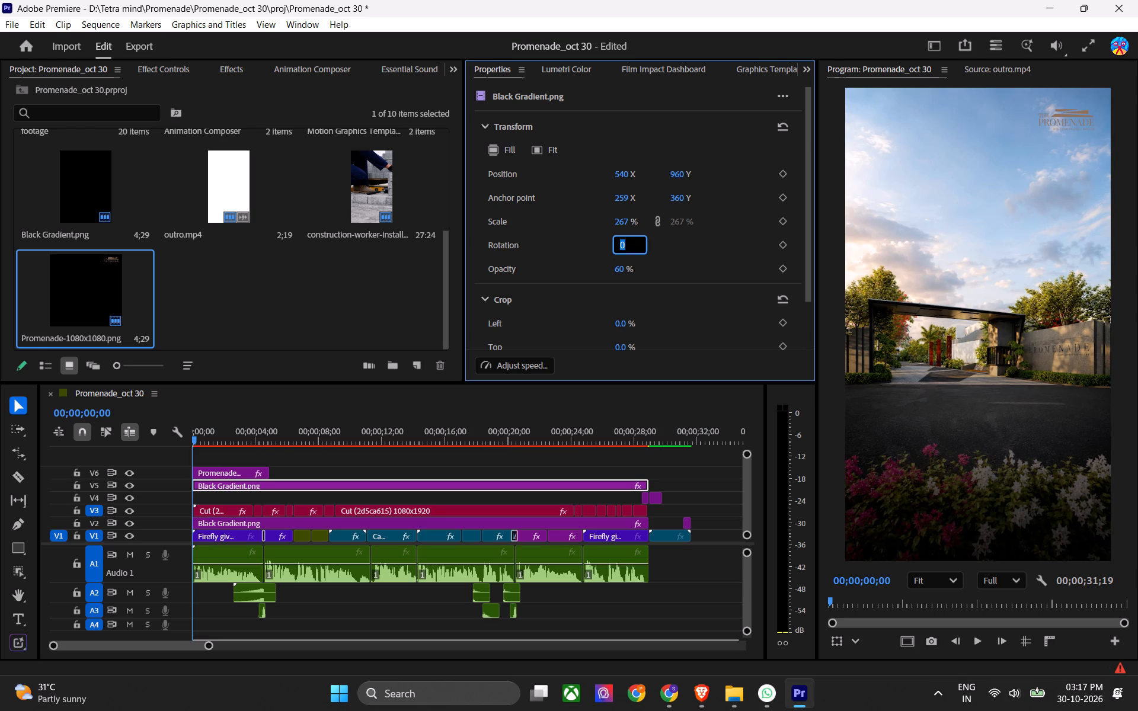
pyautogui.write('180')
pyautogui.press('Return')
pyautogui.hotkey('ctrl', 's')
pyautogui.hotkey('ctrl', 's')
pyautogui.hotkey('ctrl', 's')
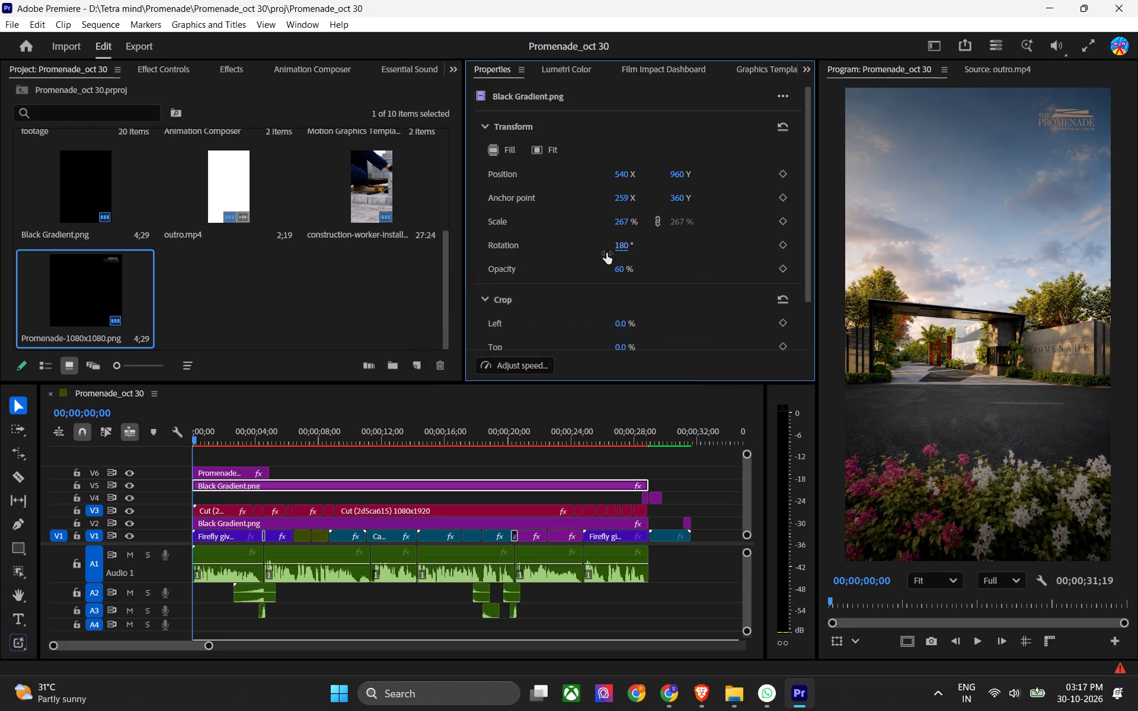
pyautogui.hotkey('ctrl', 's')
pyautogui.hotkey('ctrl', 's')
pyautogui.click(328, 333)
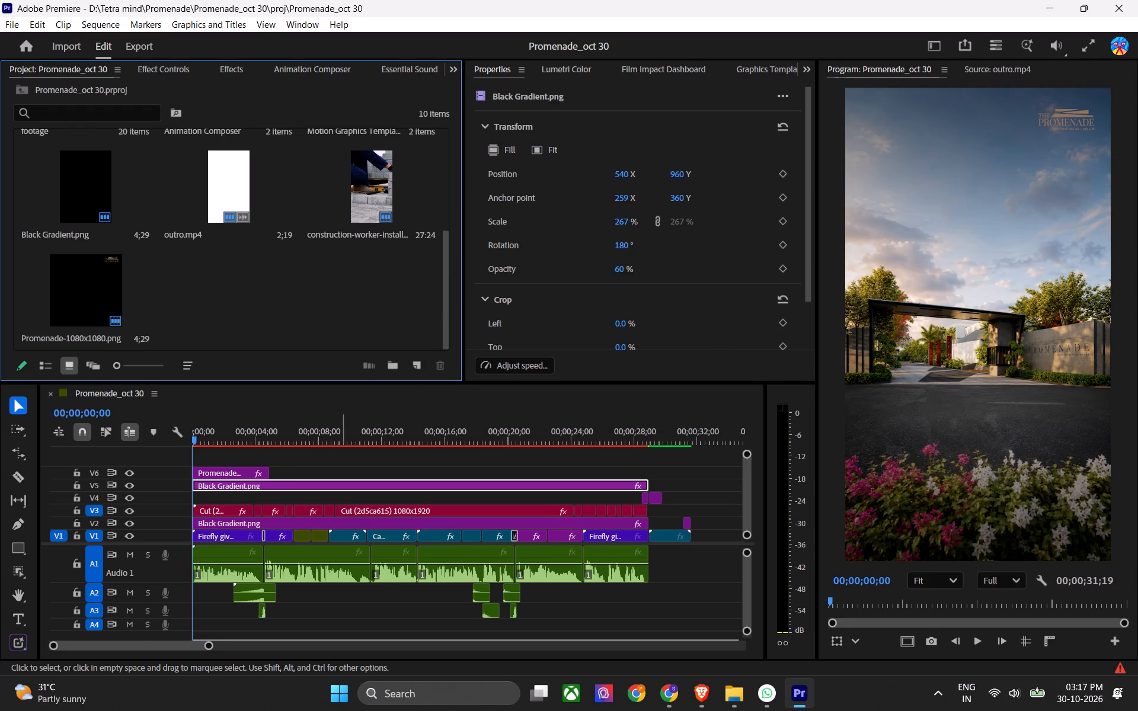
# Replace the logo clip on V6 with Promenade-Story Size.png - frame.png, imported from the Promenade folder and placed at the sequence start.
pyautogui.click(232, 475)
pyautogui.press('z')
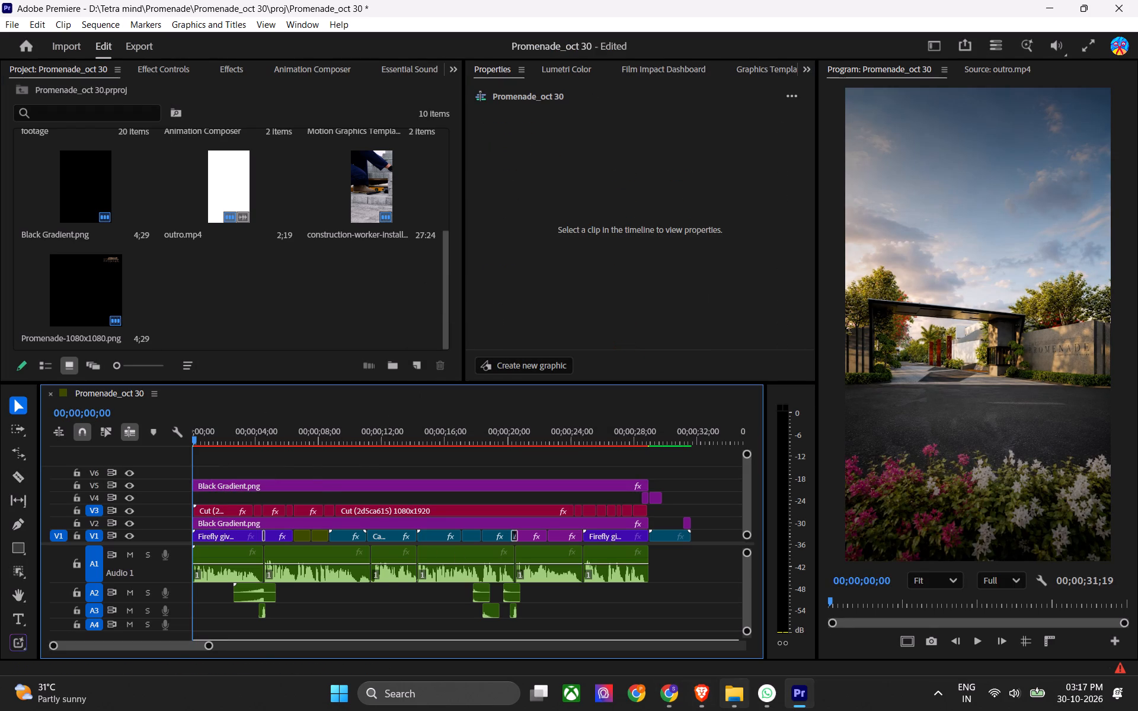
pyautogui.click(728, 691)
pyautogui.moveTo(616, 270); pyautogui.dragTo(284, 304)
pyautogui.hotkey('alt', 'Tab')
pyautogui.click(334, 314)
pyautogui.moveTo(241, 315); pyautogui.dragTo(190, 472)
# Move the playhead to 00;00;02;08, scale the new V6 logo clip to 24% to fit the frame, and save the project.
pyautogui.click(229, 437)
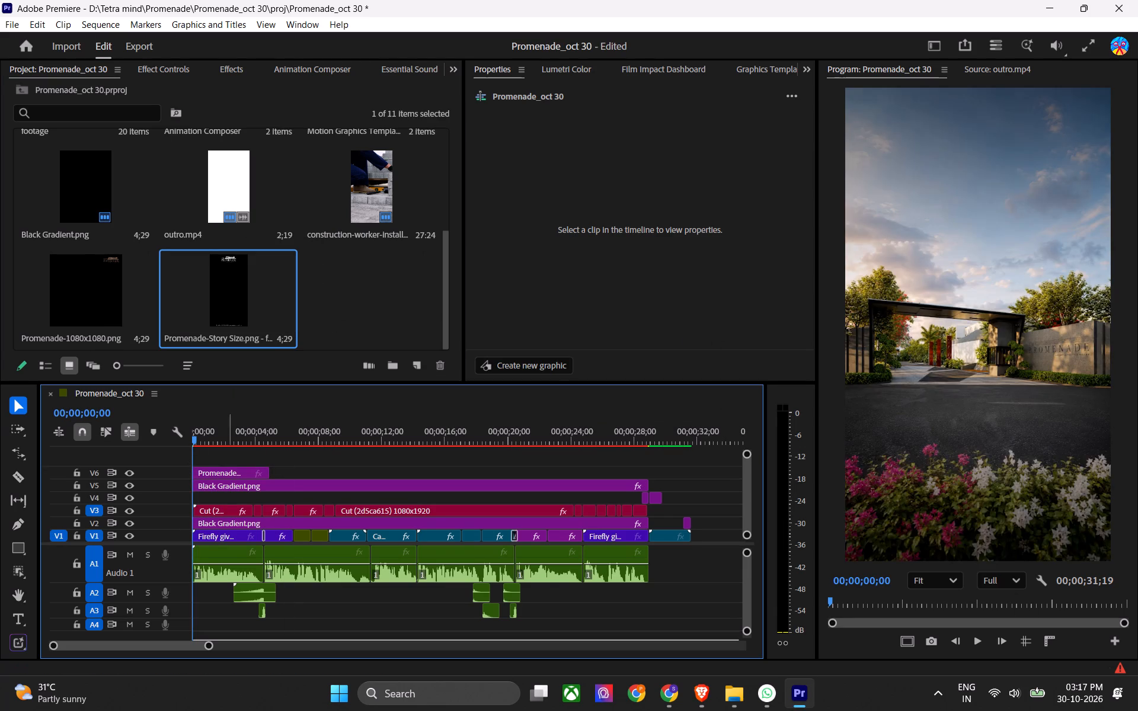
pyautogui.click(236, 482)
pyautogui.click(252, 476)
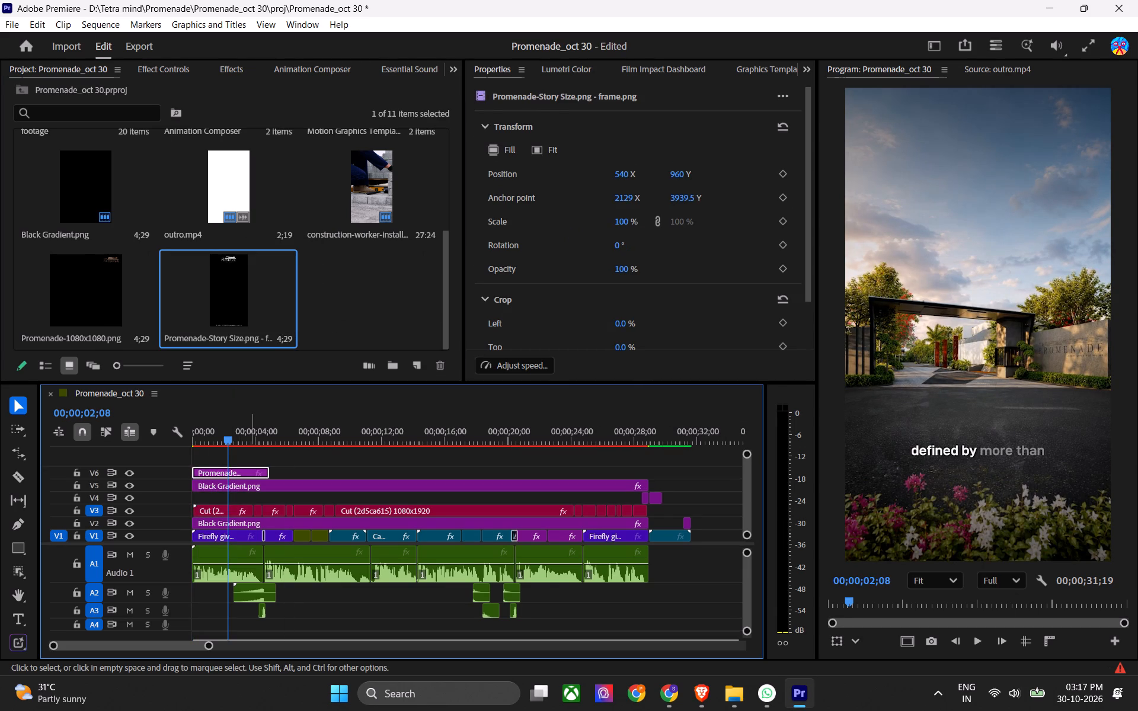
pyautogui.press('4')
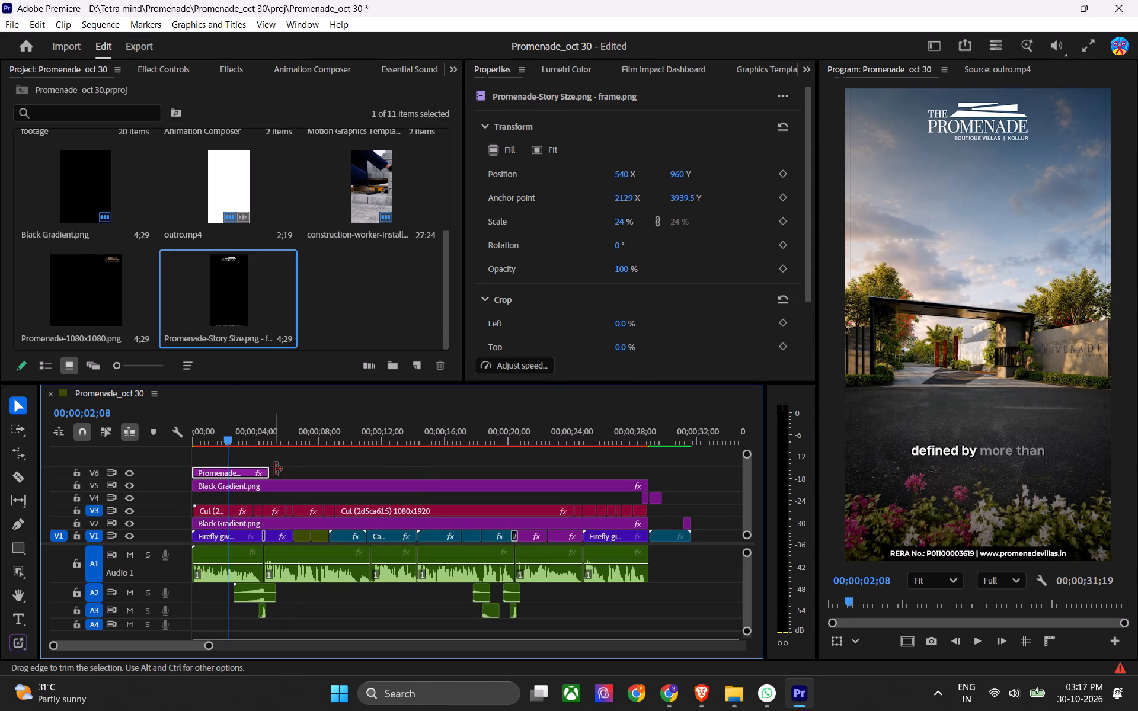
pyautogui.hotkey('ctrl', 's')
pyautogui.hotkey('ctrl', 's')
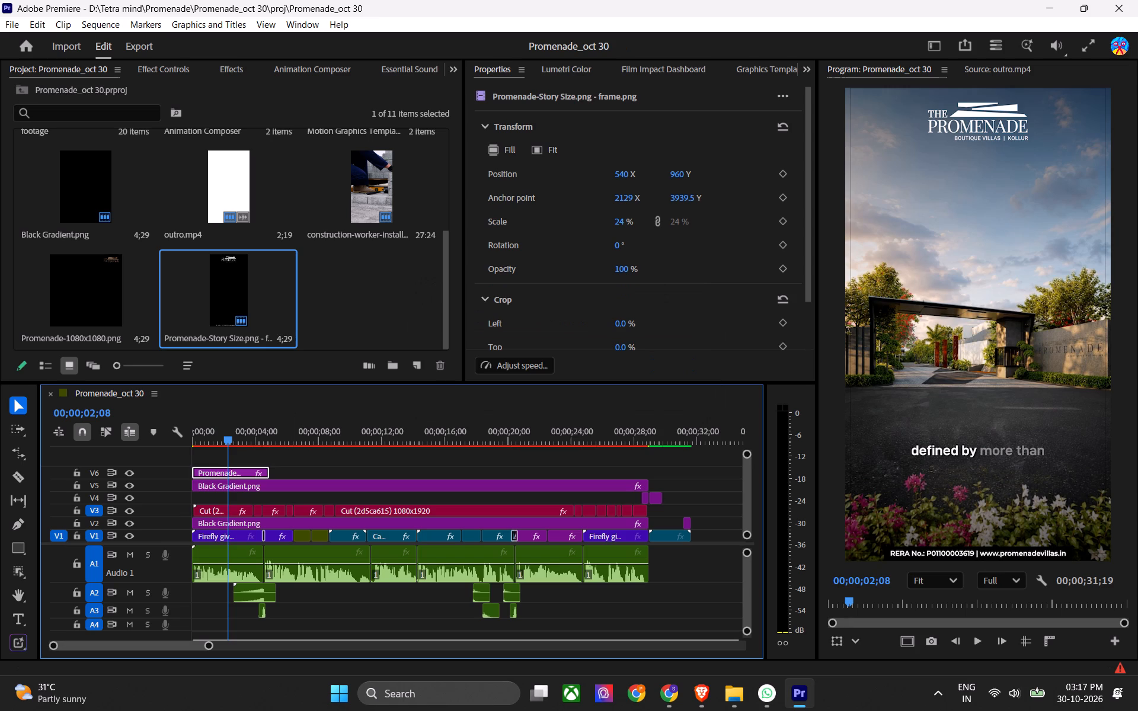
# Crop the V6 logo clip by 17% at the bottom, 3% at the right and 7% at the left, and save.
pyautogui.scroll(-5, 661, 289)
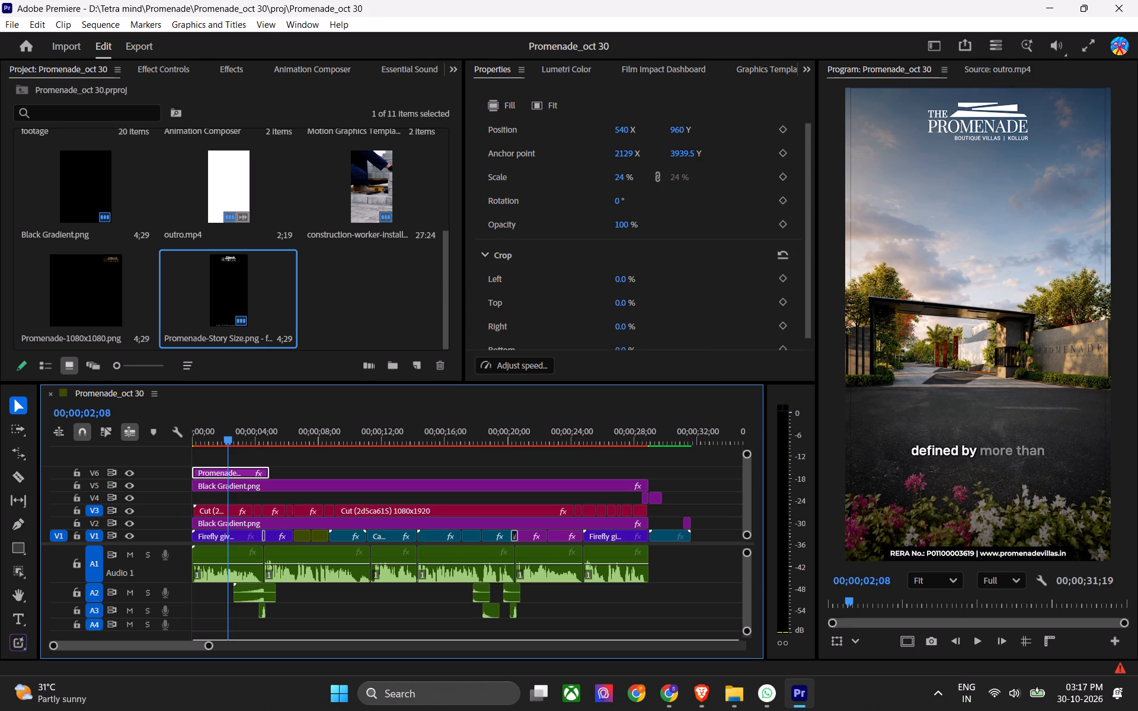
pyautogui.moveTo(623, 339); pyautogui.dragTo(645, 345)
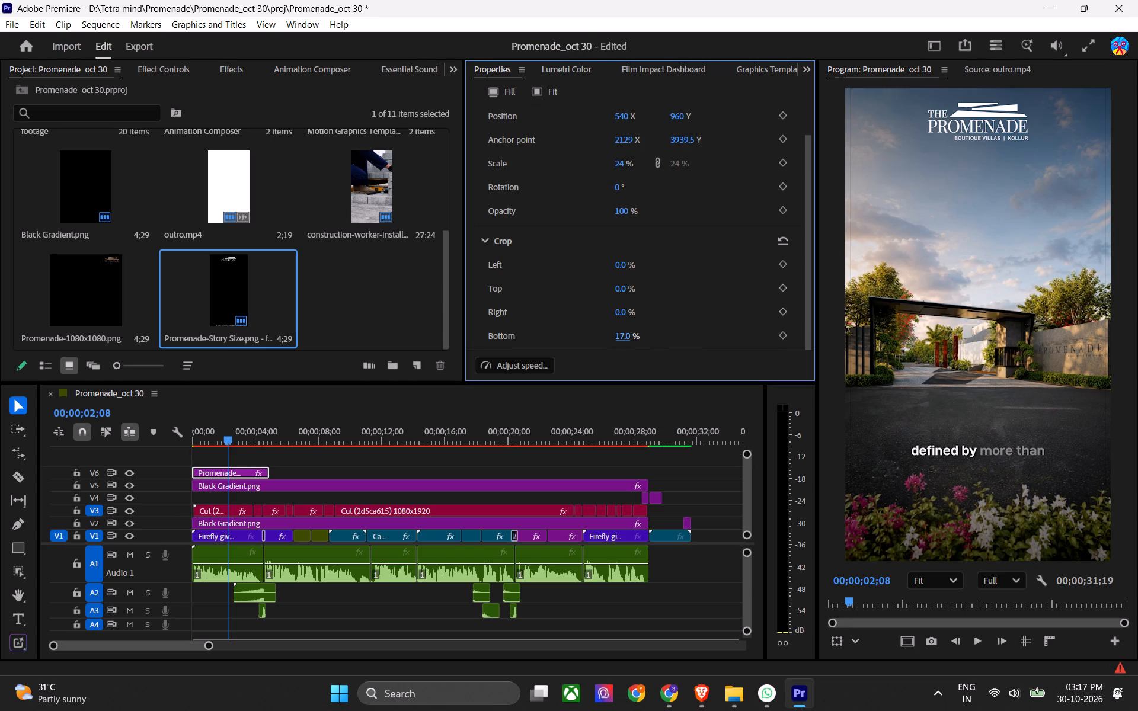
pyautogui.keyDown('ctrl'); pyautogui.moveTo(622, 318); pyautogui.dragTo(640, 323); pyautogui.keyUp('ctrl')
pyautogui.moveTo(627, 313); pyautogui.dragTo(628, 315)
pyautogui.moveTo(628, 315); pyautogui.dragTo(634, 316)
pyautogui.moveTo(625, 289); pyautogui.dragTo(636, 296)
pyautogui.moveTo(636, 296); pyautogui.dragTo(644, 298)
pyautogui.hotkey('ctrl', 'z')
pyautogui.moveTo(624, 268); pyautogui.dragTo(631, 271)
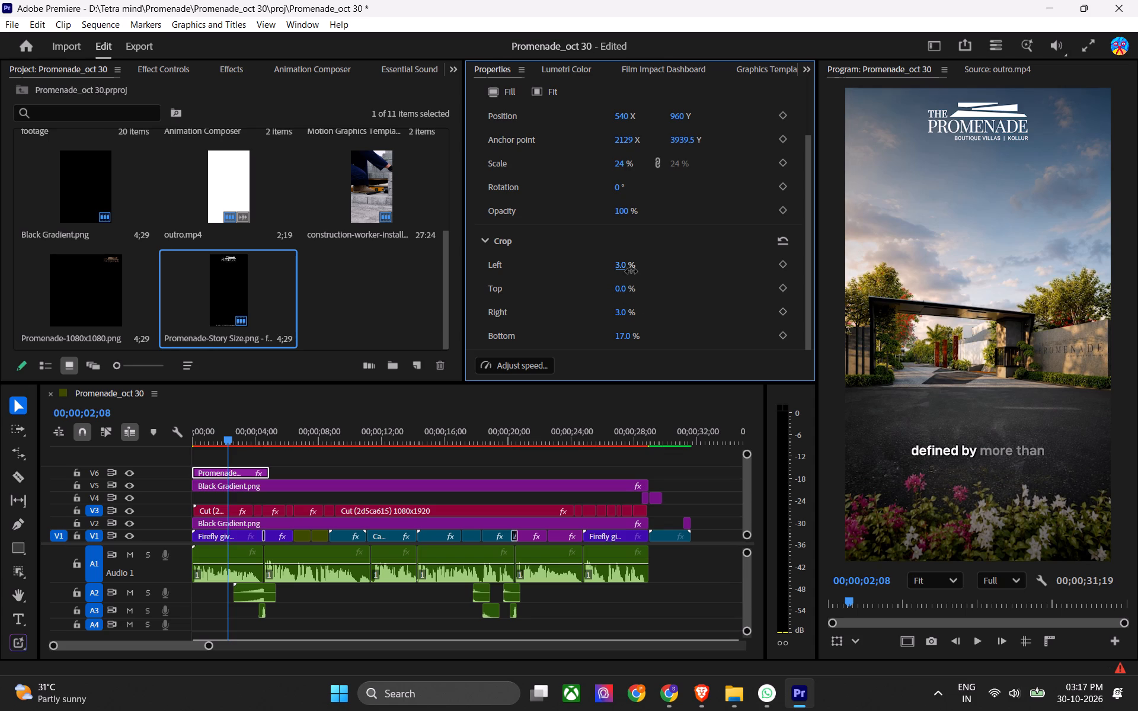
pyautogui.moveTo(631, 271); pyautogui.dragTo(635, 273)
pyautogui.hotkey('ctrl', 's')
# Crop the V6 logo clip 1.3% at the top, set its scale to 18%, and save the project.
pyautogui.moveTo(619, 159); pyautogui.dragTo(614, 161)
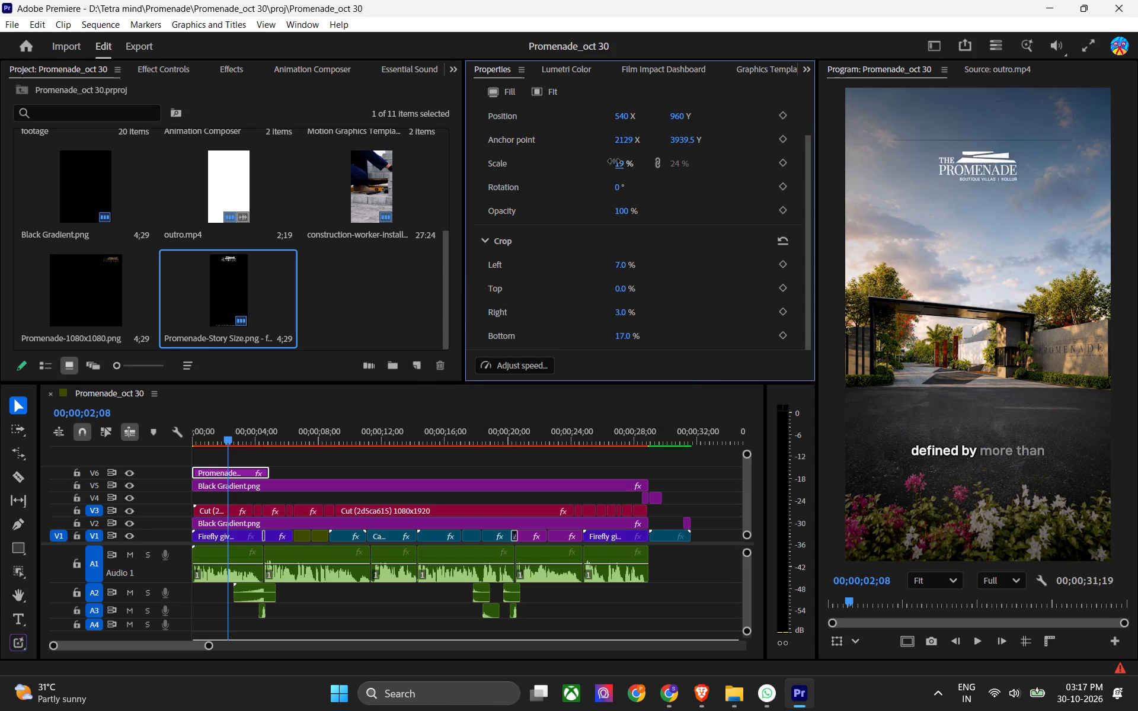
pyautogui.moveTo(614, 161); pyautogui.dragTo(618, 166)
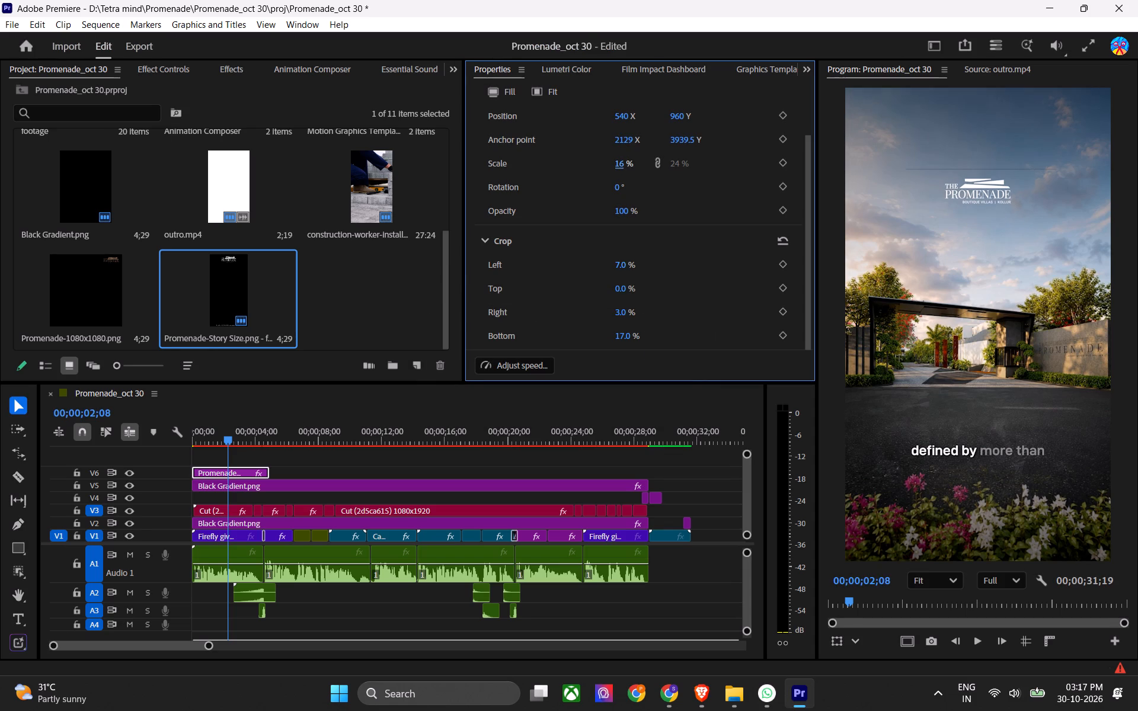
pyautogui.keyDown('ctrl'); pyautogui.moveTo(623, 283); pyautogui.dragTo(641, 289); pyautogui.keyUp('ctrl')
pyautogui.hotkey('ctrl', 's')
pyautogui.keyDown('ctrl'); pyautogui.click(622, 167); pyautogui.keyUp('ctrl')
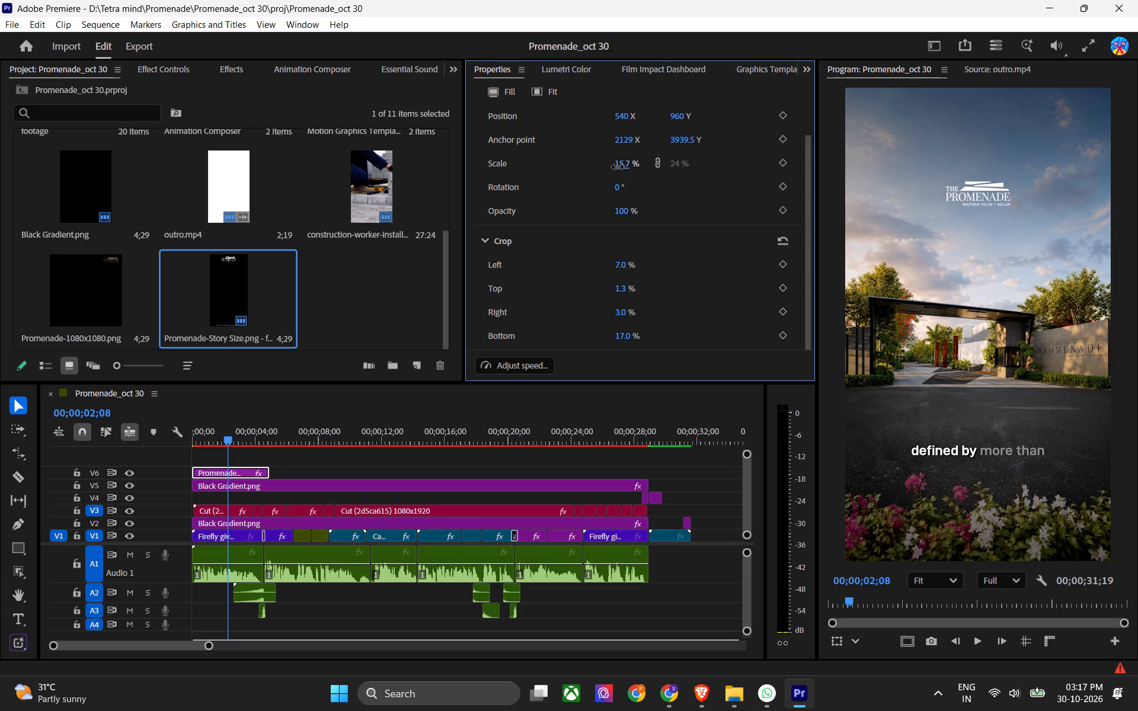
pyautogui.click(621, 164)
pyautogui.write('17')
pyautogui.press('Return')
pyautogui.click(621, 164)
pyautogui.write('18')
pyautogui.press('Return')
pyautogui.hotkey('ctrl', 's')
pyautogui.hotkey('ctrl', 's')
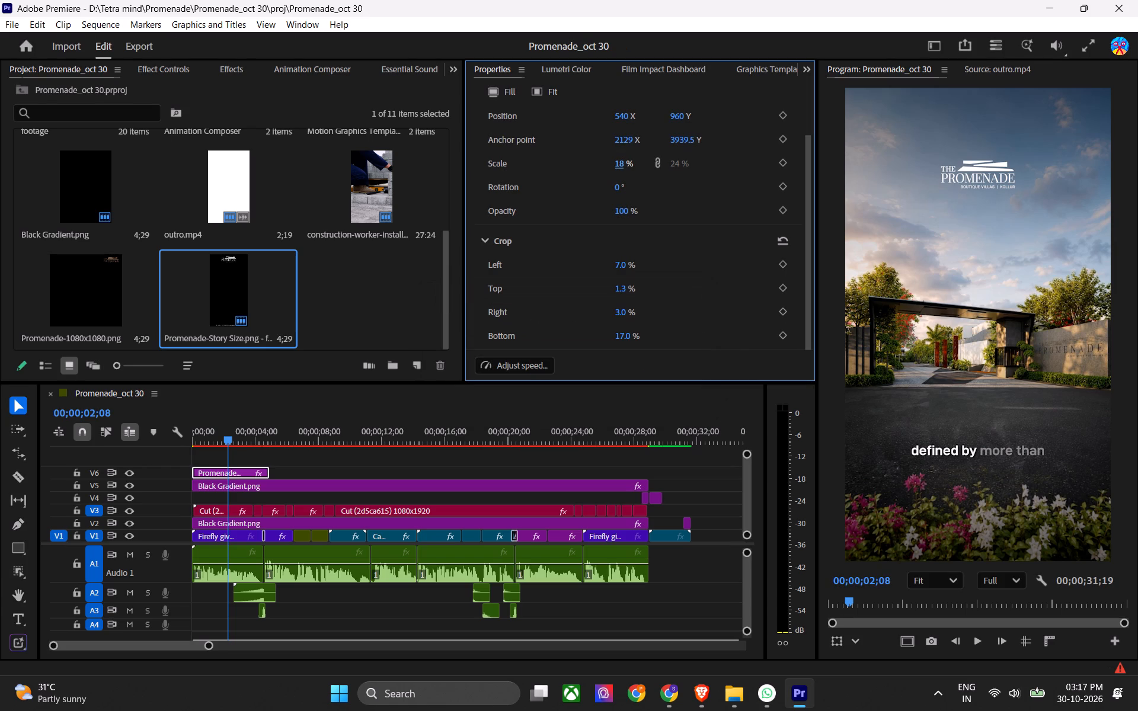
# Show transform controls and safe margins, move the logo to 846.9 X, 761.7 Y, scale it to 17%, and save.
pyautogui.click(843, 636)
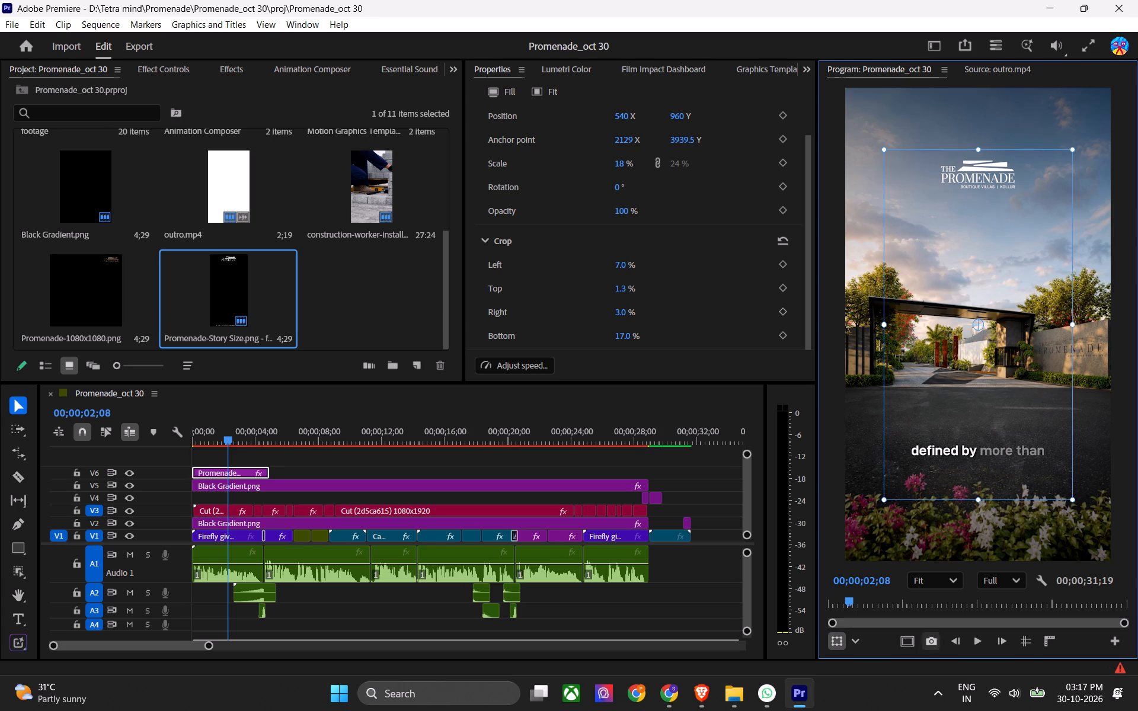
pyautogui.click(907, 639)
pyautogui.moveTo(974, 222); pyautogui.dragTo(1050, 177)
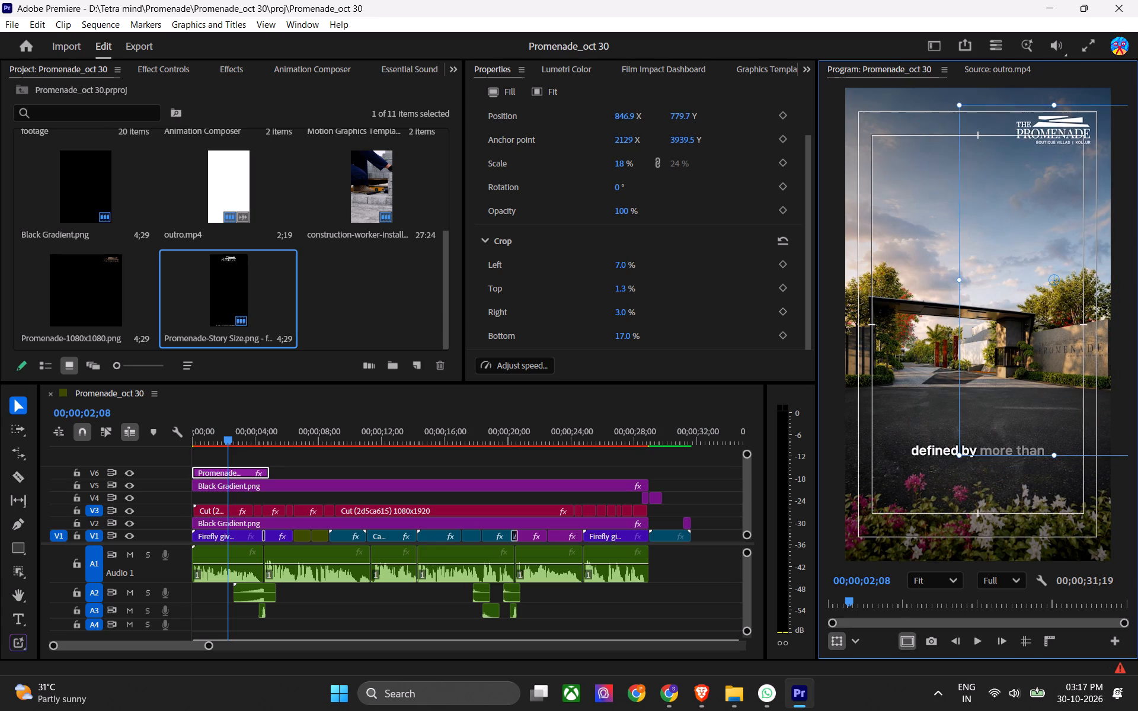
pyautogui.moveTo(1050, 177); pyautogui.dragTo(1050, 173)
pyautogui.click(613, 161)
pyautogui.click(621, 166)
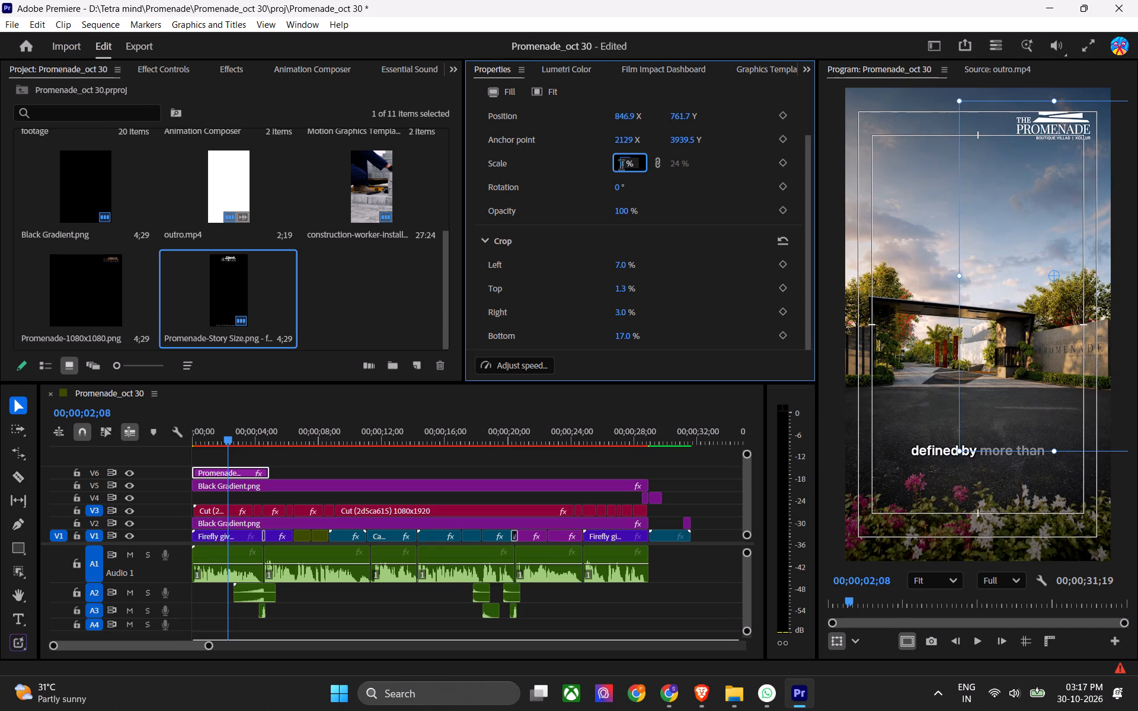
pyautogui.write('17')
pyautogui.press('Return')
pyautogui.hotkey('ctrl', 's')
pyautogui.hotkey('ctrl', 's')
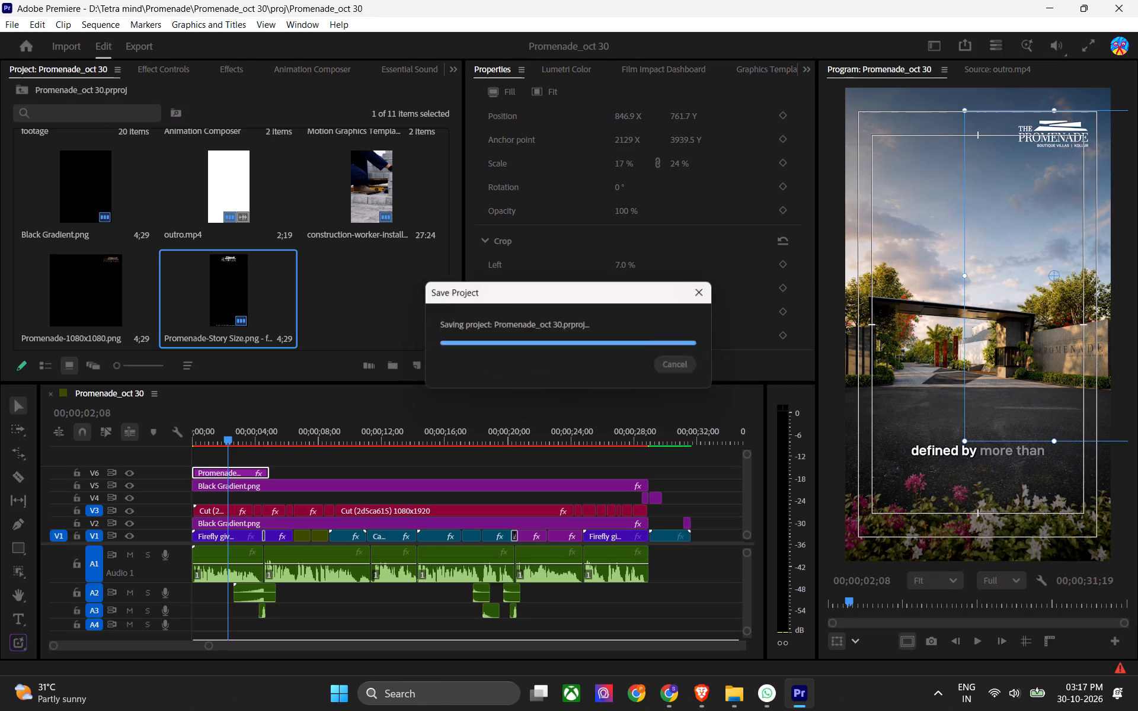
# Hide the safe margins and transform controls in the program preview, deselect the logo clip, and save the project.
pyautogui.click(1028, 173)
pyautogui.click(912, 640)
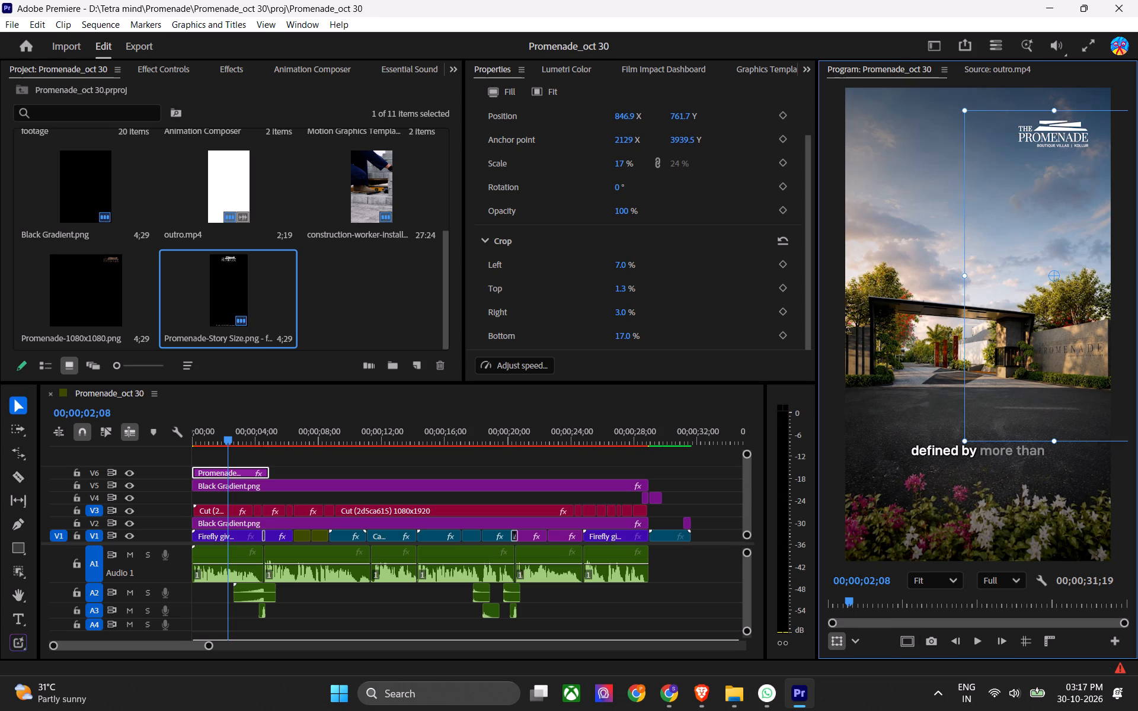
pyautogui.click(836, 644)
pyautogui.click(710, 614)
pyautogui.hotkey('ctrl', 's')
pyautogui.hotkey('ctrl', 's')
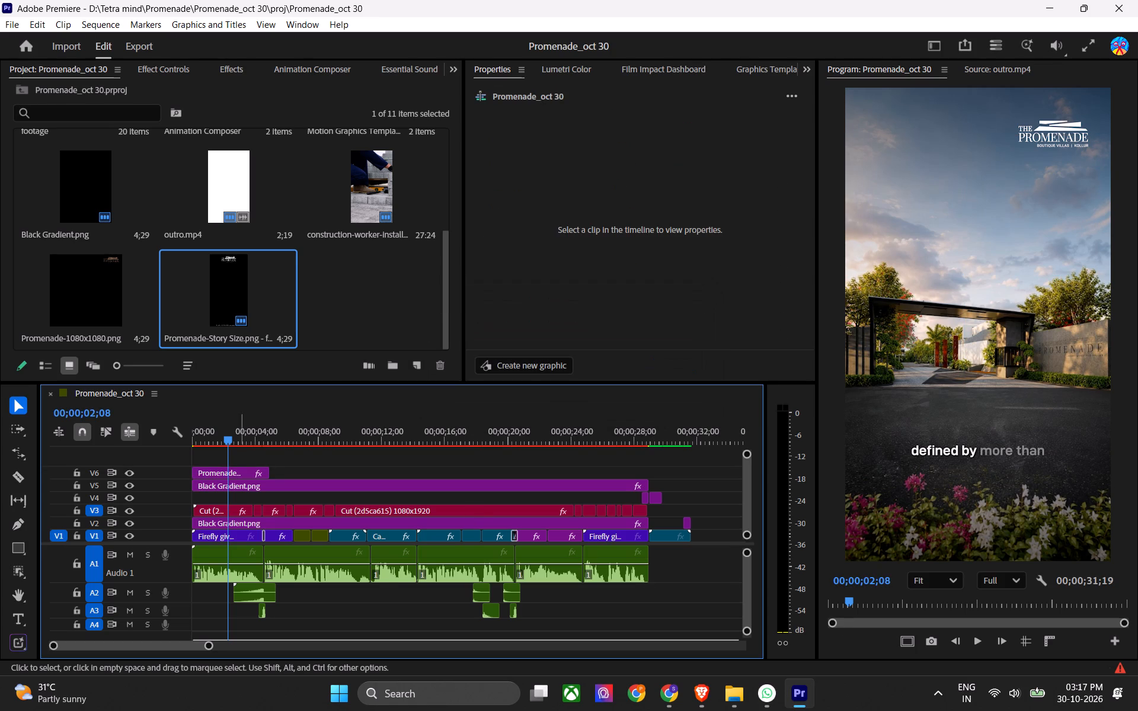
# Fine-tune the V6 logo clip's position to 833.4 X, 722.6 Y and save the project.
pyautogui.click(244, 477)
pyautogui.keyDown('ctrl'); pyautogui.moveTo(689, 171); pyautogui.dragTo(641, 175); pyautogui.keyUp('ctrl')
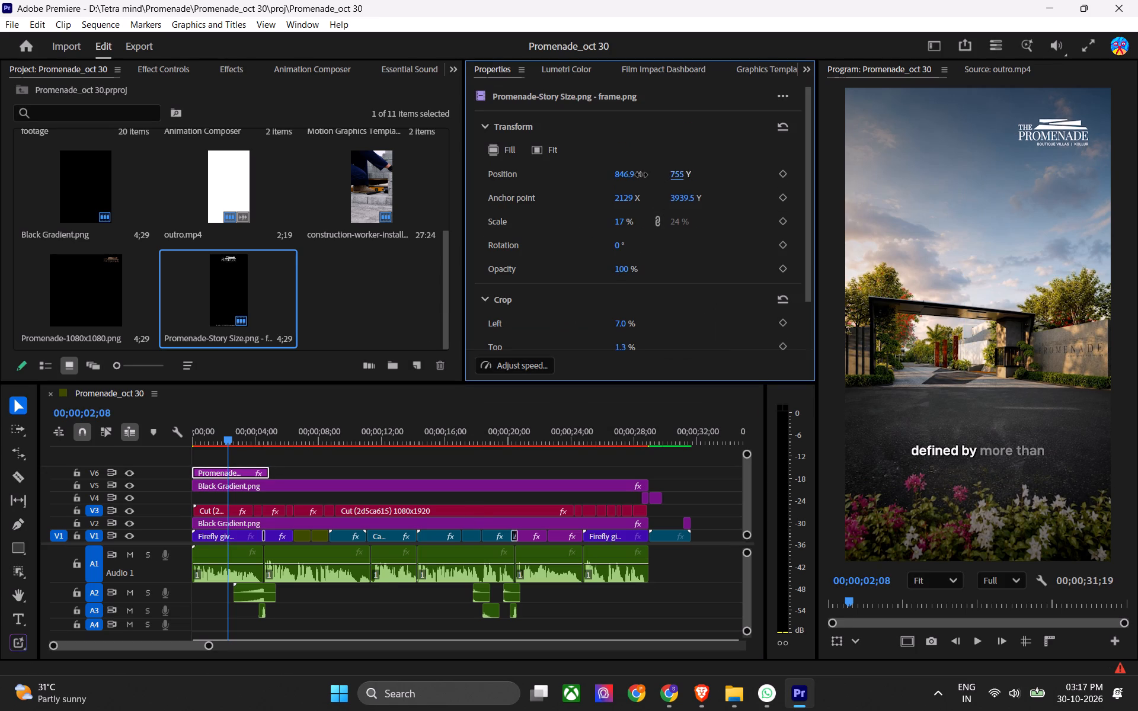
pyautogui.keyDown('ctrl'); pyautogui.moveTo(641, 175); pyautogui.dragTo(452, 192); pyautogui.keyUp('ctrl')
pyautogui.hotkey('ctrl', 's')
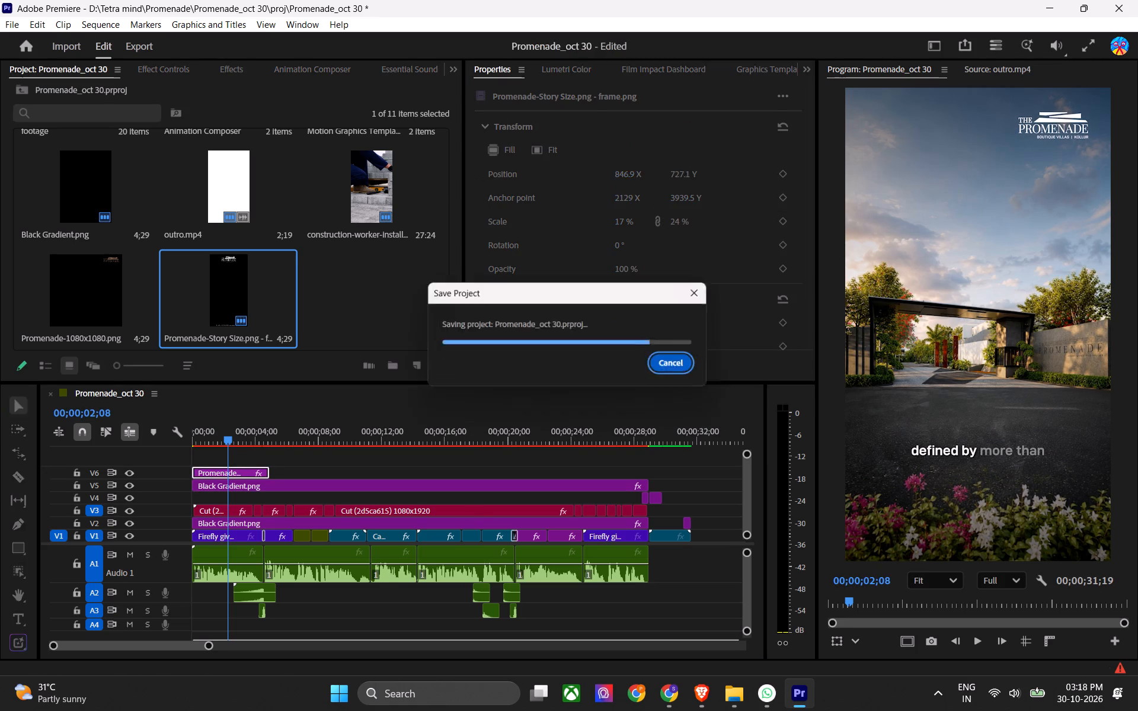
pyautogui.keyDown('ctrl'); pyautogui.moveTo(623, 175); pyautogui.dragTo(552, 180); pyautogui.keyUp('ctrl')
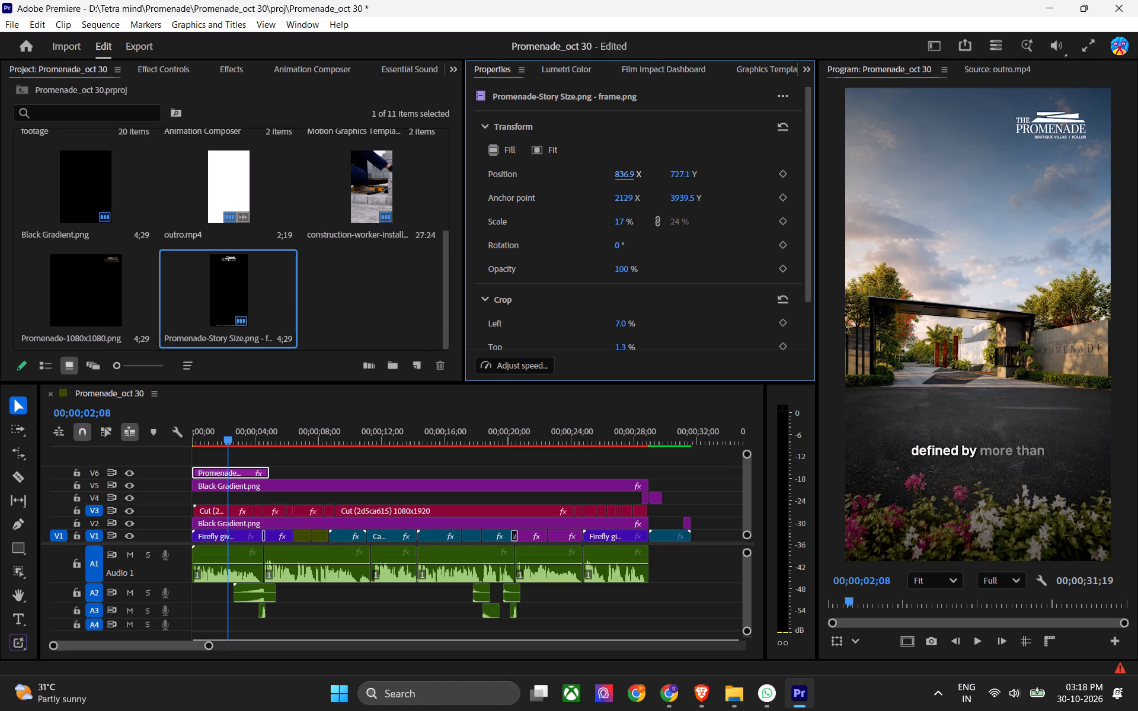
pyautogui.hotkey('ctrl', 's')
pyautogui.hotkey('ctrl', '`')
pyautogui.press('Escape')
pyautogui.keyDown('ctrl'); pyautogui.moveTo(676, 174); pyautogui.dragTo(657, 180); pyautogui.keyUp('ctrl')
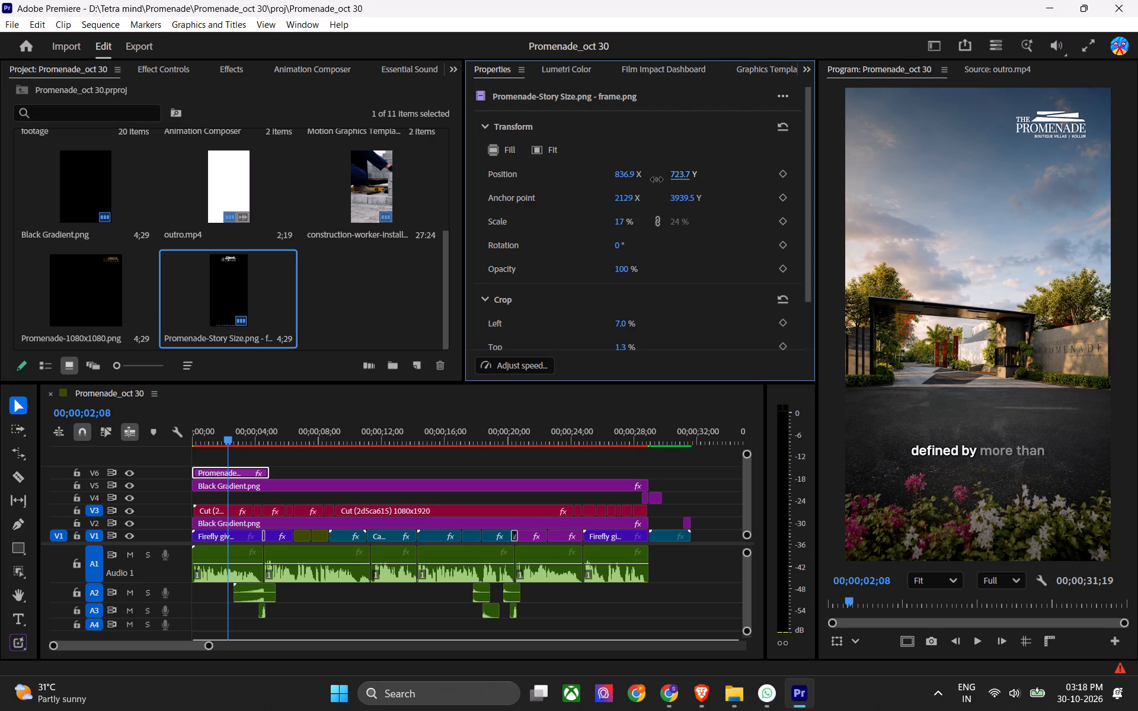
pyautogui.keyDown('ctrl'); pyautogui.moveTo(657, 180); pyautogui.dragTo(649, 180); pyautogui.keyUp('ctrl')
pyautogui.hotkey('ctrl', 's')
pyautogui.keyDown('ctrl'); pyautogui.moveTo(618, 173); pyautogui.dragTo(591, 174); pyautogui.keyUp('ctrl')
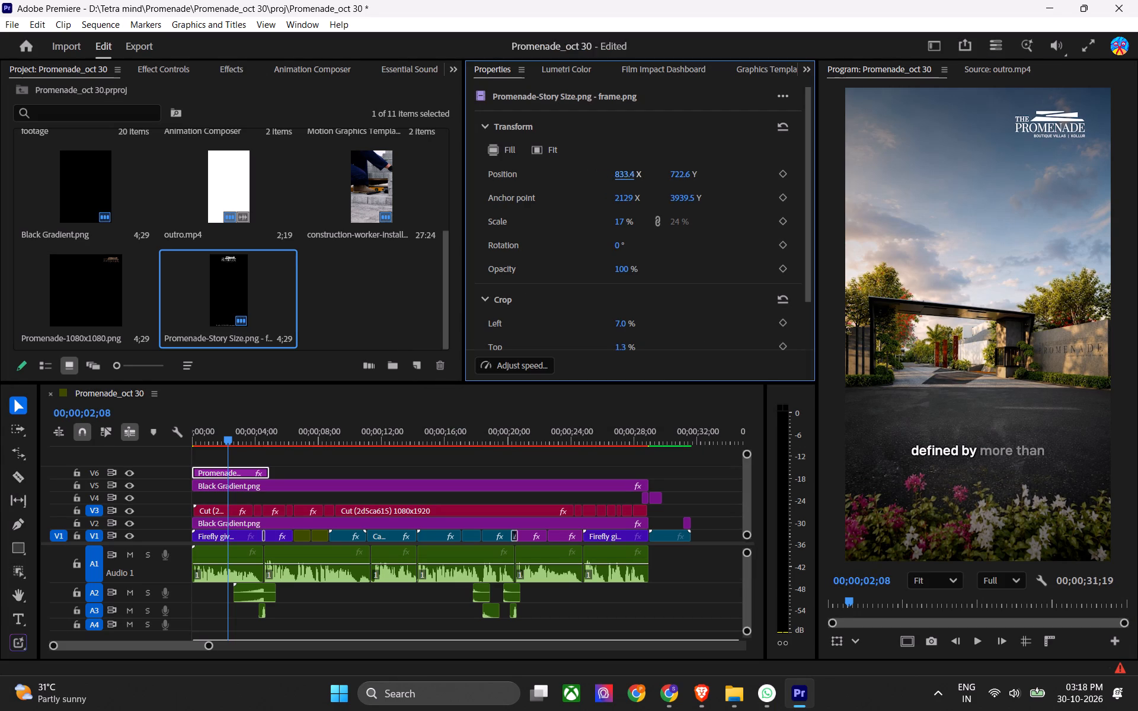
pyautogui.hotkey('ctrl', 's')
# Extend the V6 logo clip to the end of the Black Gradient.png clip on V5.
pyautogui.moveTo(267, 467); pyautogui.dragTo(639, 453)
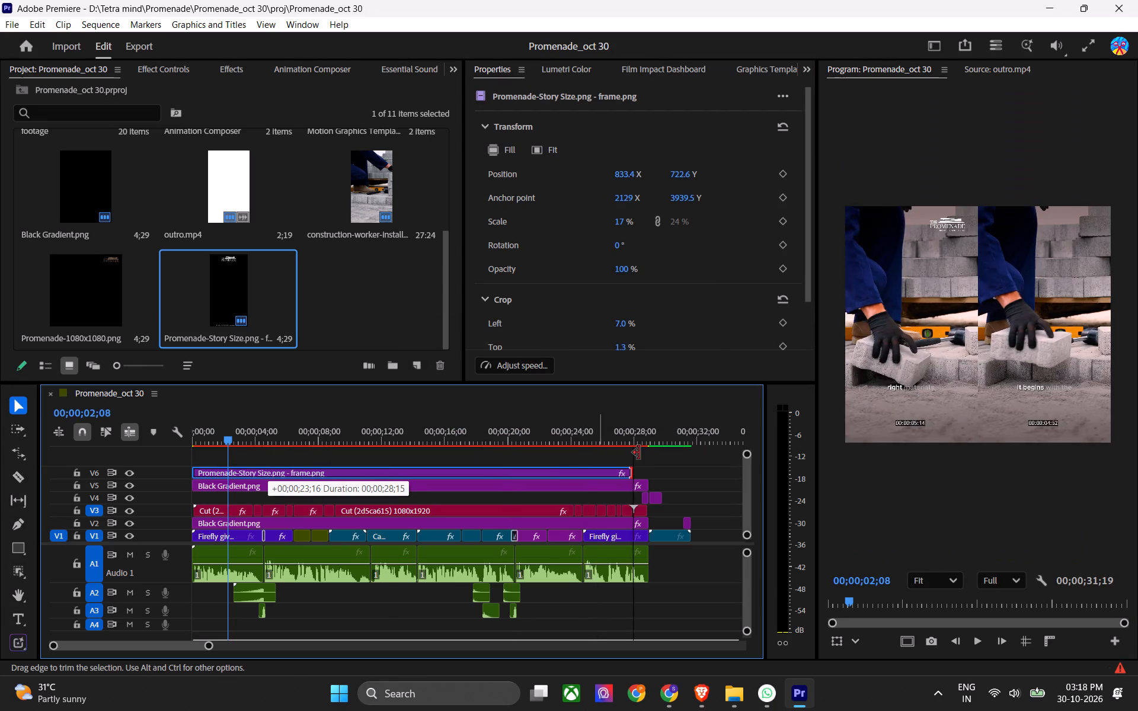
pyautogui.moveTo(639, 453); pyautogui.dragTo(646, 454)
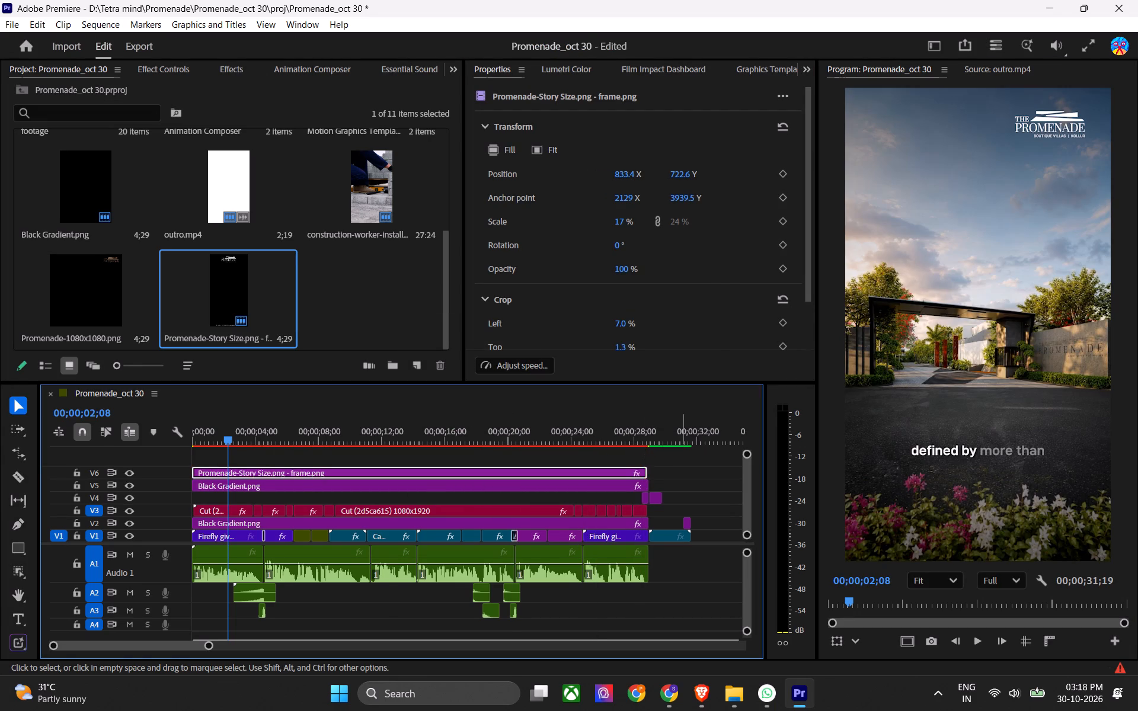
# Move the two text clips near the sequence end from V4 up to V7, above the logo clip.
pyautogui.moveTo(683, 496); pyautogui.dragTo(633, 499)
pyautogui.click(651, 475)
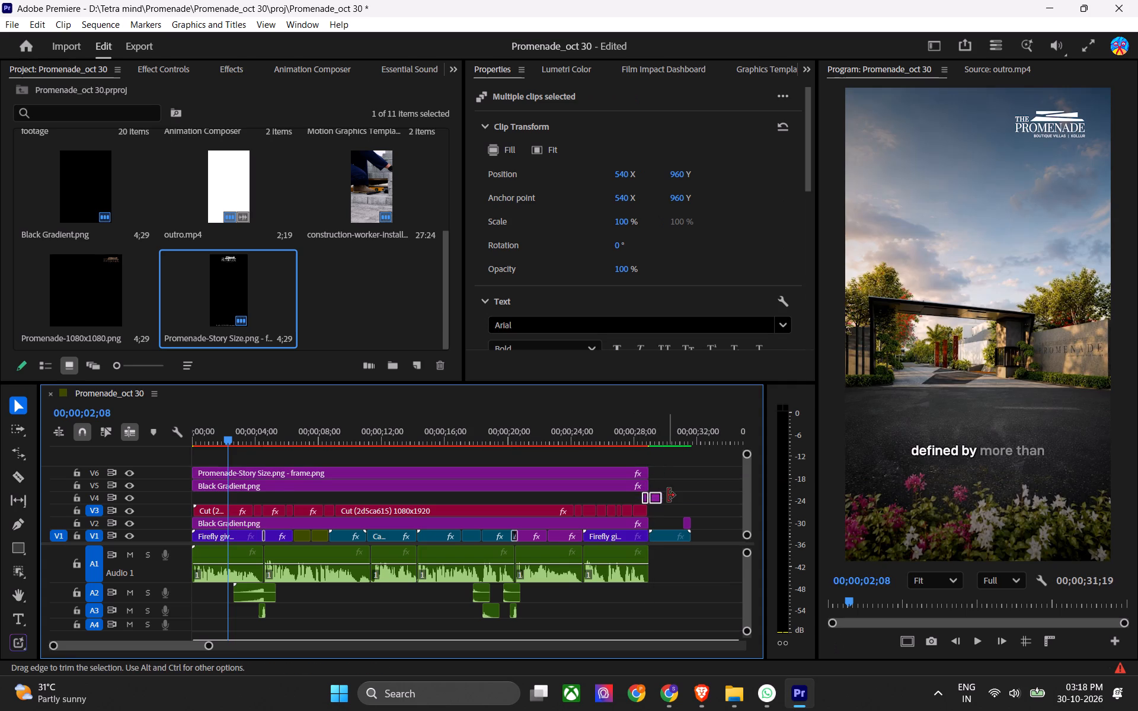
pyautogui.moveTo(657, 501); pyautogui.dragTo(657, 456)
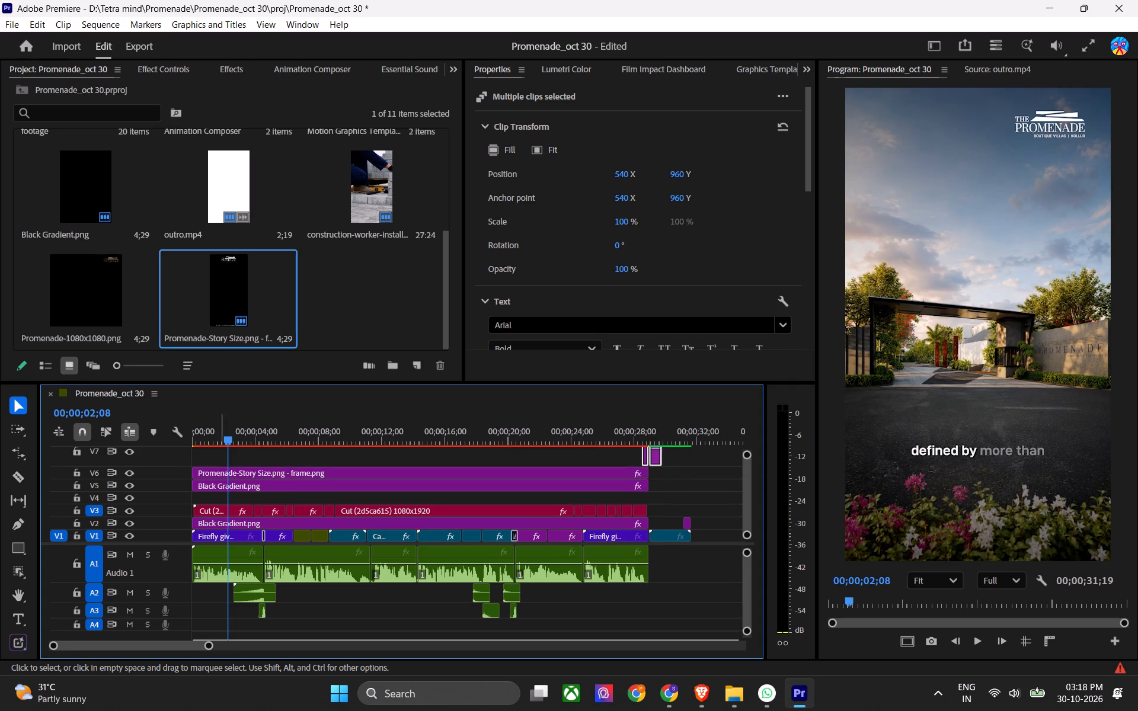
pyautogui.keyDown('shift'); pyautogui.scroll(-7, 163, 475); pyautogui.keyUp('shift')
pyautogui.click(513, 432)
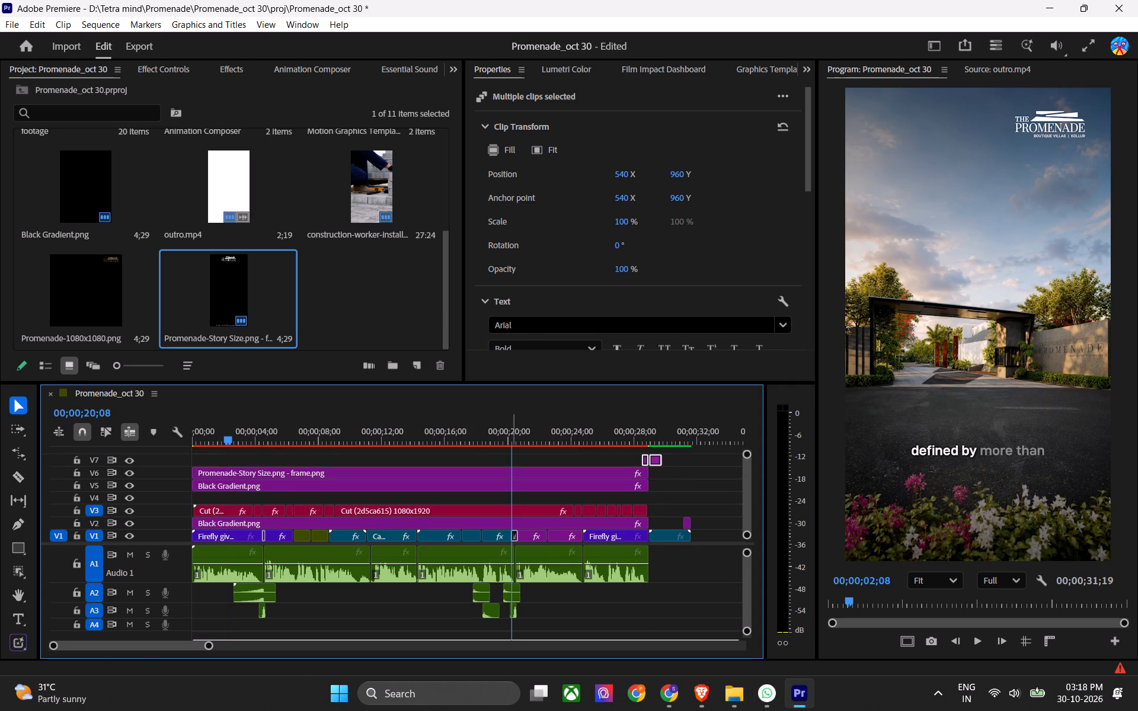
pyautogui.hotkey('ctrl', 's')
pyautogui.press('space')
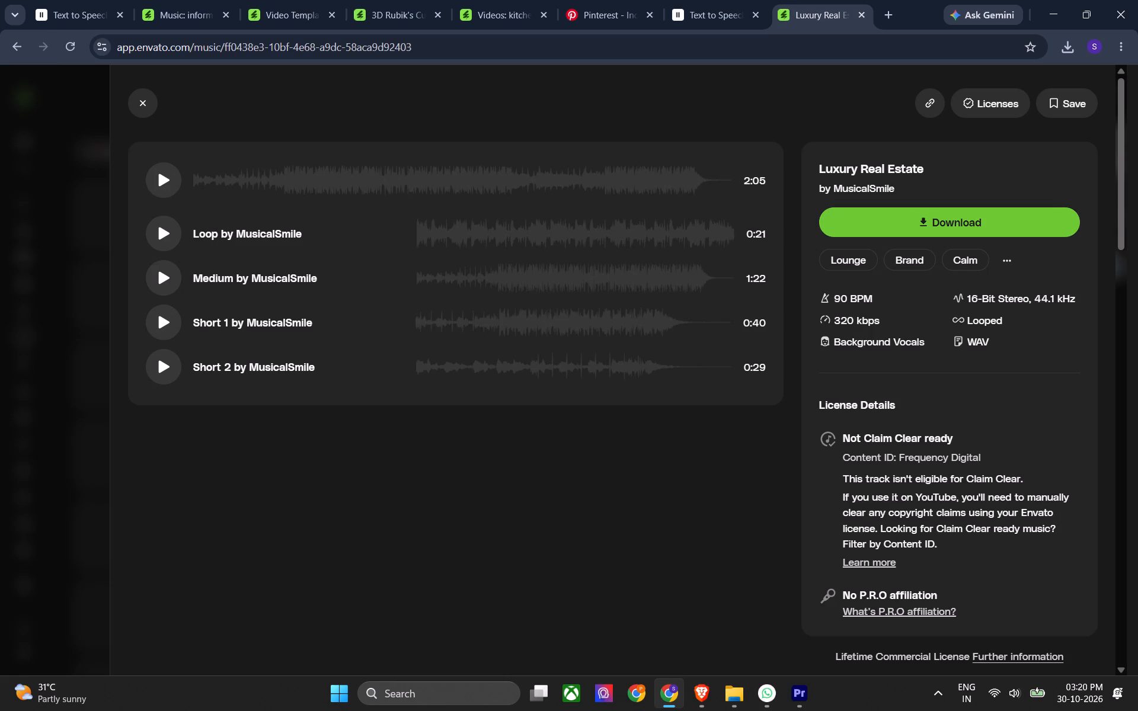
pyautogui.click(894, 231)
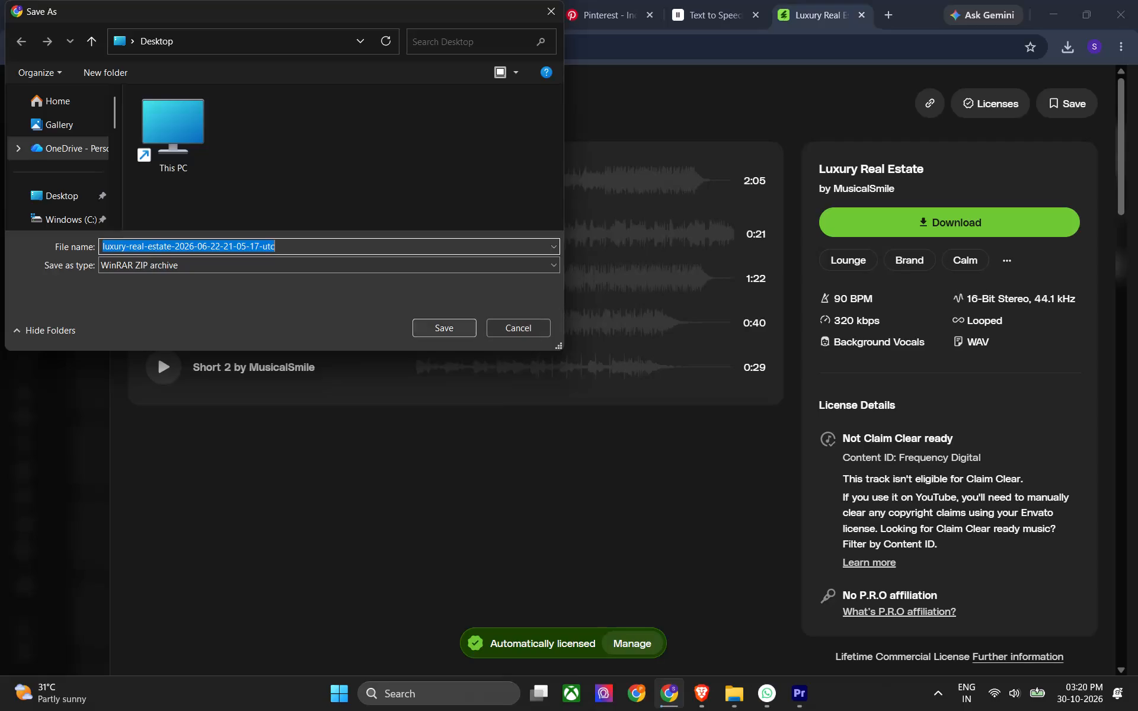
pyautogui.click(435, 332)
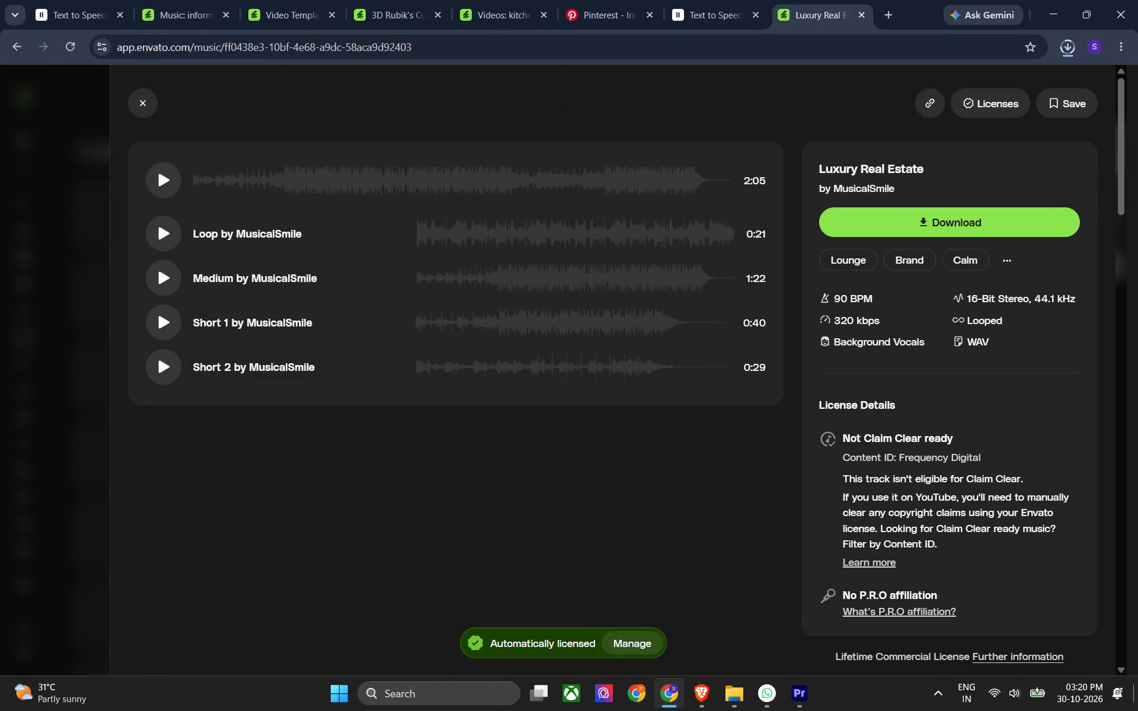
# Extract the downloaded luxury-real-estate archive into its own folder on the Desktop.
pyautogui.click(1137, 710)
pyautogui.moveTo(123, 214); pyautogui.dragTo(0, 149)
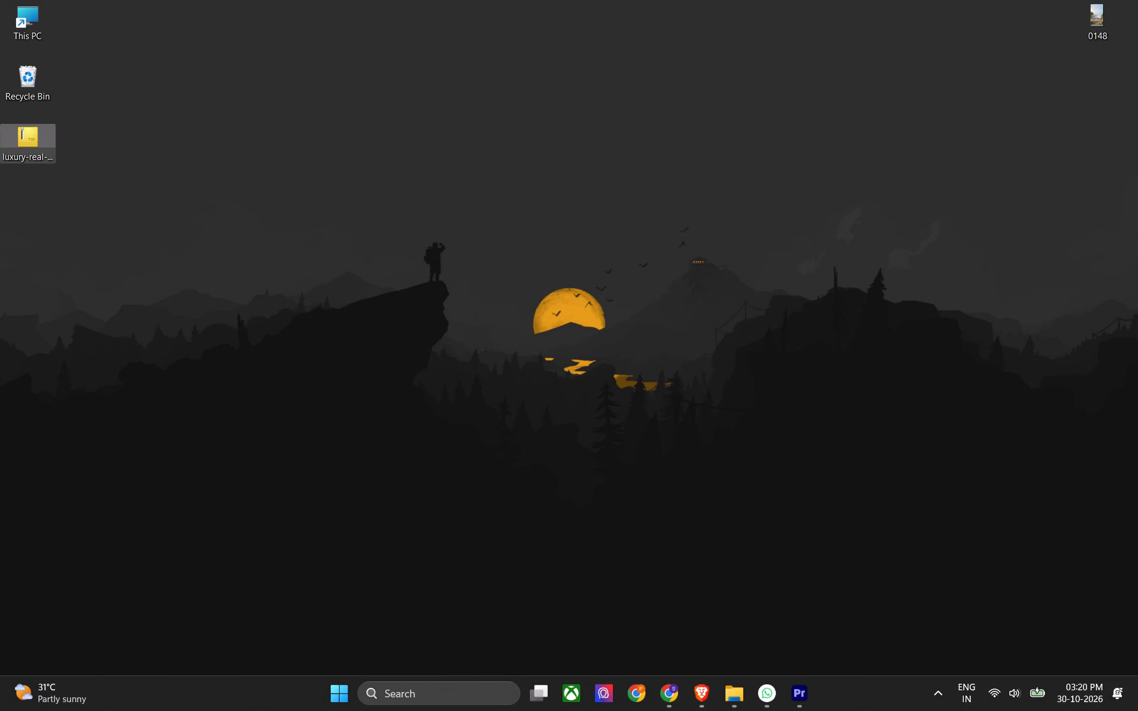
pyautogui.press('Return')
pyautogui.moveTo(154, 136); pyautogui.dragTo(151, 143, button='right')
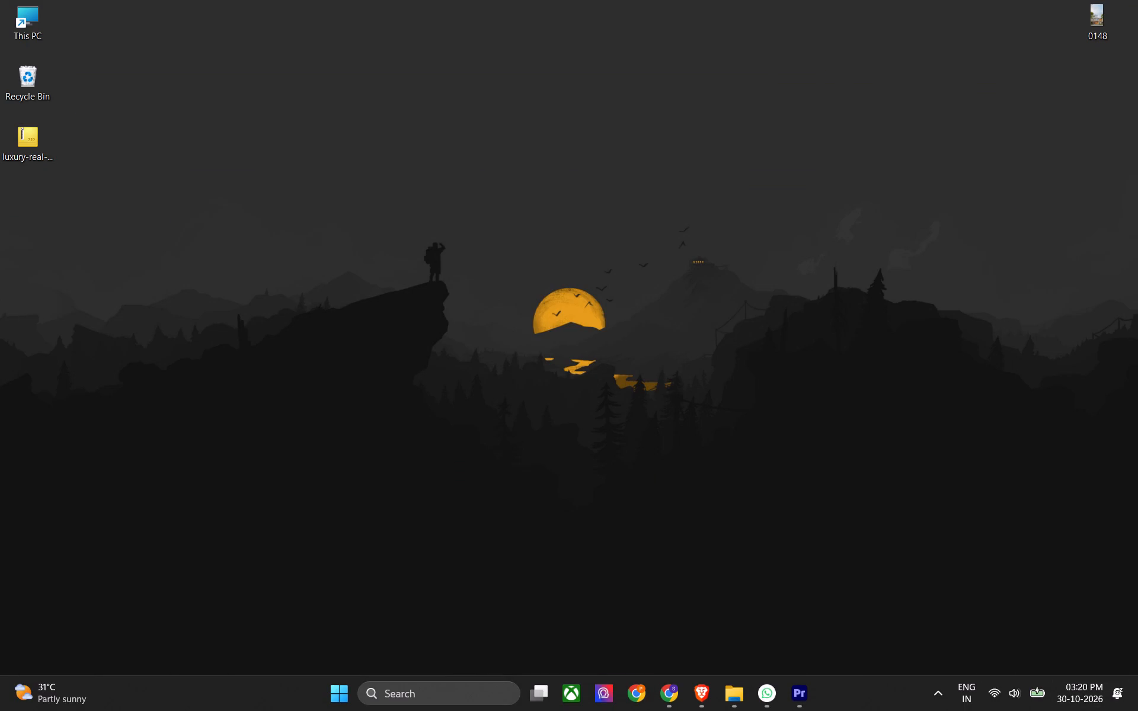
pyautogui.click(188, 203)
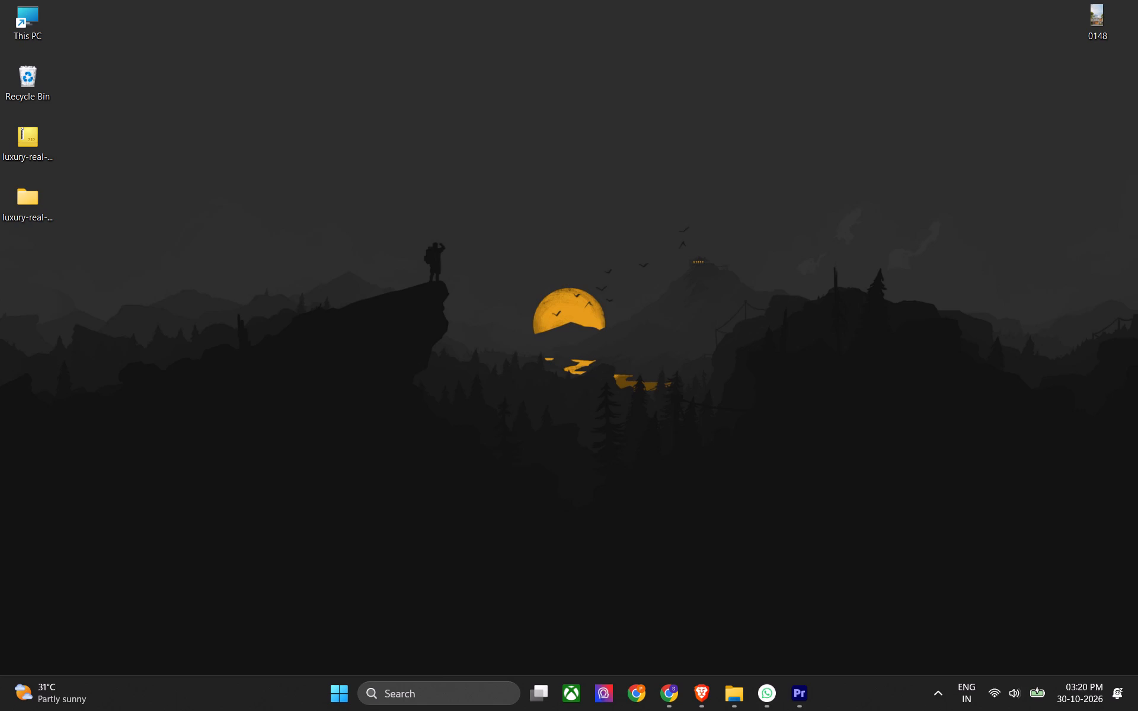
pyautogui.click(128, 246)
# Move the Main by MusicalSmile file from the extracted Luxury Real Estate folder to the Desktop.
pyautogui.doubleClick(11, 219)
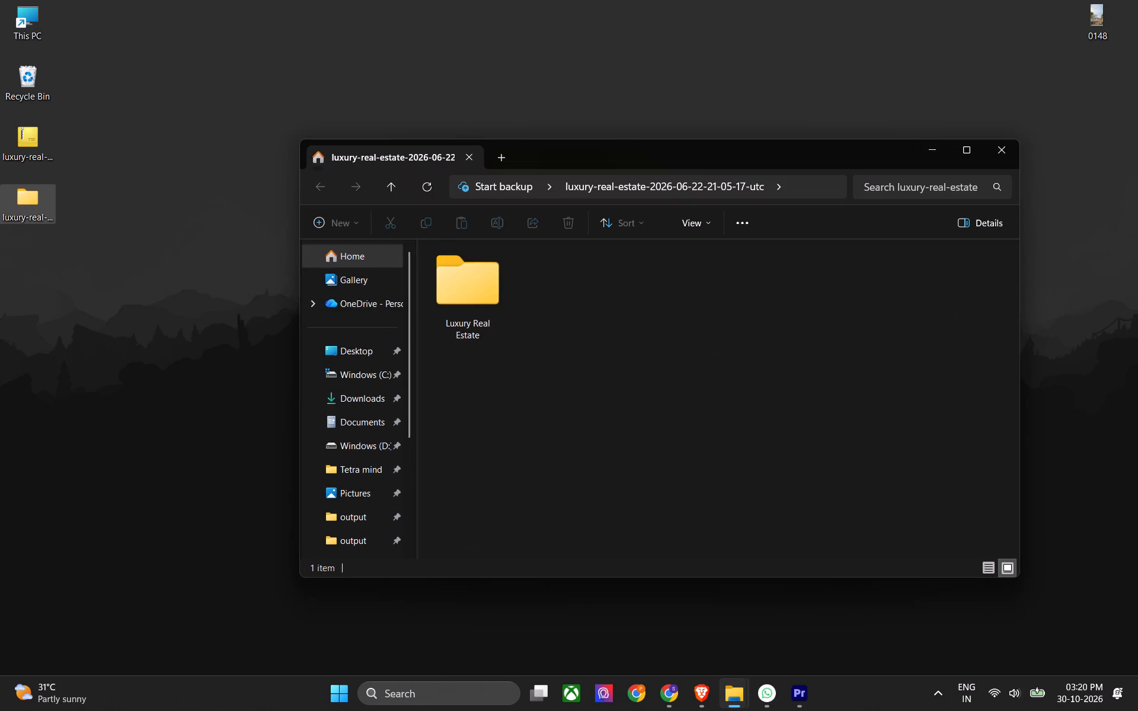
pyautogui.doubleClick(452, 287)
pyautogui.click(500, 401)
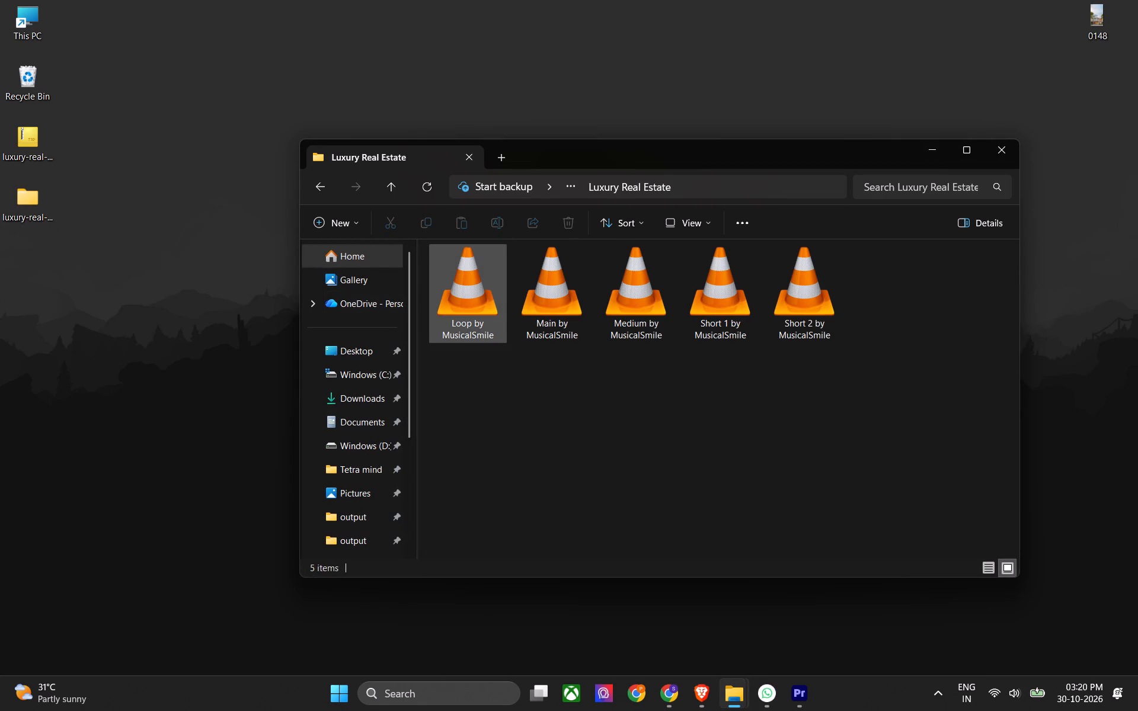
pyautogui.click(549, 305)
pyautogui.moveTo(554, 296); pyautogui.dragTo(41, 320)
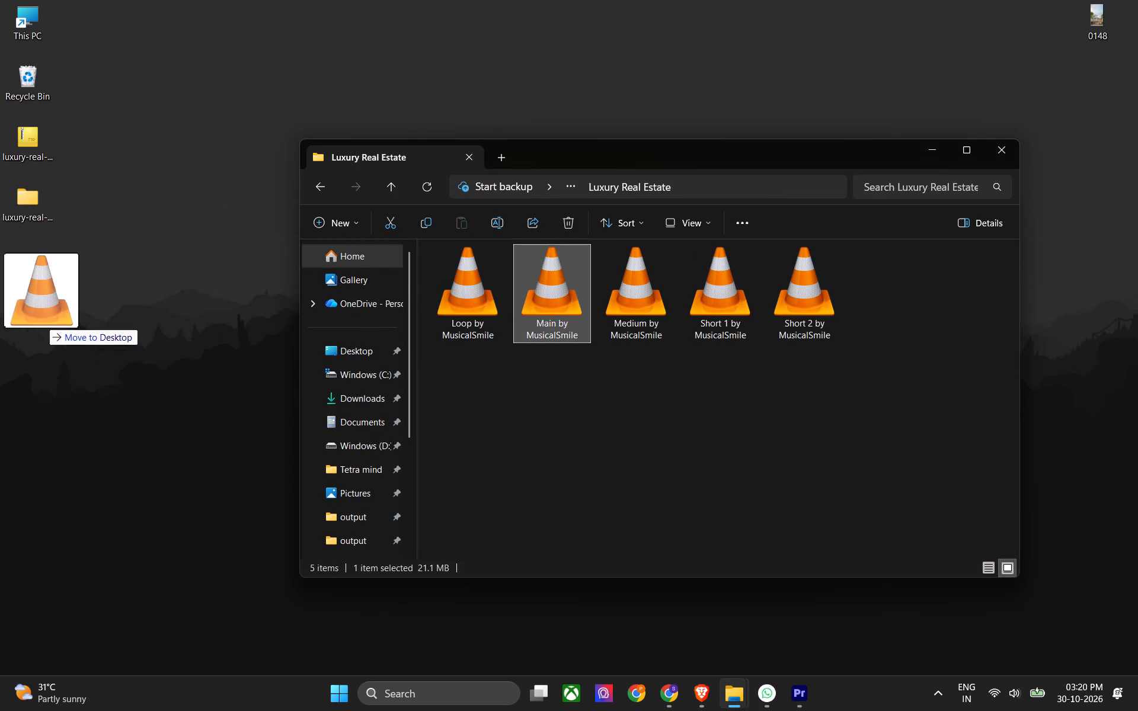
pyautogui.moveTo(41, 320); pyautogui.dragTo(40, 320)
# Delete the luxury-real-estate archive and extracted folder from the Desktop and close the folder's window.
pyautogui.moveTo(86, 141); pyautogui.dragTo(9, 198)
pyautogui.rightClick(9, 198)
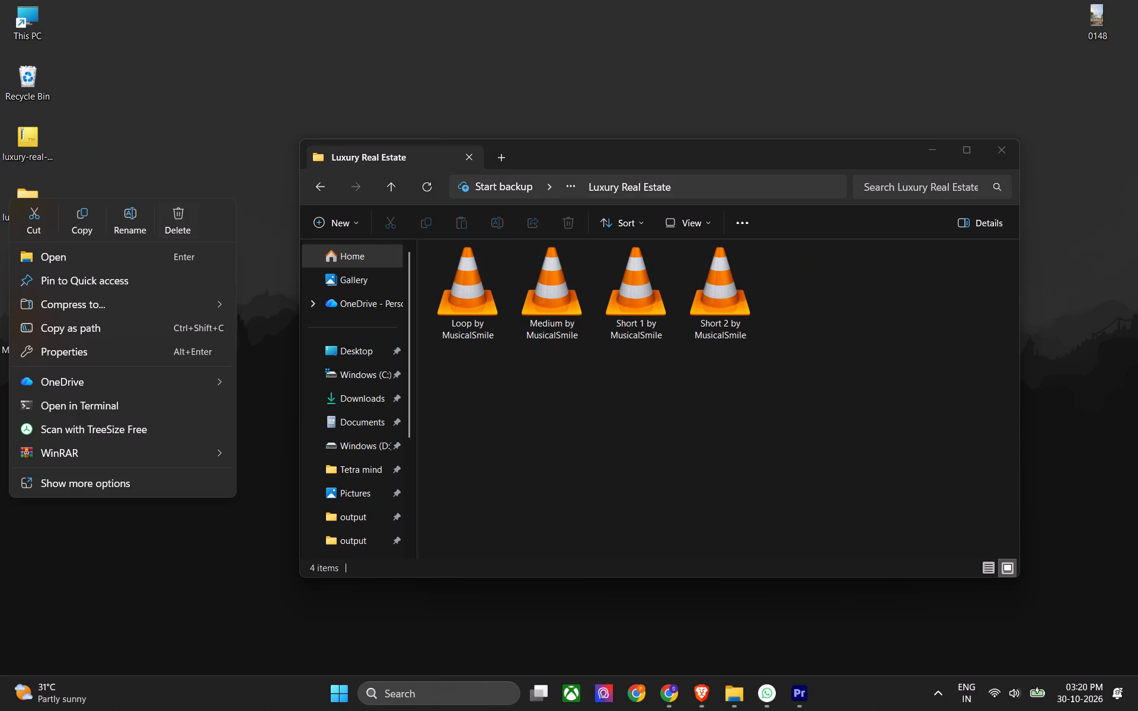
pyautogui.click(175, 220)
pyautogui.click(470, 158)
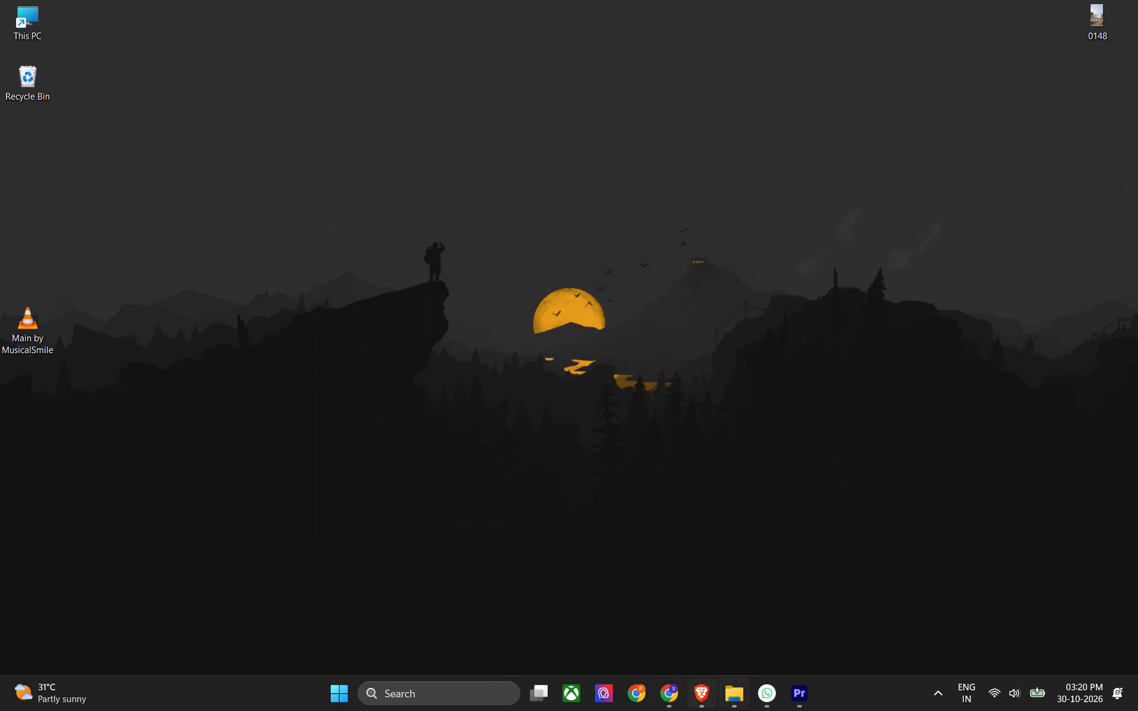
# Move the Main by MusicalSmile file from the Desktop into the Promenade_oct 30 folder.
pyautogui.click(742, 701)
pyautogui.click(579, 422)
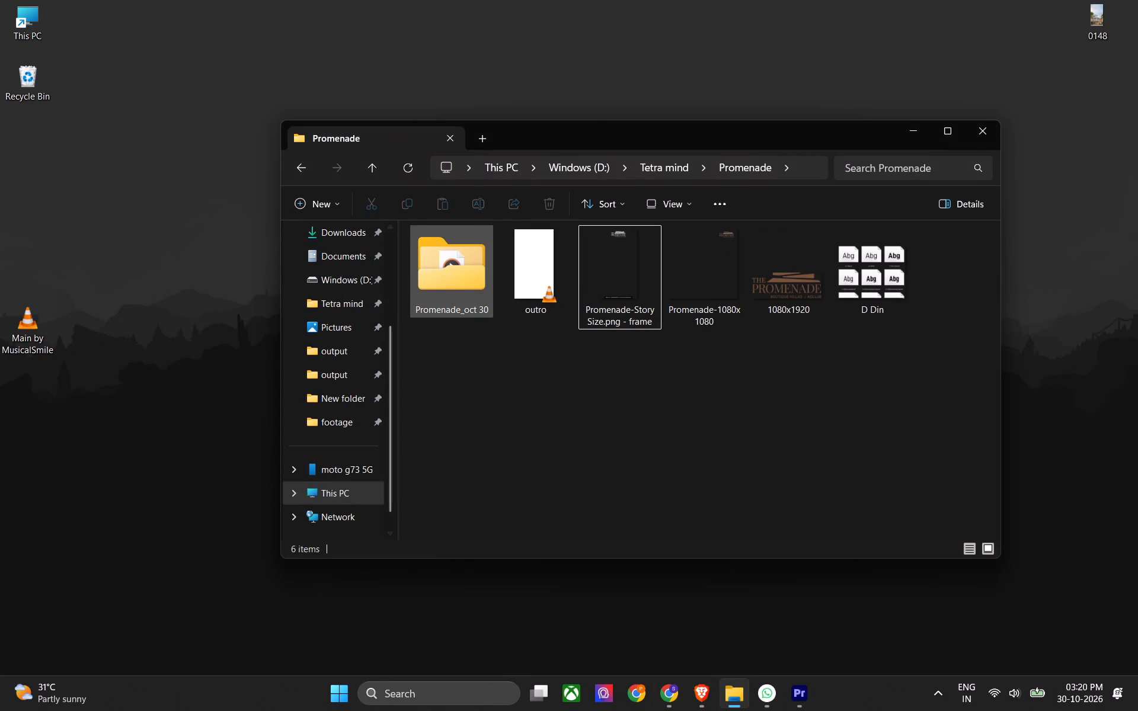
pyautogui.doubleClick(468, 269)
pyautogui.moveTo(106, 262); pyautogui.dragTo(0, 400)
pyautogui.hotkey('ctrl', 'x')
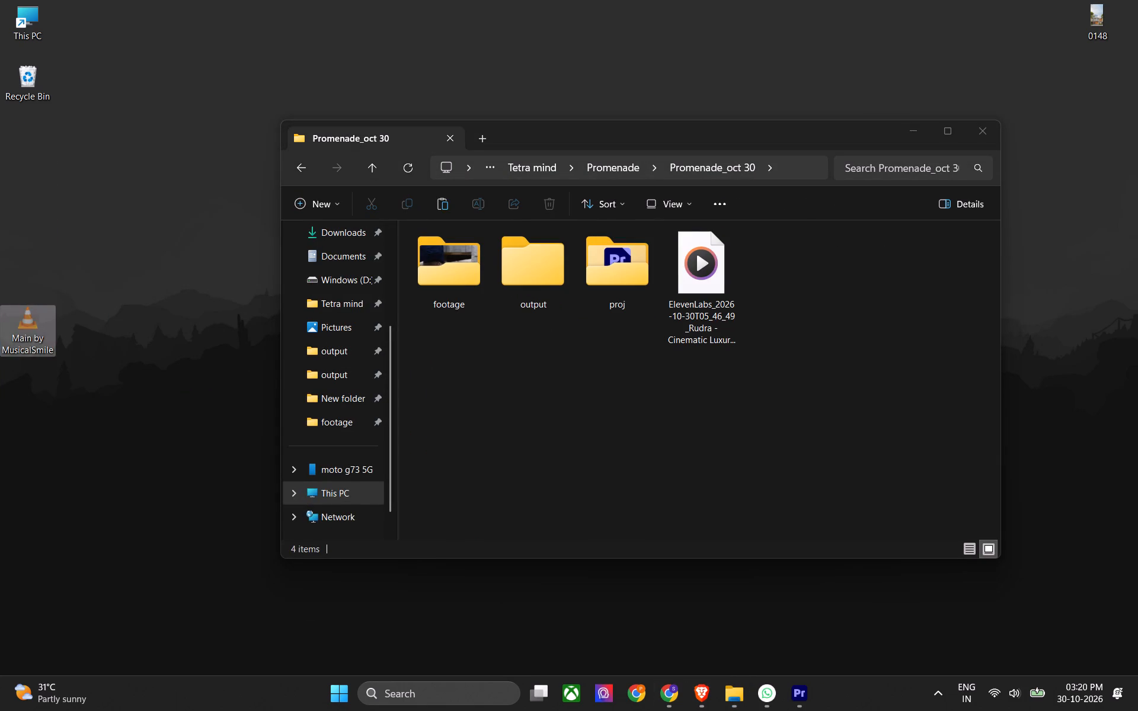
pyautogui.click(500, 449)
pyautogui.hotkey('ctrl', 'v')
pyautogui.keyDown('ctrl'); pyautogui.click(589, 437); pyautogui.keyUp('ctrl')
# Add Main by MusicalSmile to the Premiere timeline on track A4, starting at the sequence start, and save the project.
pyautogui.moveTo(800, 281); pyautogui.dragTo(798, 684)
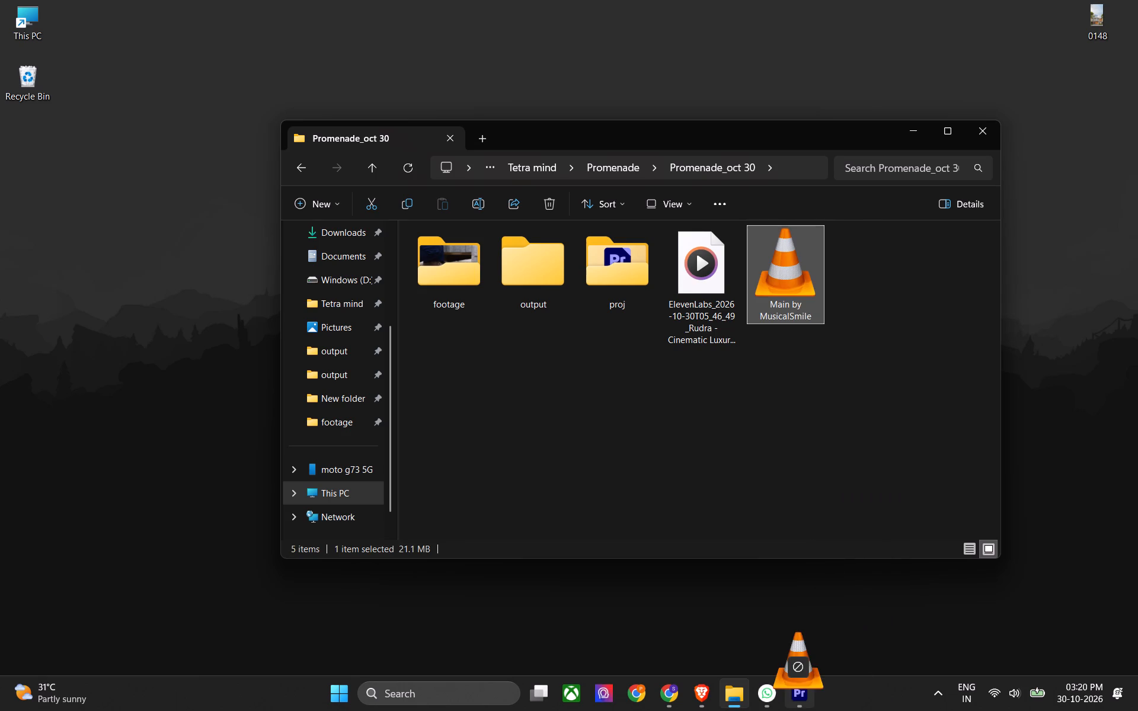
pyautogui.moveTo(798, 684); pyautogui.dragTo(510, 611)
pyautogui.keyDown('alt'); pyautogui.scroll(-6, 502, 610); pyautogui.keyUp('alt')
pyautogui.press('`')
pyautogui.moveTo(404, 453); pyautogui.dragTo(282, 478)
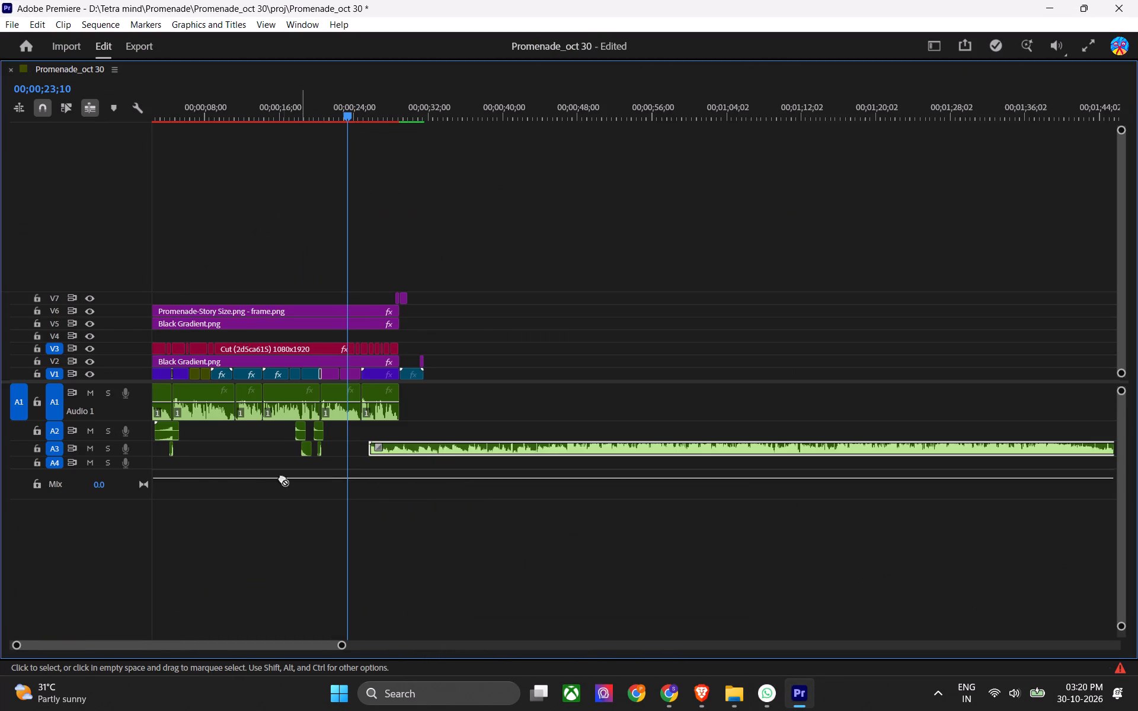
pyautogui.moveTo(282, 478); pyautogui.dragTo(145, 464)
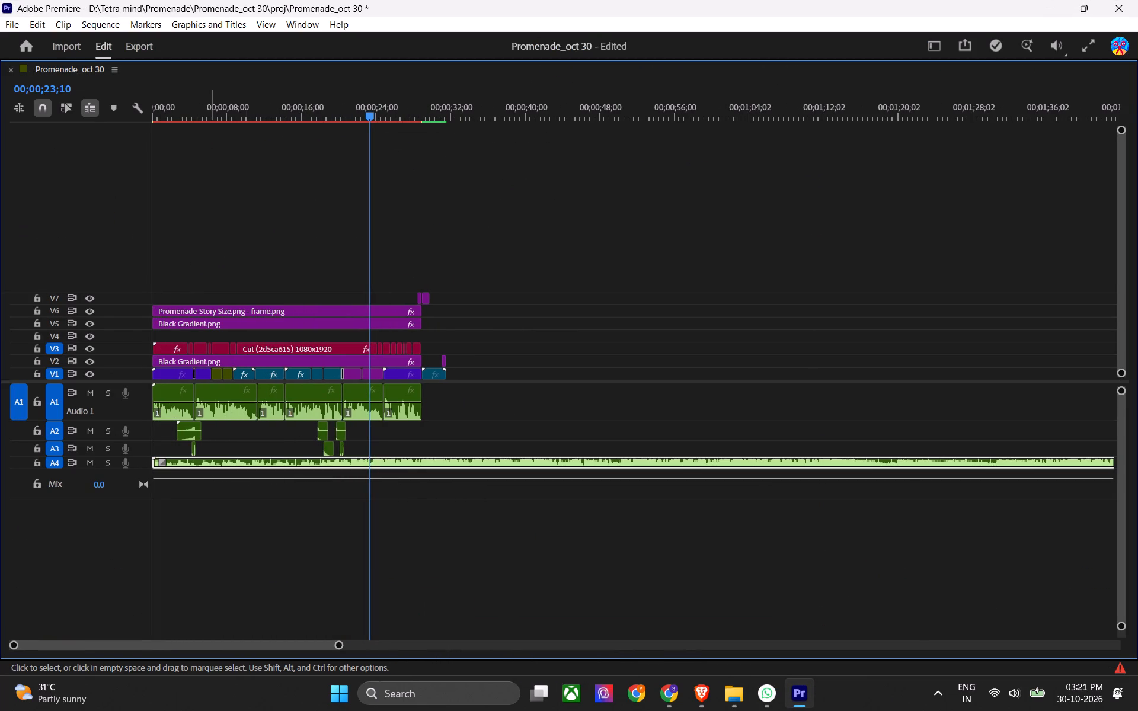
pyautogui.moveTo(189, 111); pyautogui.dragTo(46, 129)
pyautogui.hotkey('ctrl', 's')
# Play the sequence with the new music, enlarge the Audio 4 track's height and save the project.
pyautogui.press('space')
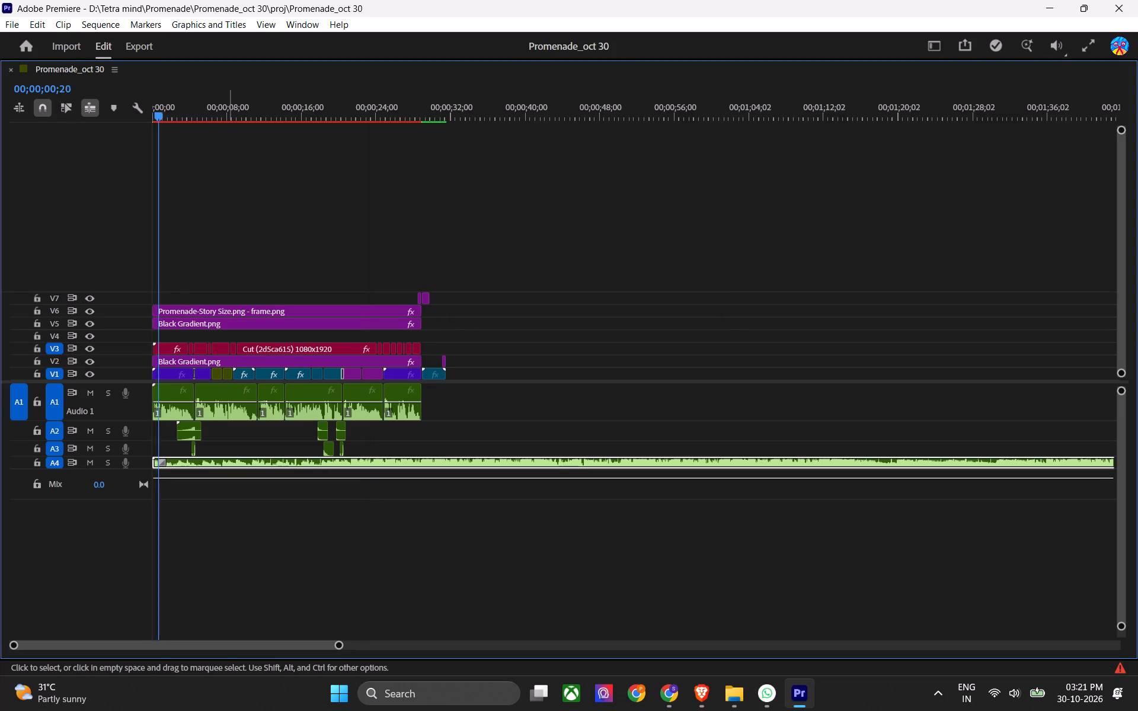
pyautogui.keyDown('alt'); pyautogui.scroll(5, 129, 463); pyautogui.keyUp('alt')
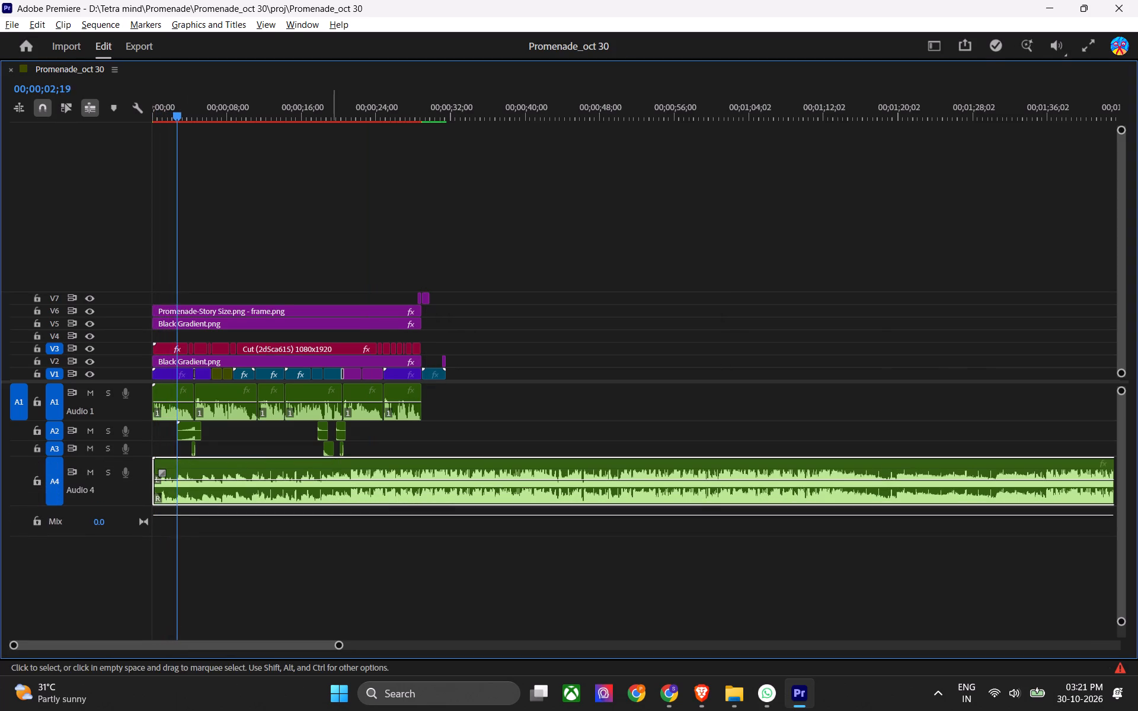
pyautogui.keyDown('alt'); pyautogui.scroll(3, 120, 488); pyautogui.keyUp('alt')
pyautogui.hotkey('ctrl', 's')
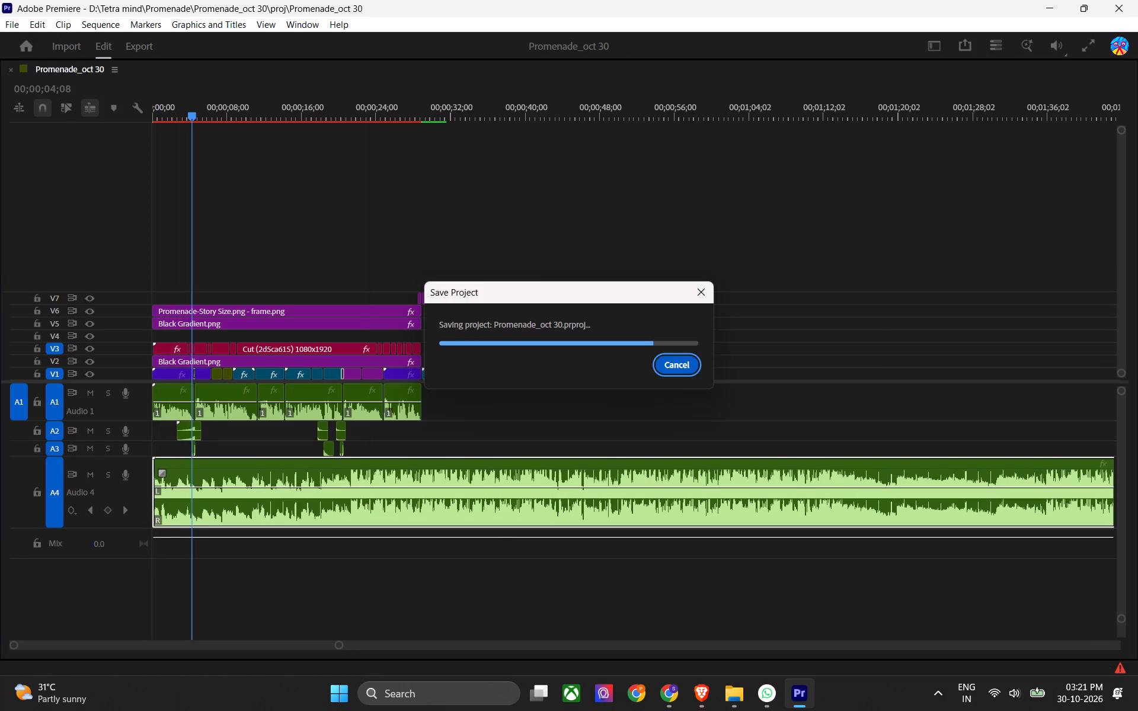
pyautogui.press('space')
pyautogui.press('space')
pyautogui.click(320, 105)
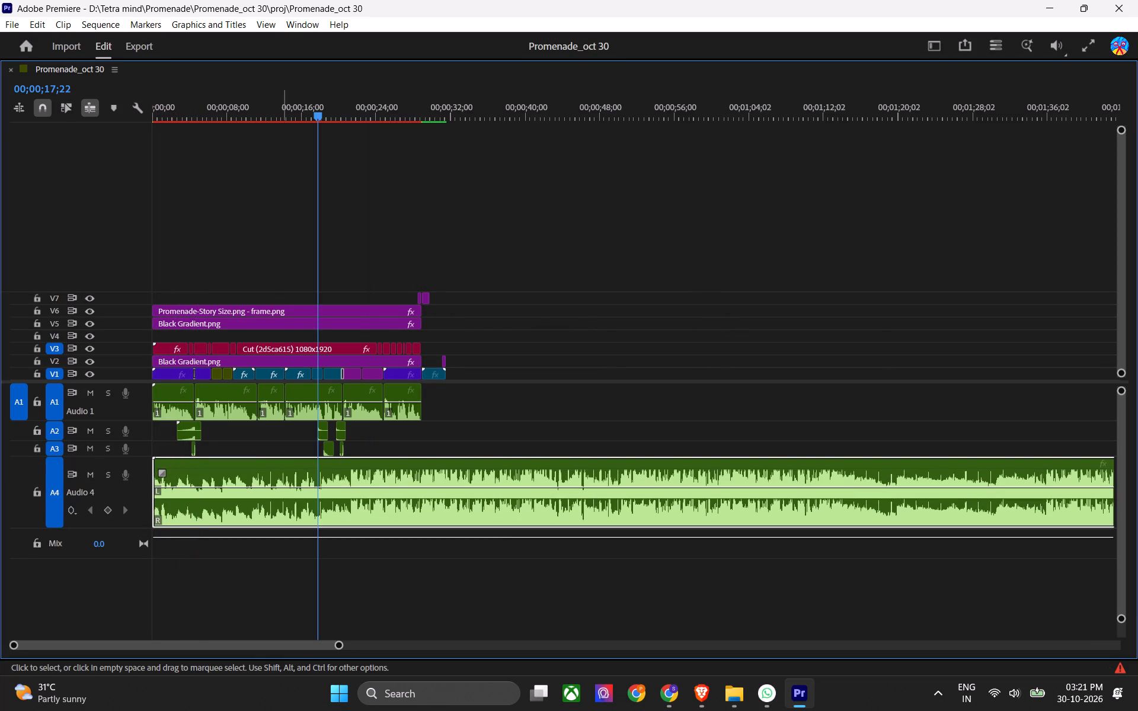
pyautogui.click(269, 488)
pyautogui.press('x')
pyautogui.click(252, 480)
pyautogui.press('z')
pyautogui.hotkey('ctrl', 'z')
# Cut off the music's opening on A4, align the remainder's beat rise with the first V1 clip's end, and save.
pyautogui.click(309, 482)
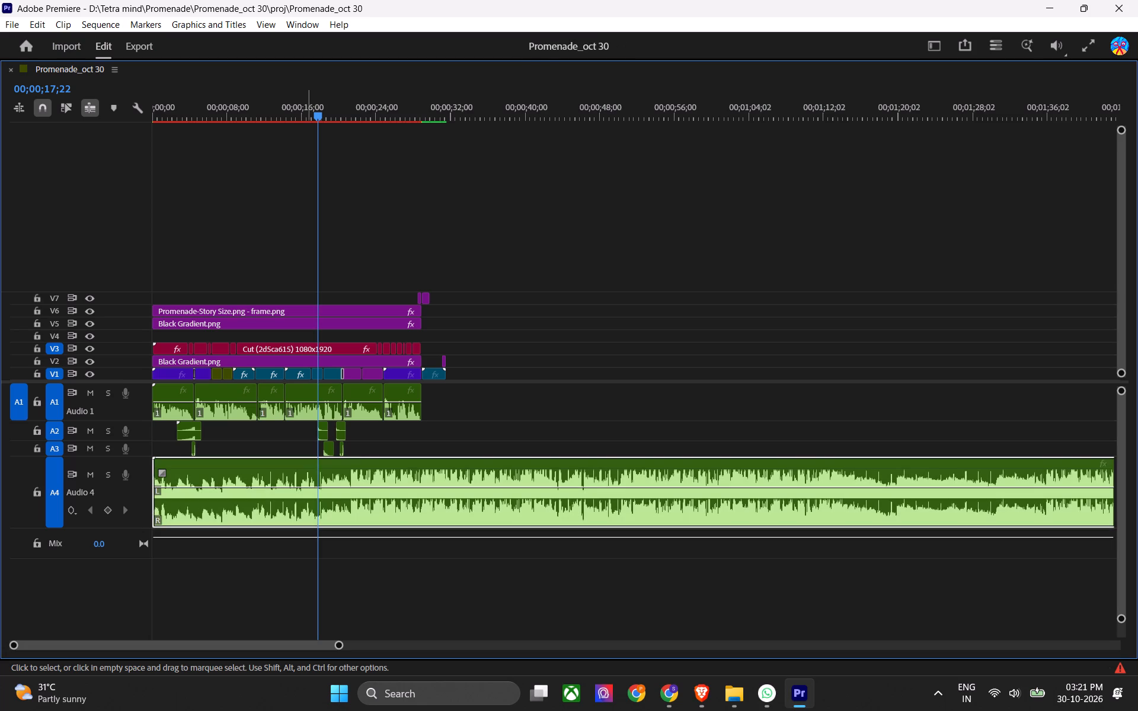
pyautogui.press('c')
pyautogui.click(287, 469)
pyautogui.press('z')
pyautogui.moveTo(353, 472); pyautogui.dragTo(181, 471)
pyautogui.keyDown('alt'); pyautogui.scroll(17, 191, 474); pyautogui.keyUp('alt')
pyautogui.moveTo(215, 470); pyautogui.dragTo(258, 474)
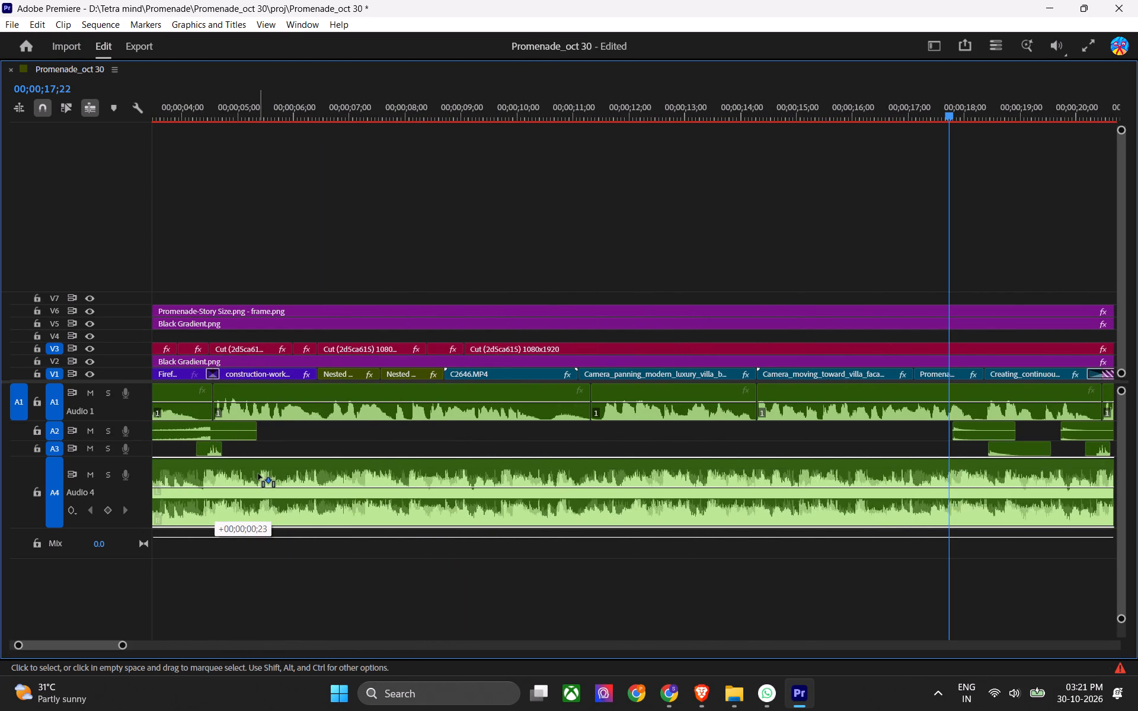
pyautogui.moveTo(258, 474); pyautogui.dragTo(265, 468)
pyautogui.keyDown('alt'); pyautogui.scroll(-6, 245, 483); pyautogui.keyUp('alt')
pyautogui.scroll(7, 244, 488)
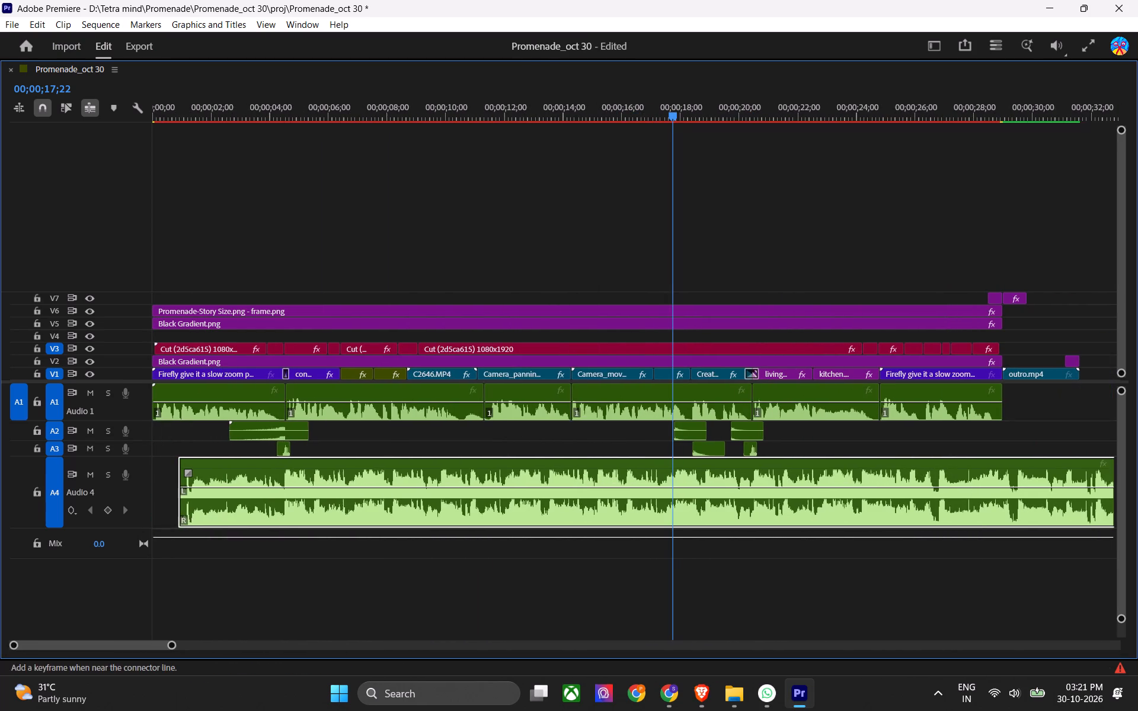
pyautogui.hotkey('ctrl', 's')
# Extend the start of the music clip on A4 back to the beginning of the sequence.
pyautogui.click(168, 460)
pyautogui.moveTo(175, 460); pyautogui.dragTo(30, 481)
# Cut the music at 00;00;34;08, delete the rest, trim its end to the end of outro.mp4, and save.
pyautogui.keyDown('alt'); pyautogui.scroll(-7, 251, 472); pyautogui.keyUp('alt')
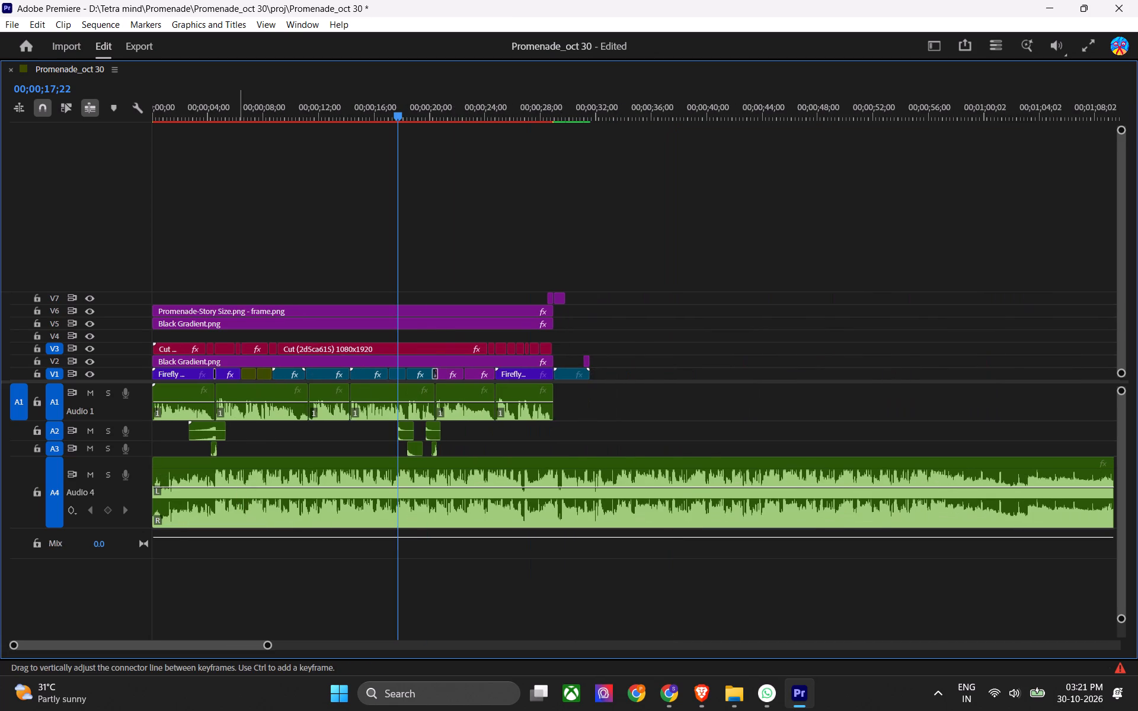
pyautogui.moveTo(598, 80); pyautogui.dragTo(600, 88)
pyautogui.moveTo(614, 104); pyautogui.dragTo(629, 114)
pyautogui.press('c')
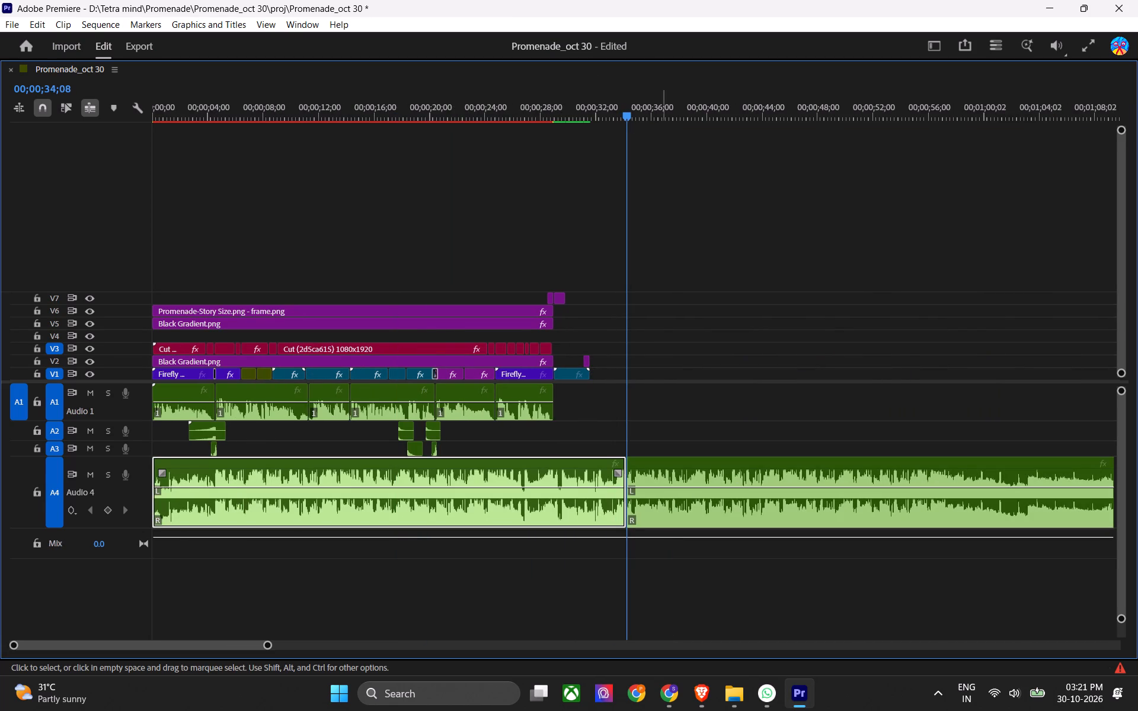
pyautogui.click(663, 453)
pyautogui.press('z')
pyautogui.click(660, 479)
pyautogui.press('z')
pyautogui.moveTo(637, 470); pyautogui.dragTo(601, 471)
pyautogui.hotkey('ctrl', 's')
pyautogui.hotkey('ctrl', '1')
pyautogui.press('1')
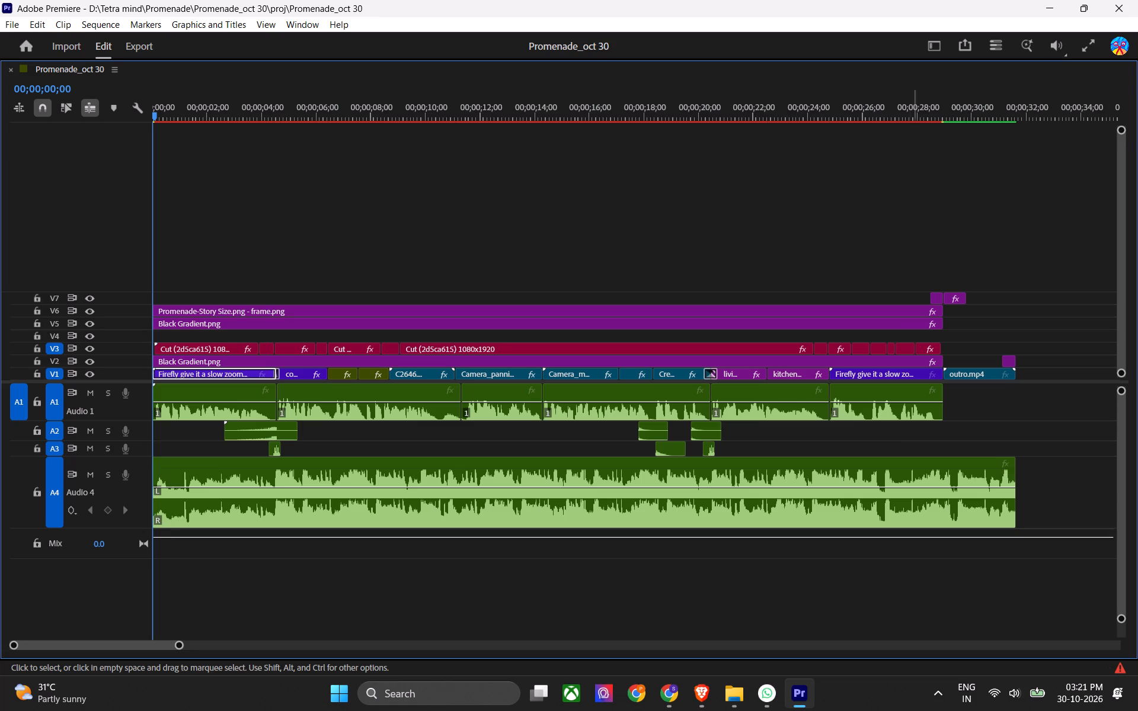
# Split the music on A4 at 00;00;27;27 and shift the cut earlier to the start of the preceding caption.
pyautogui.moveTo(899, 97); pyautogui.dragTo(925, 118)
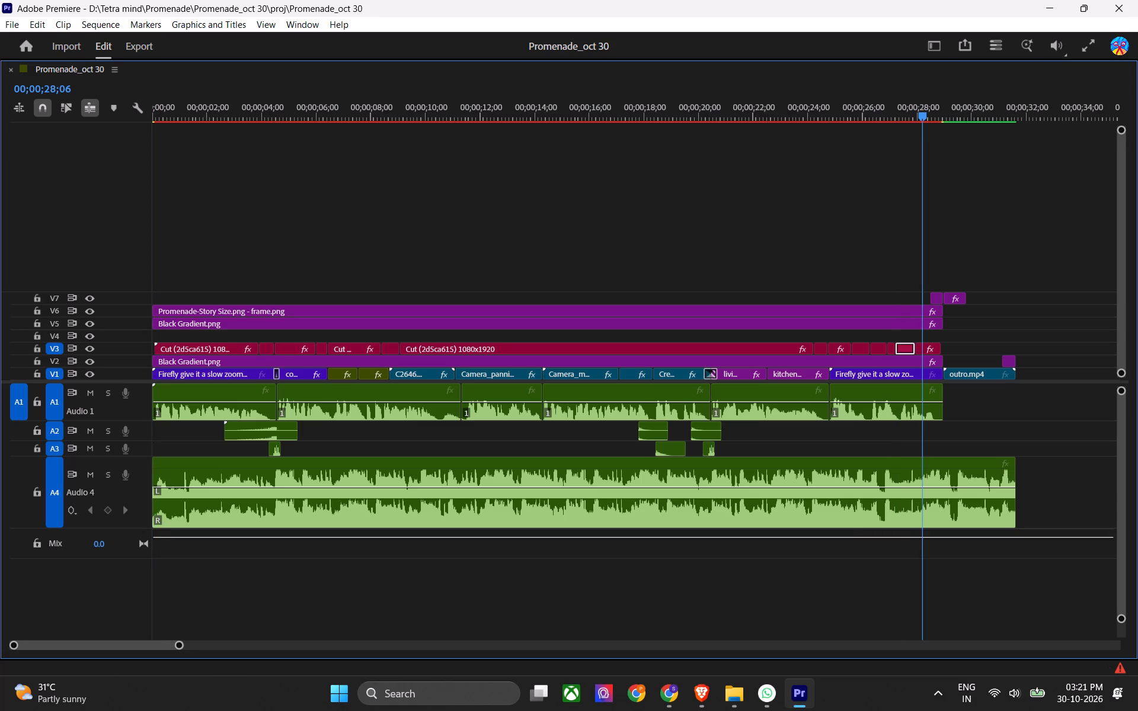
pyautogui.click(917, 105)
pyautogui.click(908, 479)
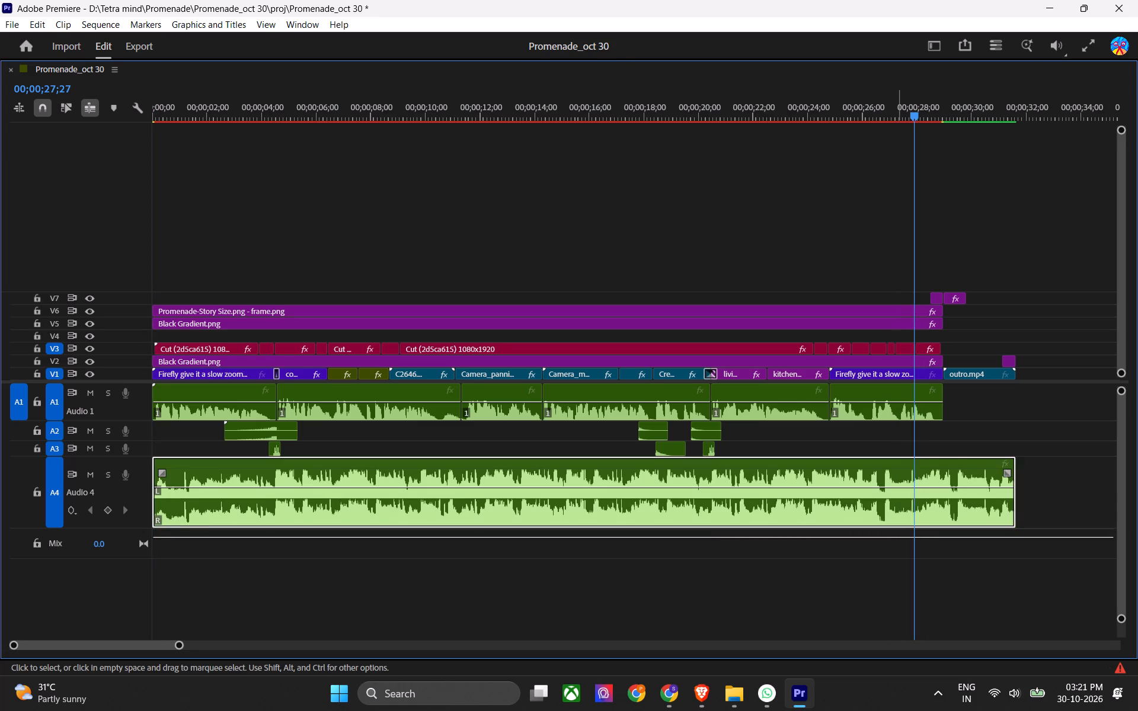
pyautogui.press('c')
pyautogui.click(897, 479)
pyautogui.click(932, 477)
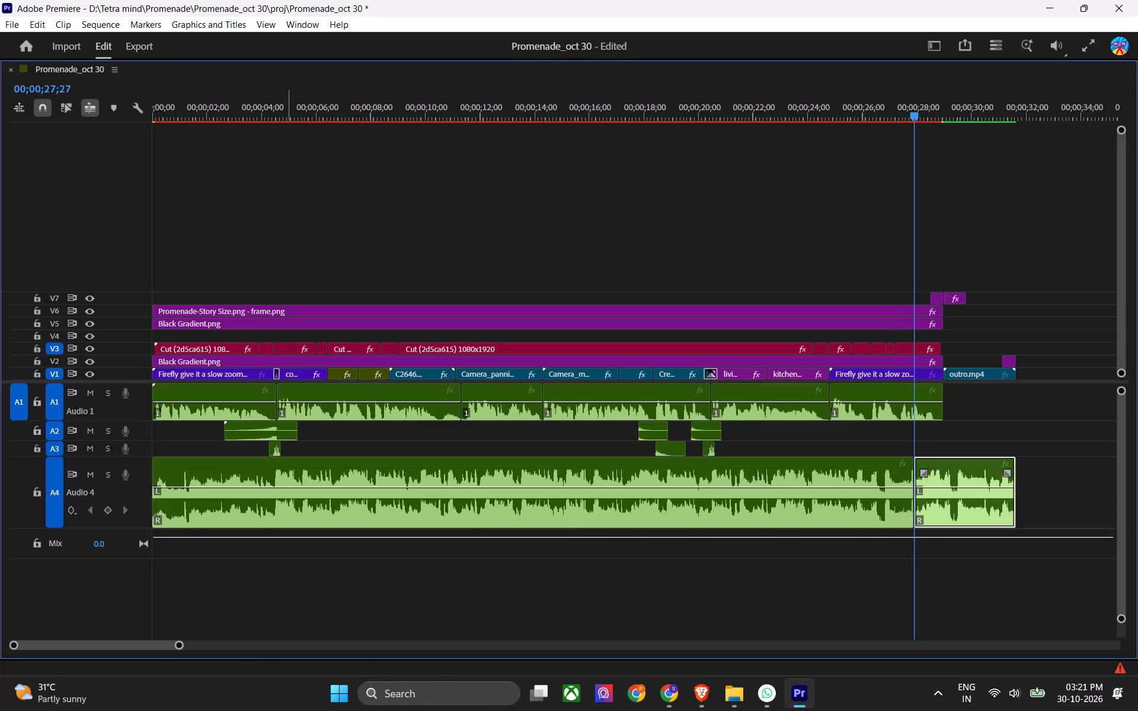
pyautogui.moveTo(909, 459); pyautogui.dragTo(894, 459)
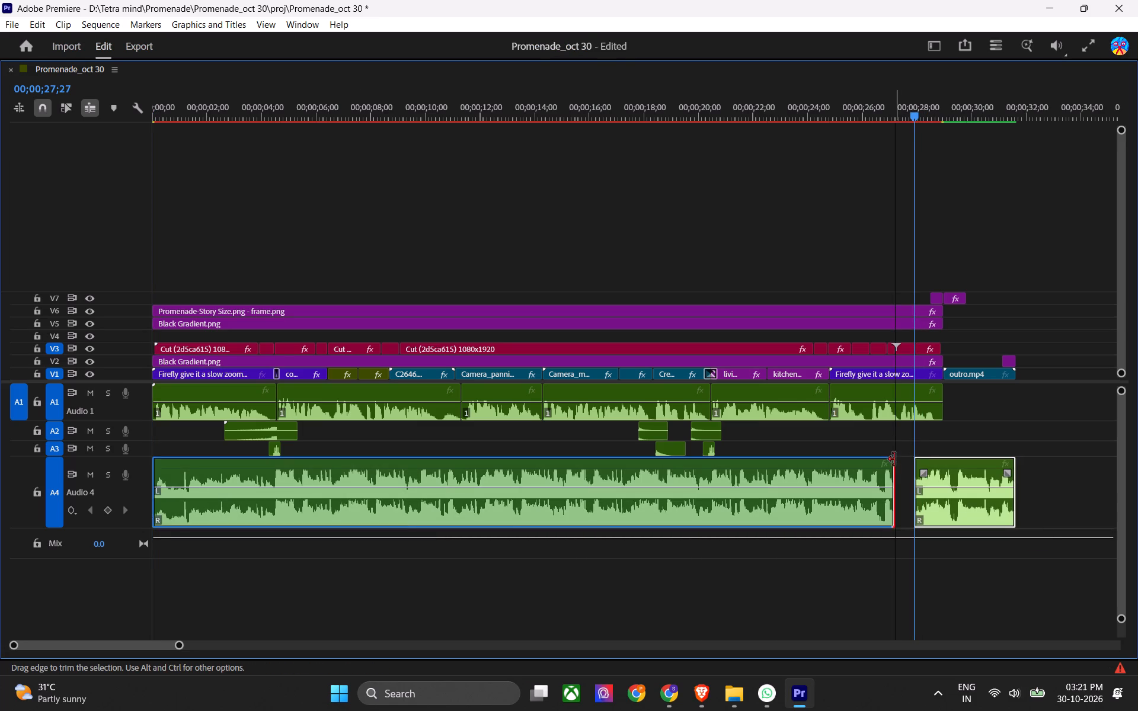
pyautogui.moveTo(912, 466); pyautogui.dragTo(892, 468)
# Find the Lowpass effect and apply it to the closing music clip on A4, after the cut near the outro.
pyautogui.click(923, 471)
pyautogui.press('`')
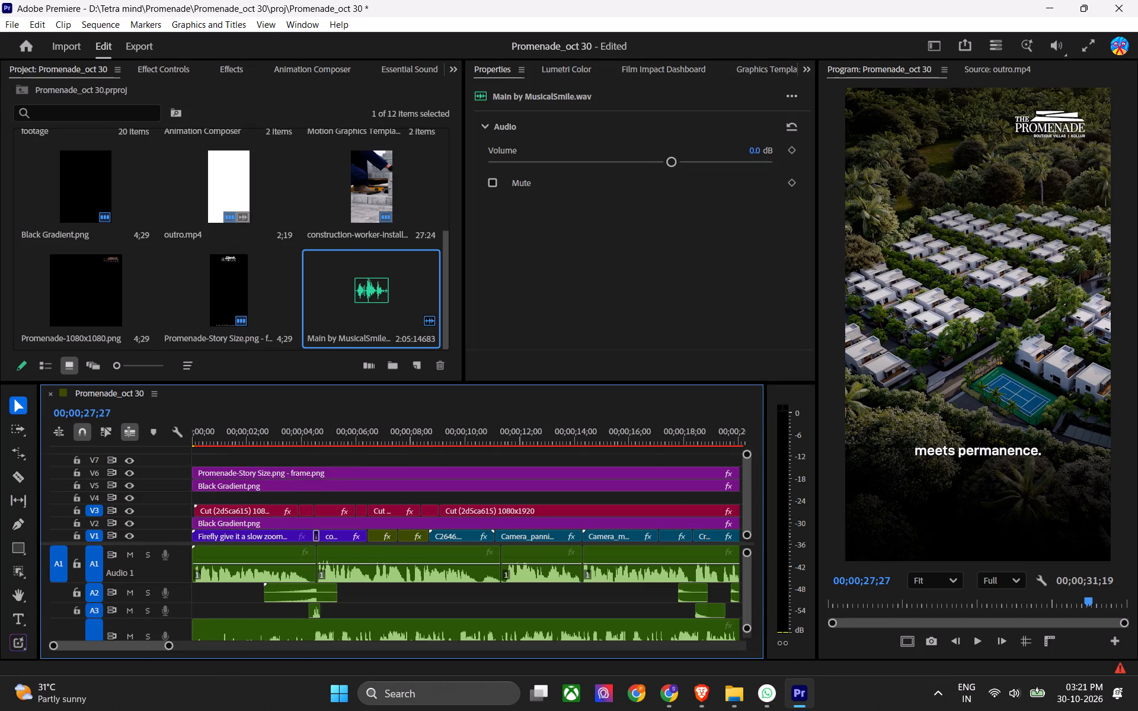
pyautogui.click(215, 62)
pyautogui.click(135, 95)
pyautogui.click(129, 95)
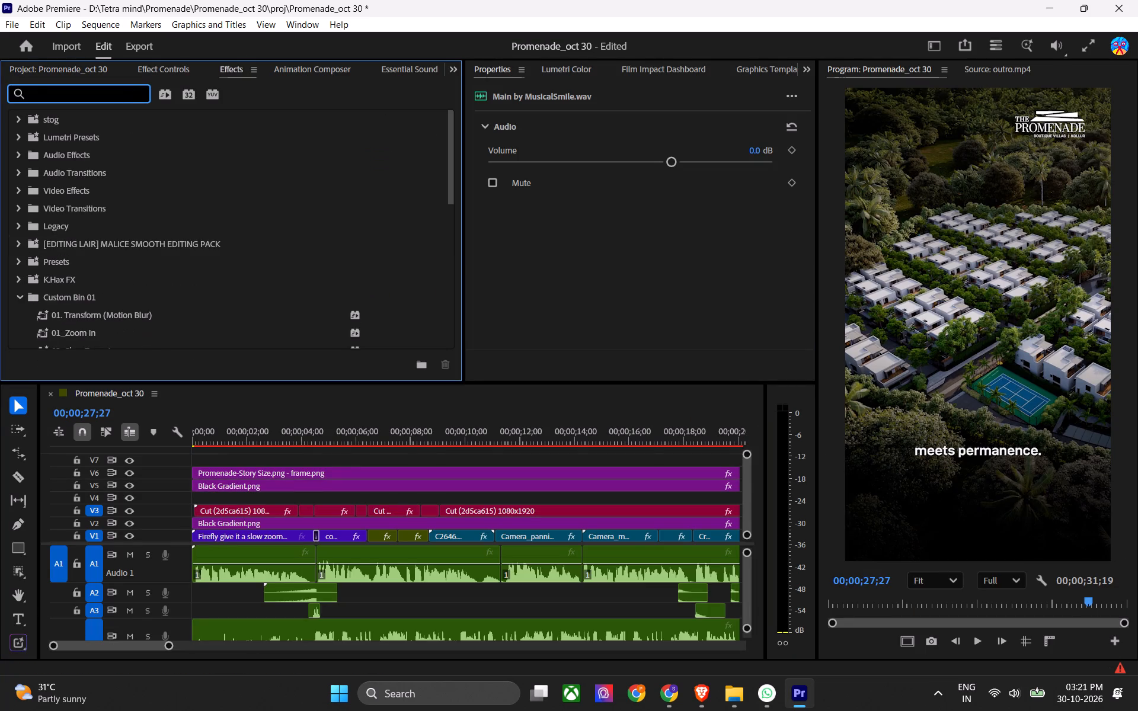
pyautogui.write('lowp')
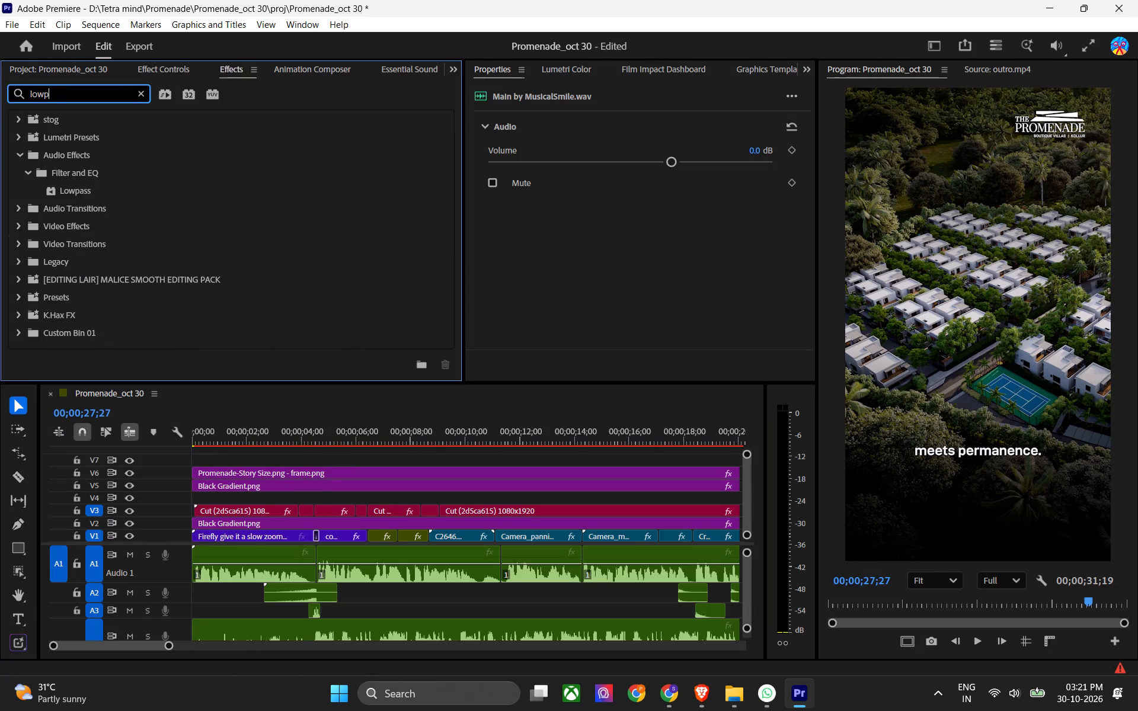
pyautogui.scroll(-7, 472, 635)
pyautogui.keyDown('shift'); pyautogui.scroll(-8, 135, 575); pyautogui.keyUp('shift')
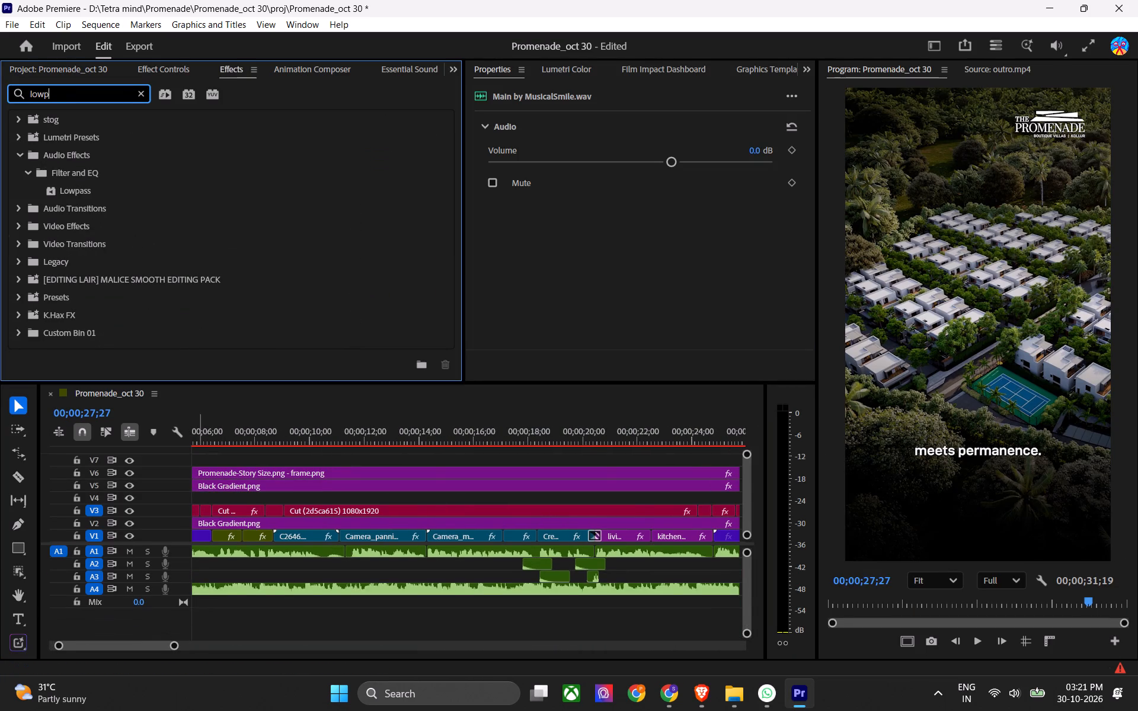
pyautogui.scroll(-3, 506, 597)
pyautogui.scroll(1, 504, 602)
pyautogui.scroll(-2, 504, 602)
pyautogui.keyDown('alt'); pyautogui.scroll(5, 183, 595); pyautogui.keyUp('alt')
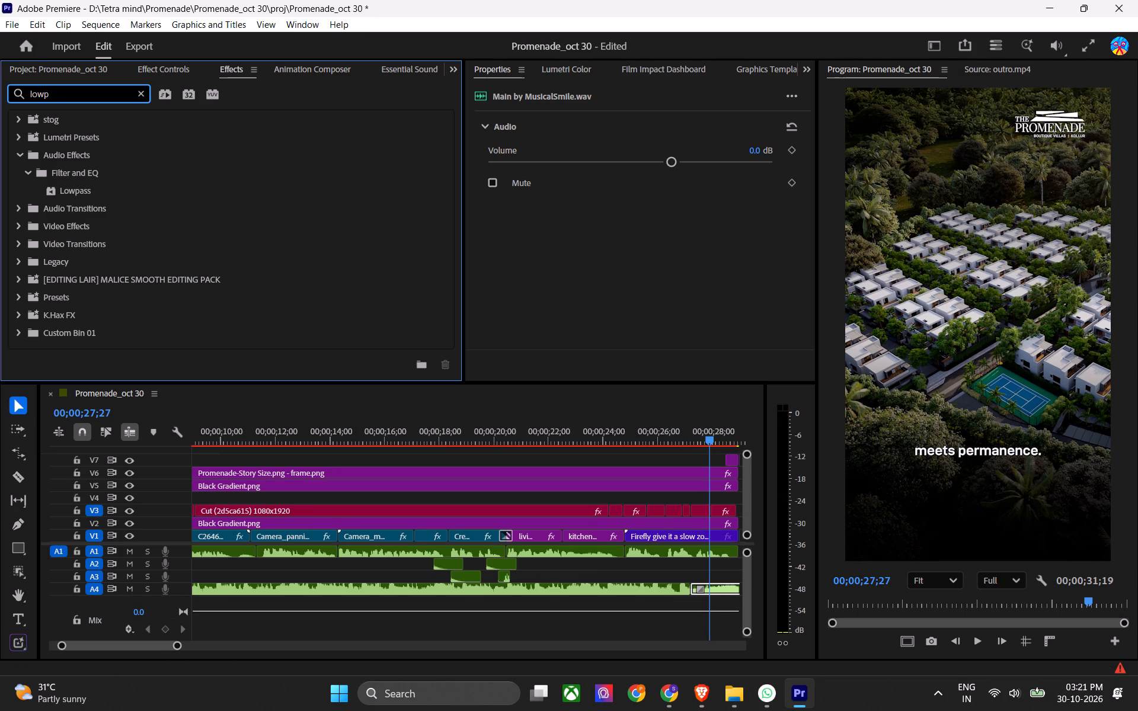
pyautogui.keyDown('alt'); pyautogui.scroll(-5, 175, 607); pyautogui.keyUp('alt')
pyautogui.keyDown('alt'); pyautogui.scroll(4, 178, 590); pyautogui.keyUp('alt')
pyautogui.keyDown('alt'); pyautogui.scroll(-7, 445, 614); pyautogui.keyUp('alt')
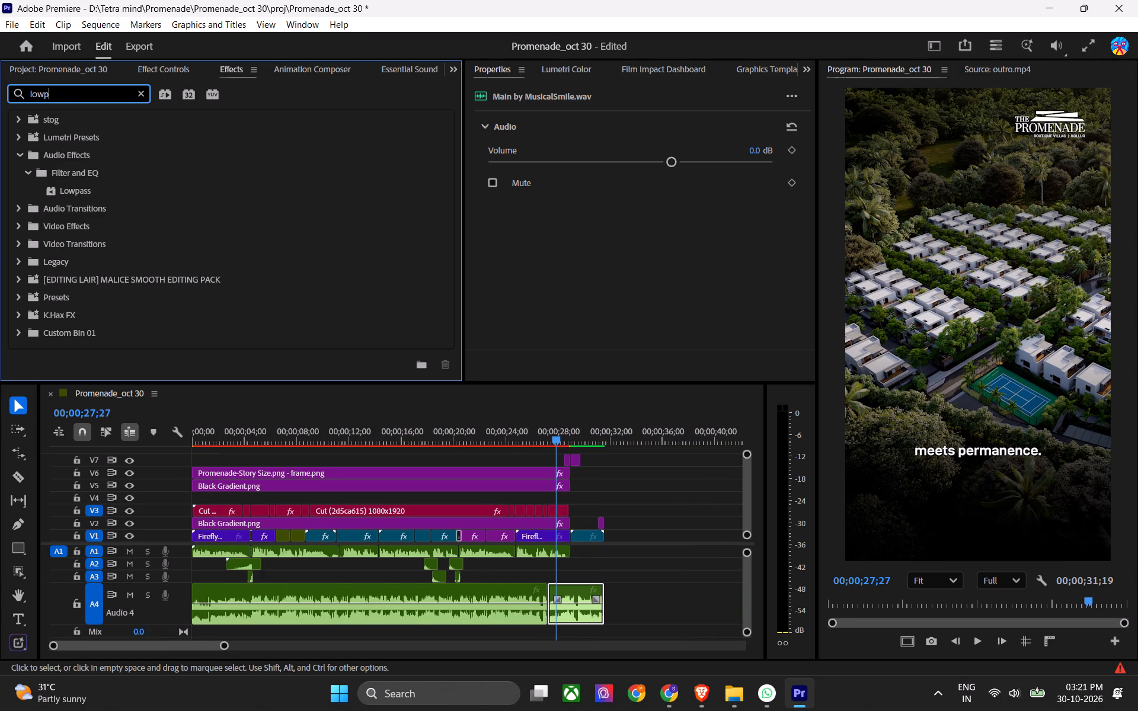
pyautogui.moveTo(85, 197); pyautogui.dragTo(523, 534)
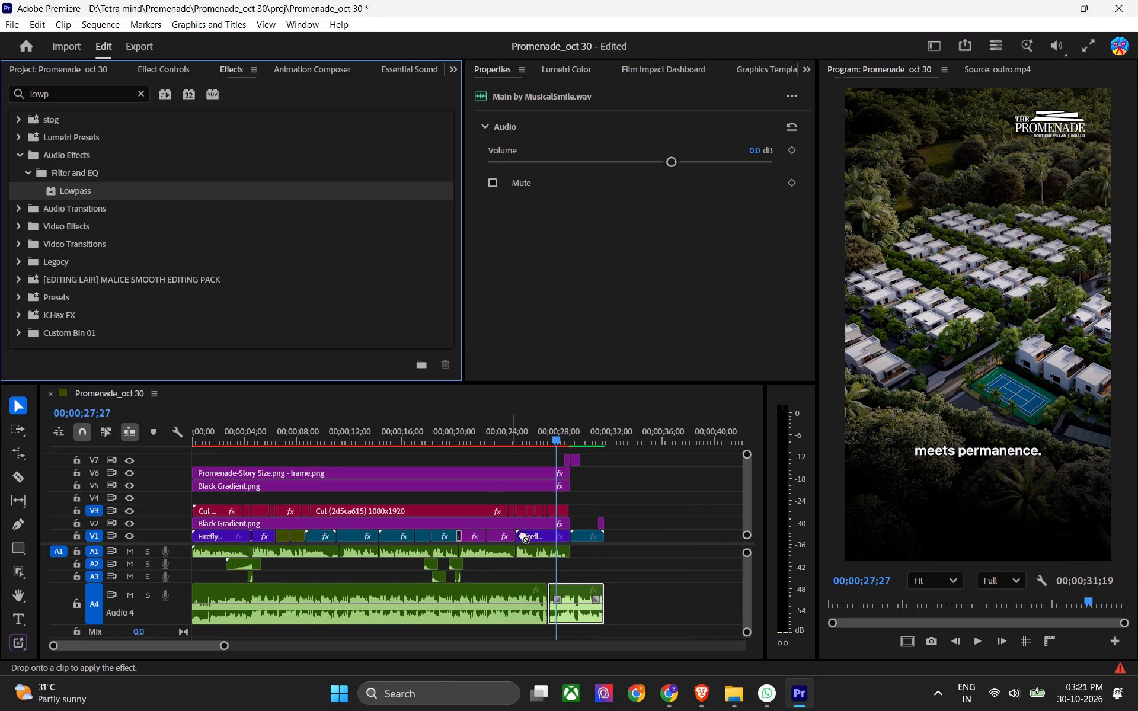
pyautogui.moveTo(523, 534); pyautogui.dragTo(570, 600)
# Add a fade-out of about 2 seconds at the music's end and a crossfade of about 3 seconds over the A4 cut, and save.
pyautogui.keyDown('alt'); pyautogui.scroll(7, 568, 605); pyautogui.keyUp('alt')
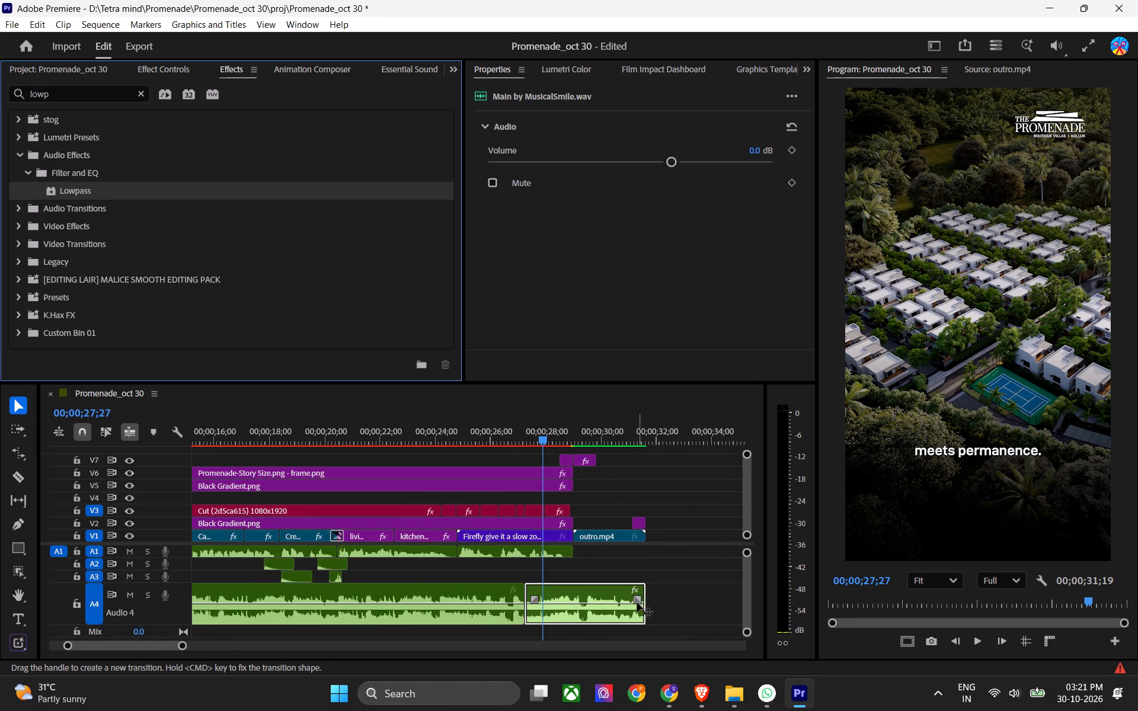
pyautogui.moveTo(635, 601); pyautogui.dragTo(594, 605)
pyautogui.moveTo(536, 598); pyautogui.dragTo(480, 593)
pyautogui.hotkey('ctrl', 's')
pyautogui.write('11')
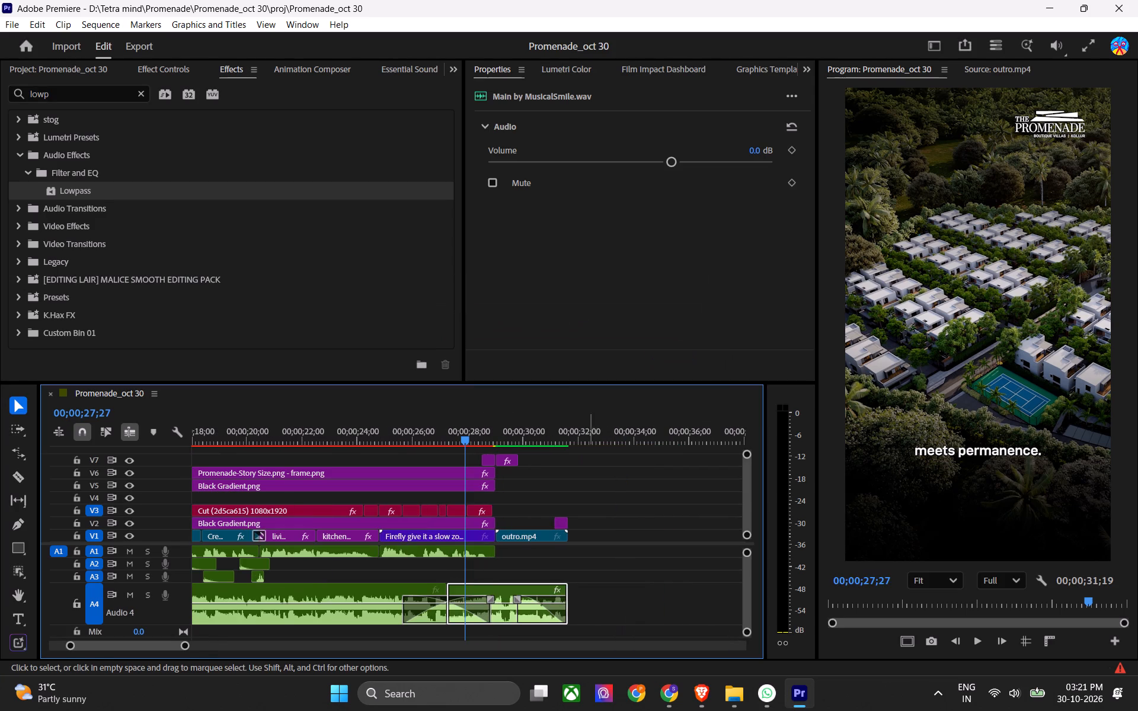
# Apply the "music reduce" preset from the MALICE SMOOTH EDITING PACK to both music clips on A4.
pyautogui.moveTo(592, 598); pyautogui.dragTo(366, 611)
pyautogui.click(137, 93)
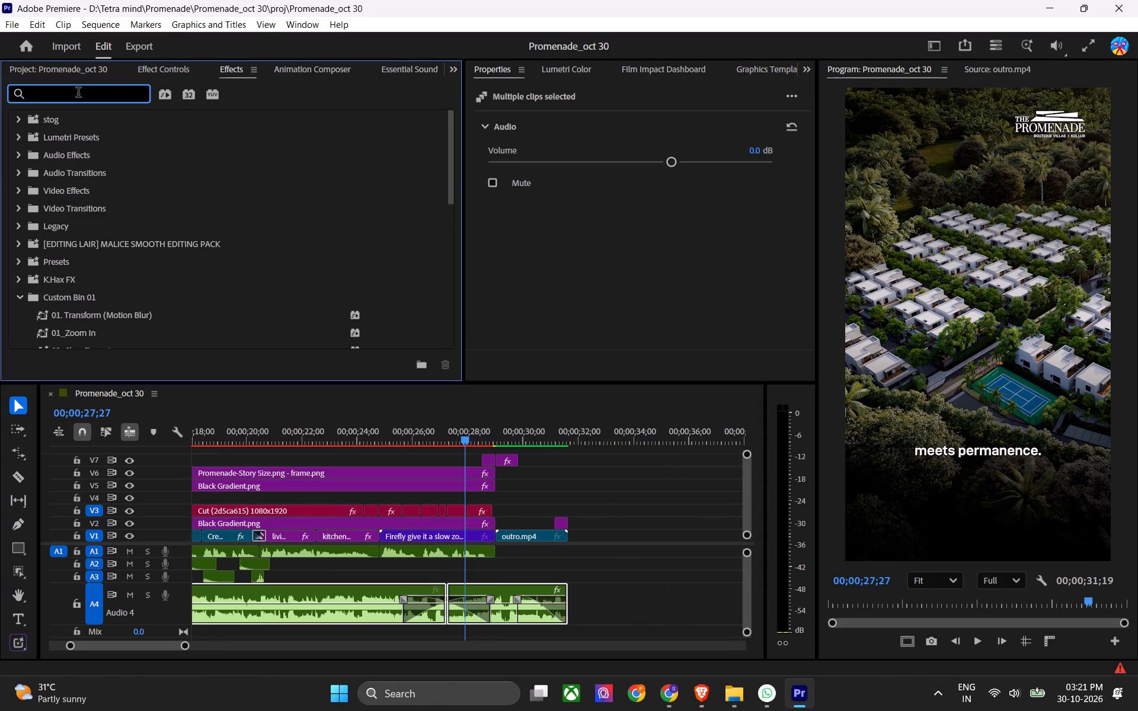
pyautogui.click(78, 94)
pyautogui.write('mjusic')
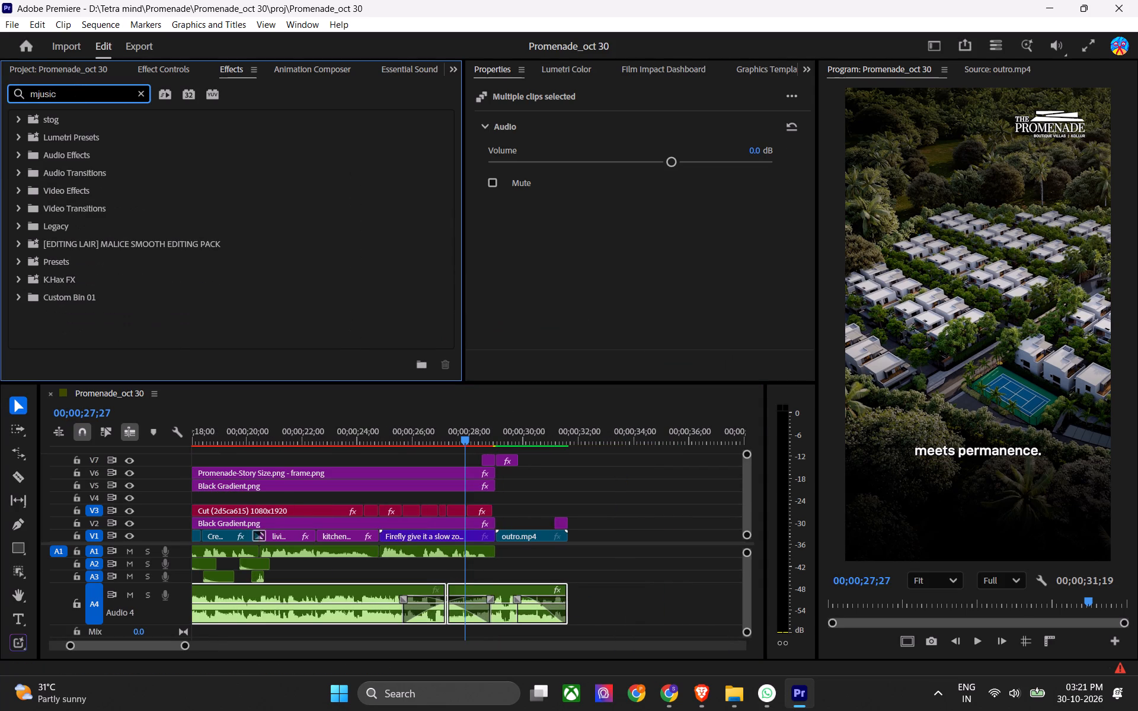
pyautogui.hotkey('ctrl', 'a')
pyautogui.write('music')
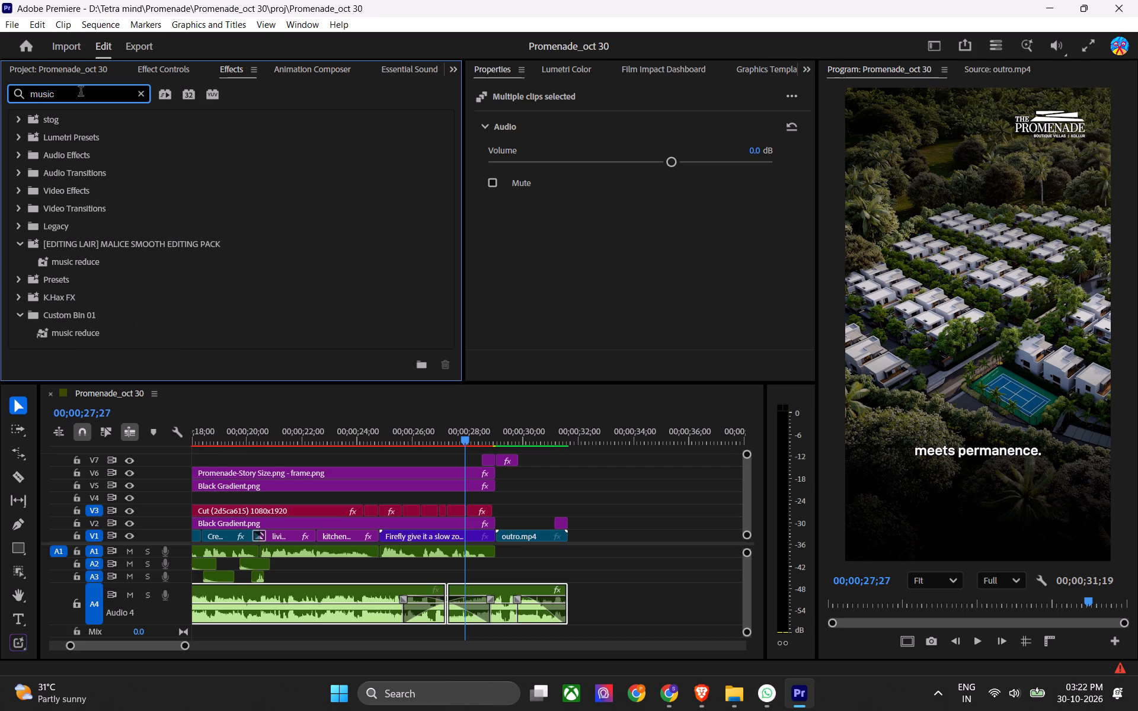
pyautogui.moveTo(75, 260); pyautogui.dragTo(401, 591)
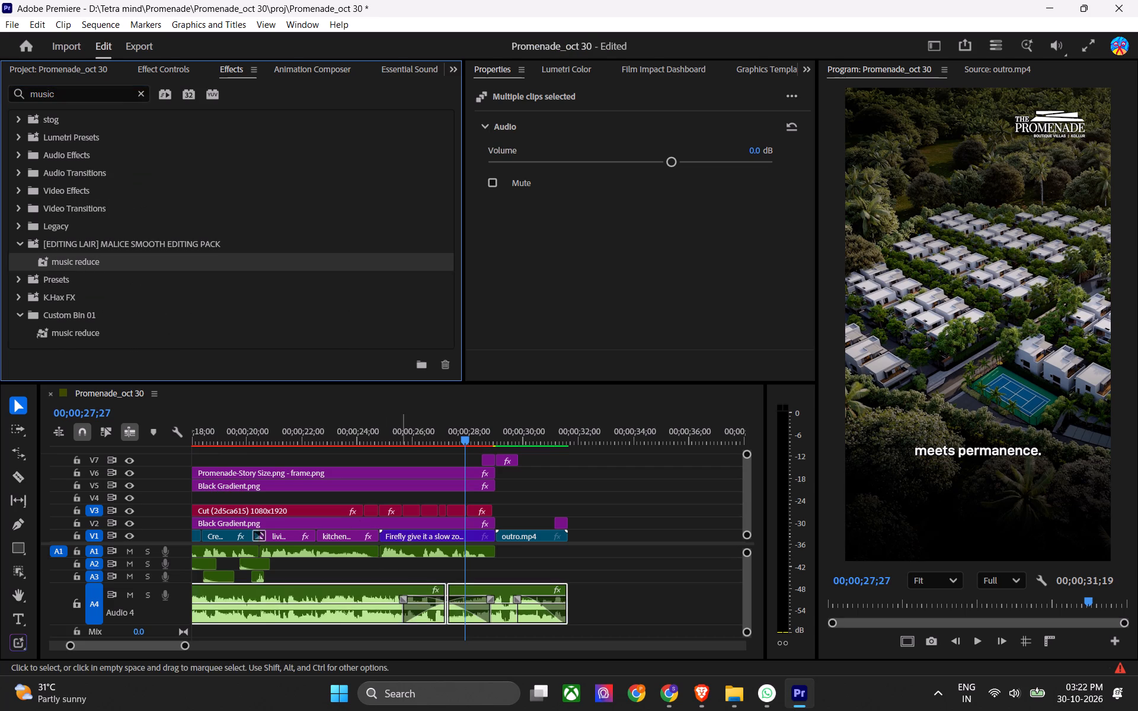
# Adjust the audio gain of both music clips on A4 by -10 dB and save the project.
pyautogui.hotkey('ctrl', '1')
pyautogui.press('1')
pyautogui.moveTo(726, 591); pyautogui.dragTo(616, 608)
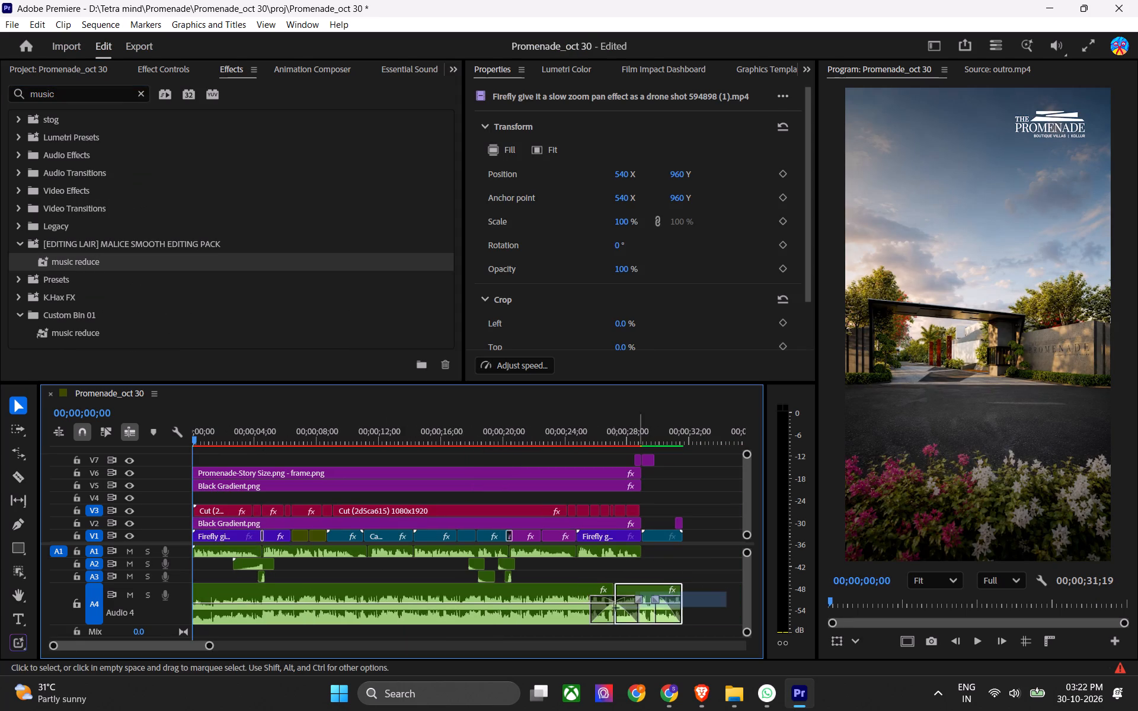
pyautogui.moveTo(616, 608); pyautogui.dragTo(593, 609)
pyautogui.write('g-10')
pyautogui.press('Return')
pyautogui.hotkey('ctrl', 's')
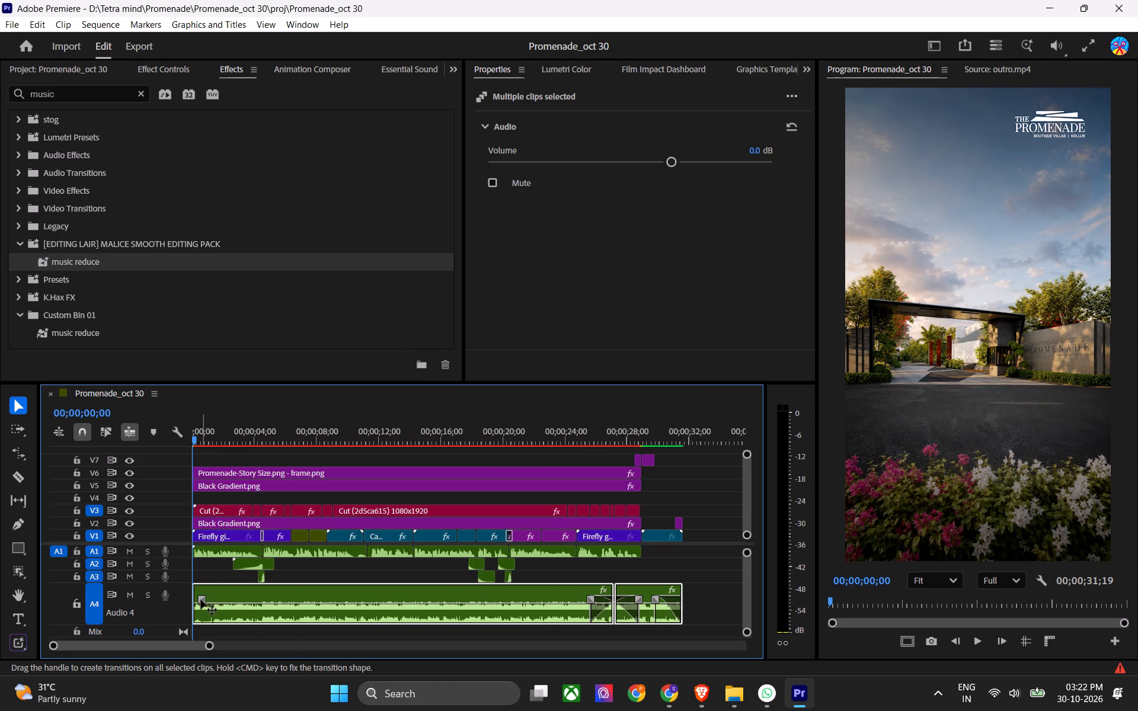
# Add a short fade-in at the start of the first music clip on A4.
pyautogui.moveTo(201, 600); pyautogui.dragTo(209, 597)
# Play the sequence from the start to judge the music level, briefly muting track A1 during playback.
pyautogui.press('space')
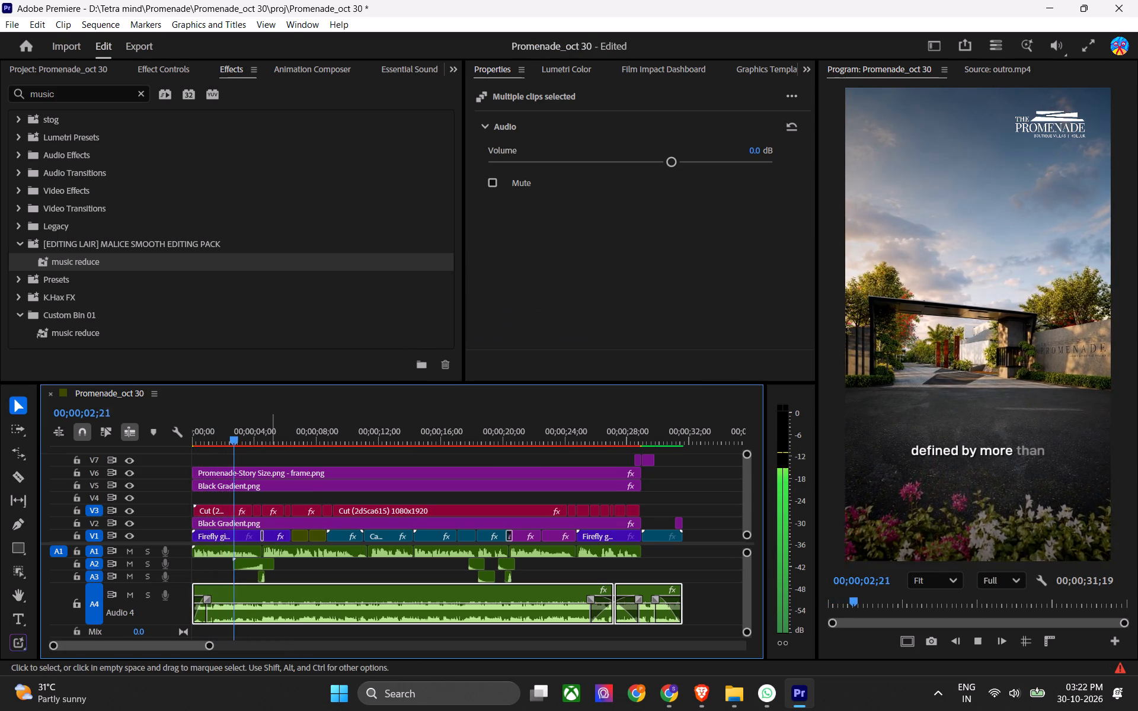
pyautogui.keyDown('alt'); pyautogui.scroll(3, 345, 581); pyautogui.keyUp('alt')
pyautogui.keyDown('alt'); pyautogui.scroll(-5, 367, 584); pyautogui.keyUp('alt')
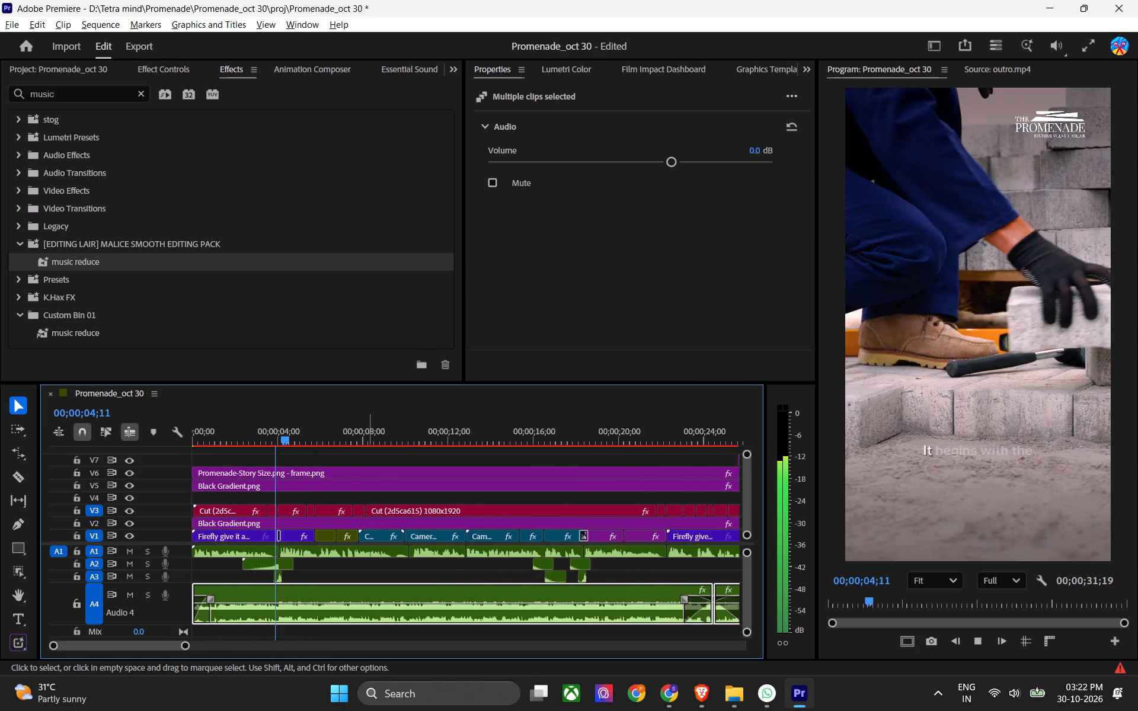
pyautogui.keyDown('alt'); pyautogui.scroll(-1, 379, 600); pyautogui.keyUp('alt')
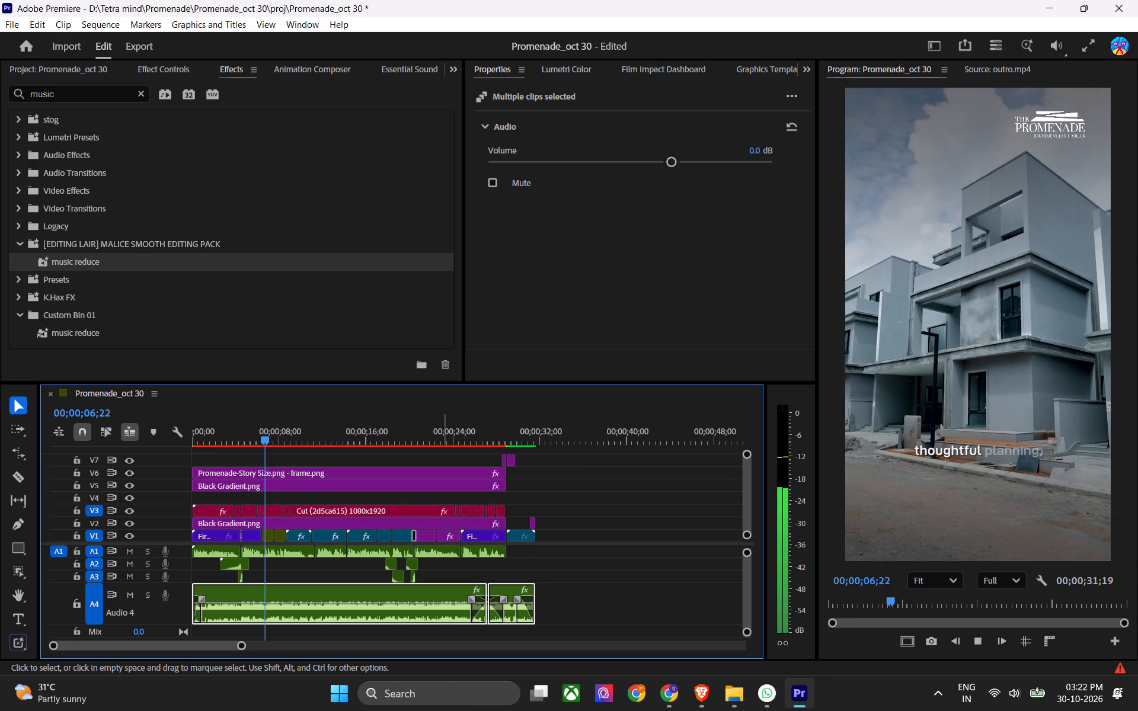
pyautogui.click(129, 555)
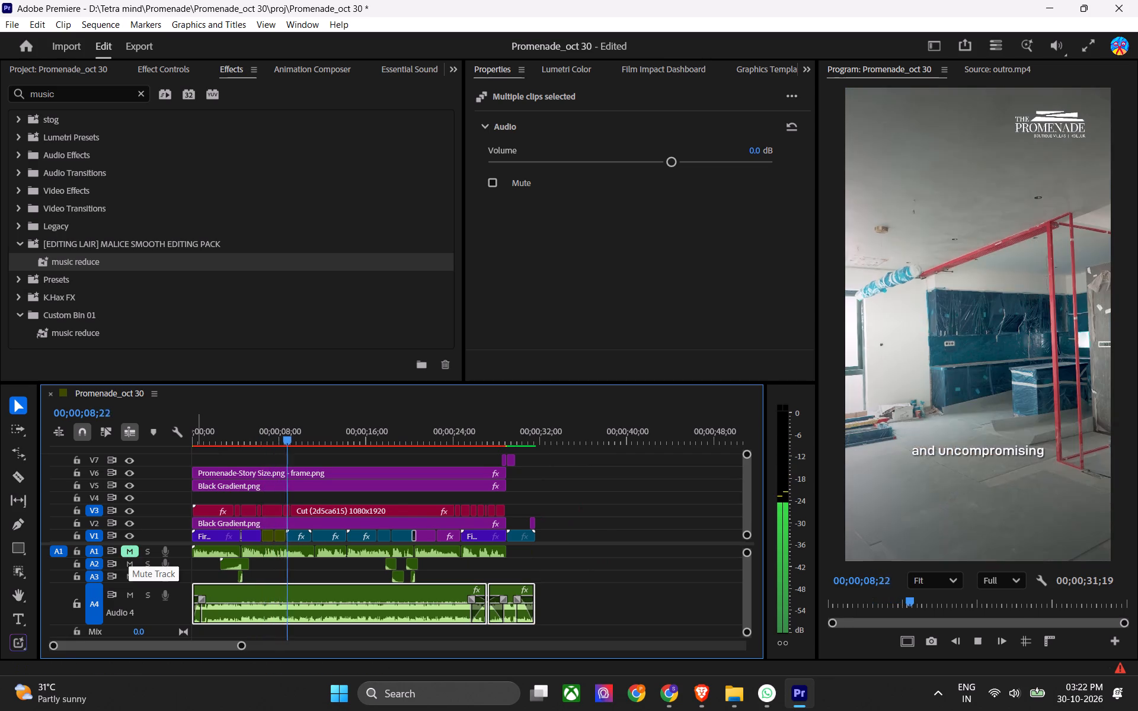
pyautogui.click(129, 553)
pyautogui.press('space')
# Adjust the audio gain of both music clips on A4 by 5 dB, return to the sequence start, and save.
pyautogui.moveTo(604, 597); pyautogui.dragTo(480, 617)
pyautogui.moveTo(585, 582); pyautogui.dragTo(451, 626)
pyautogui.click(611, 590)
pyautogui.moveTo(594, 597); pyautogui.dragTo(443, 626)
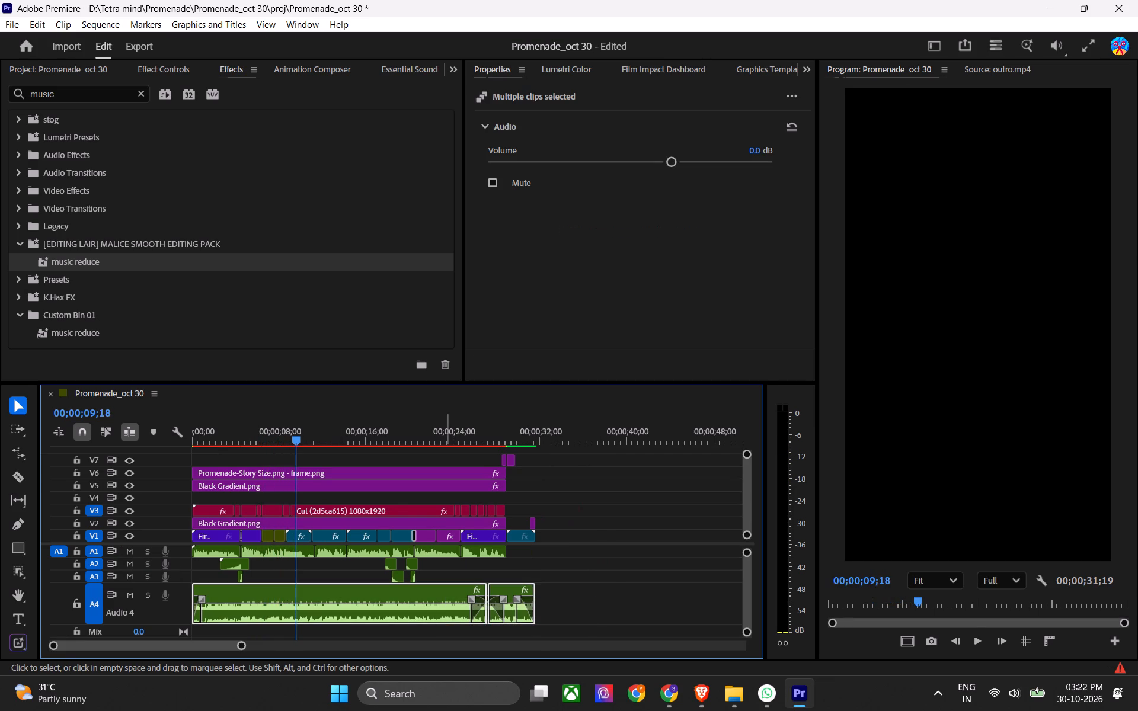
pyautogui.write('g5')
pyautogui.press('Return')
pyautogui.hotkey('ctrl', '1')
pyautogui.hotkey('ctrl', 's')
# Play the opening of the sequence to check the music's fade-in and level.
pyautogui.press('space')
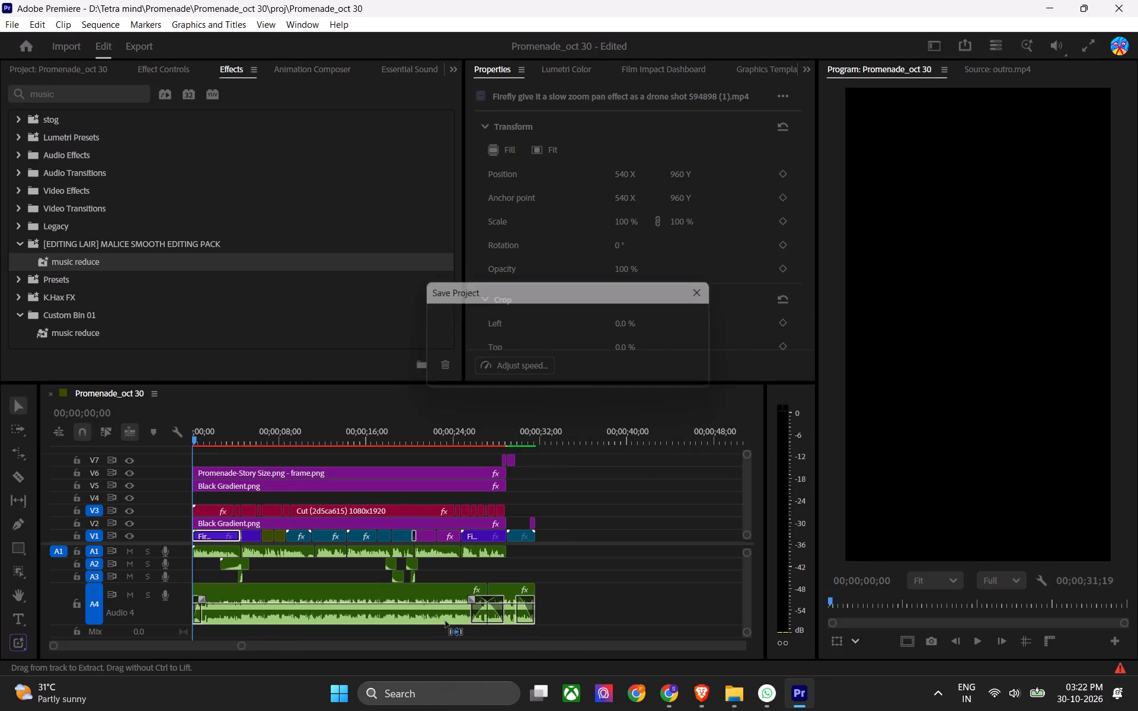
pyautogui.press('space')
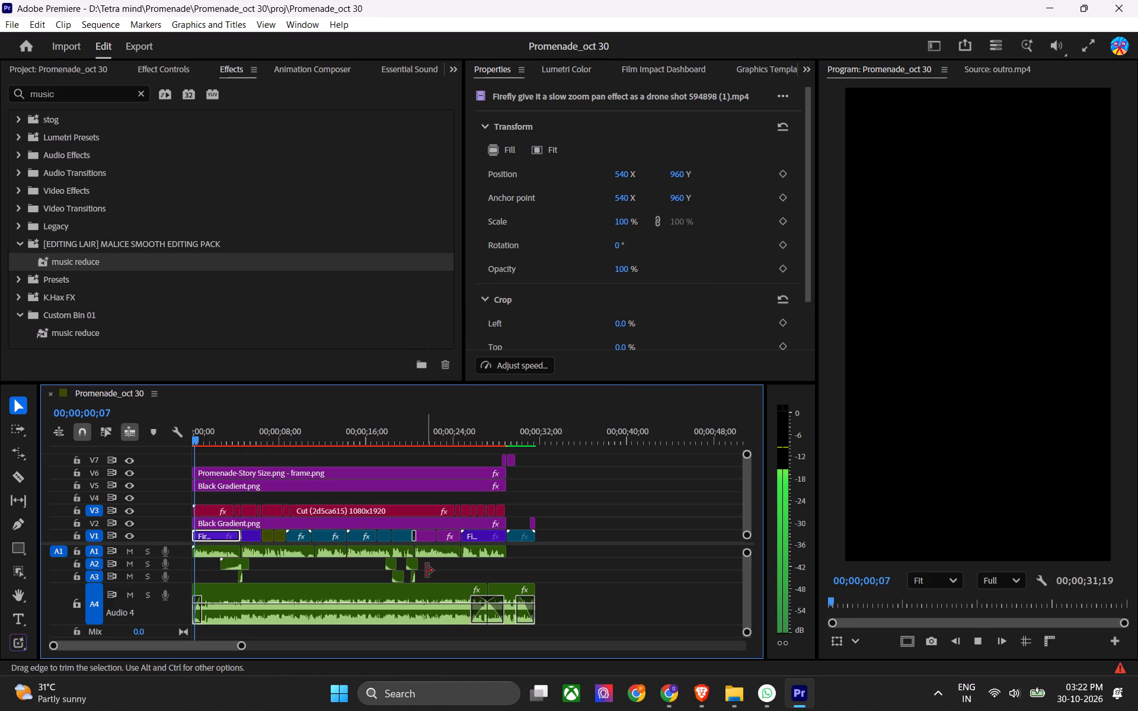
pyautogui.press('space')
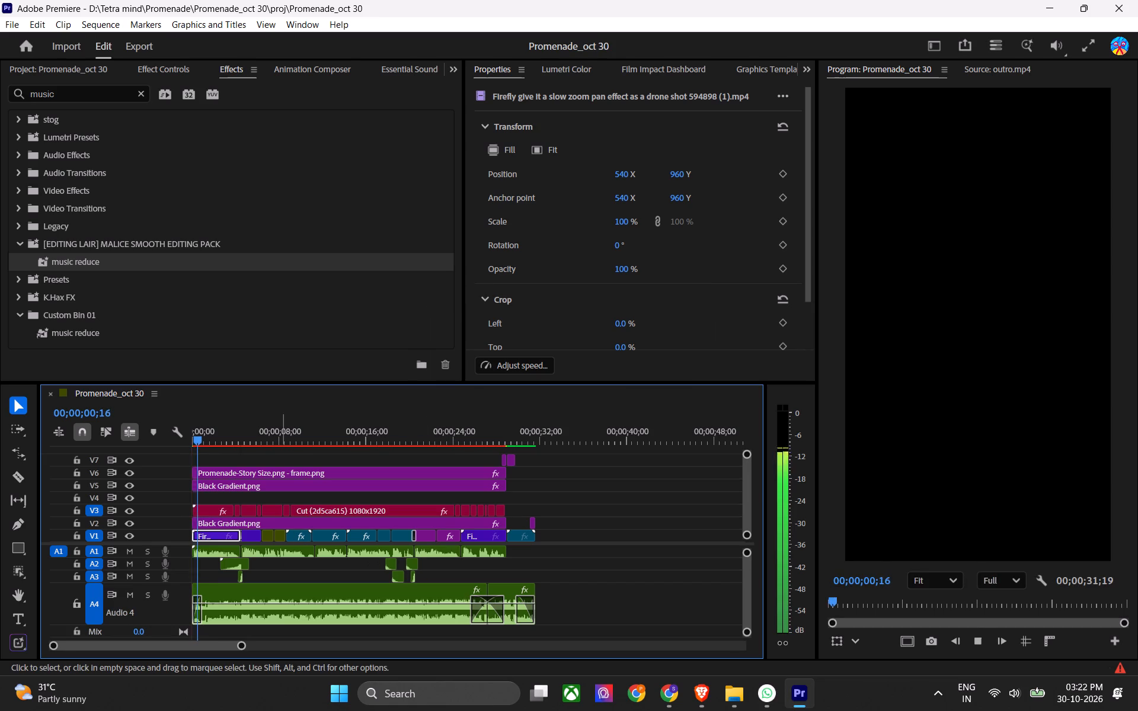
pyautogui.press('space')
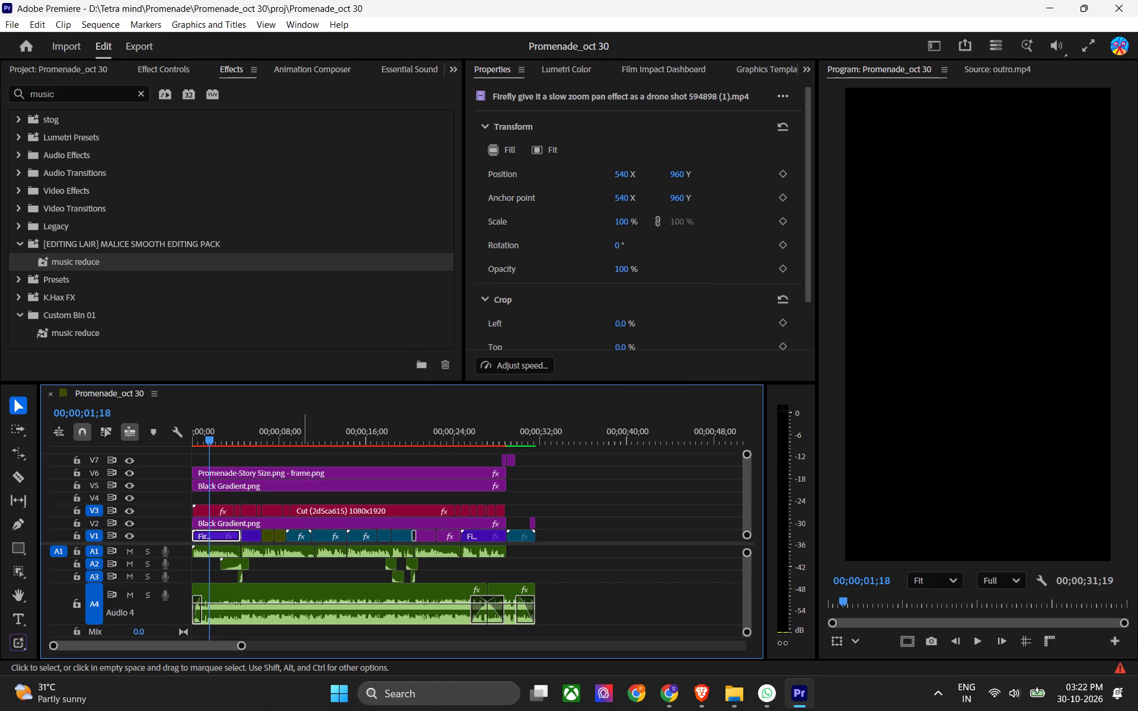
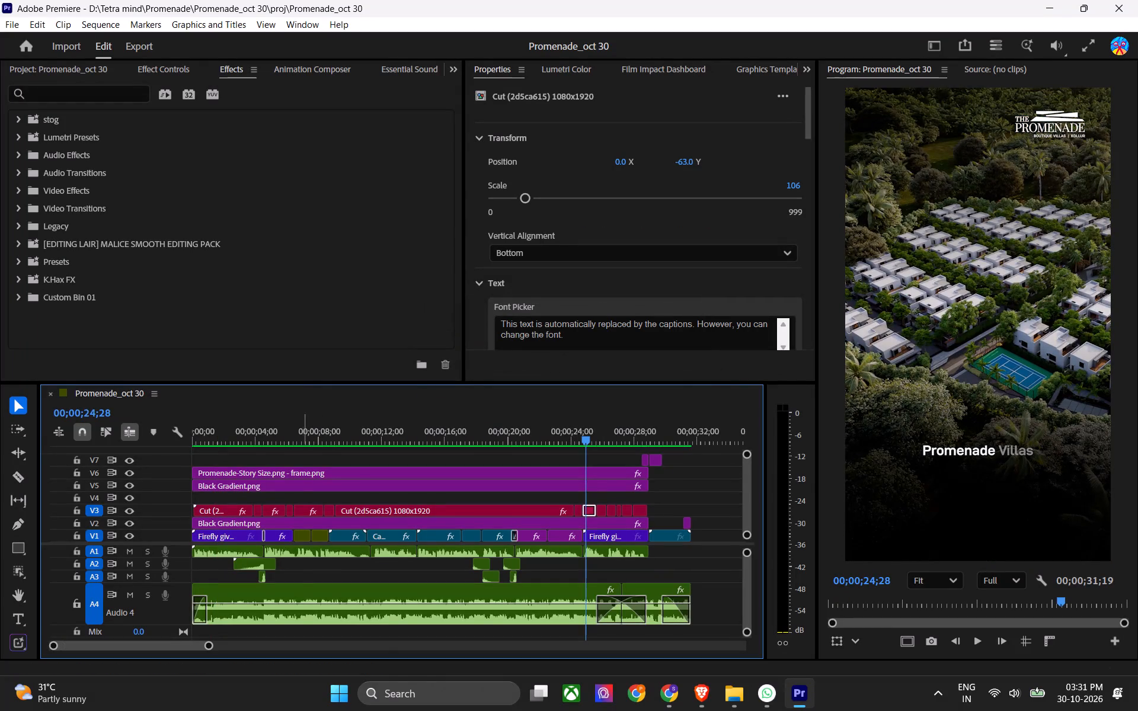
# Save the project and play the whole sequence from the start to judge the music balance and end fade.
pyautogui.moveTo(303, 434); pyautogui.dragTo(82, 451)
pyautogui.hotkey('ctrl', 's')
pyautogui.hotkey('ctrl', 's')
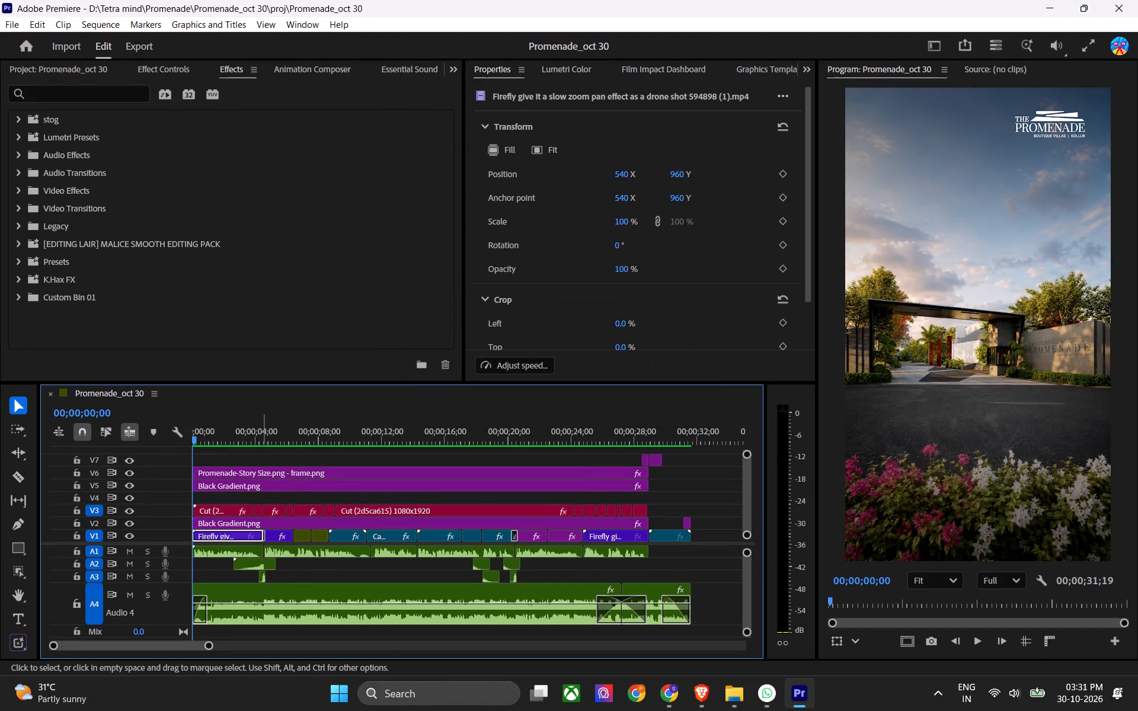
pyautogui.press('space')
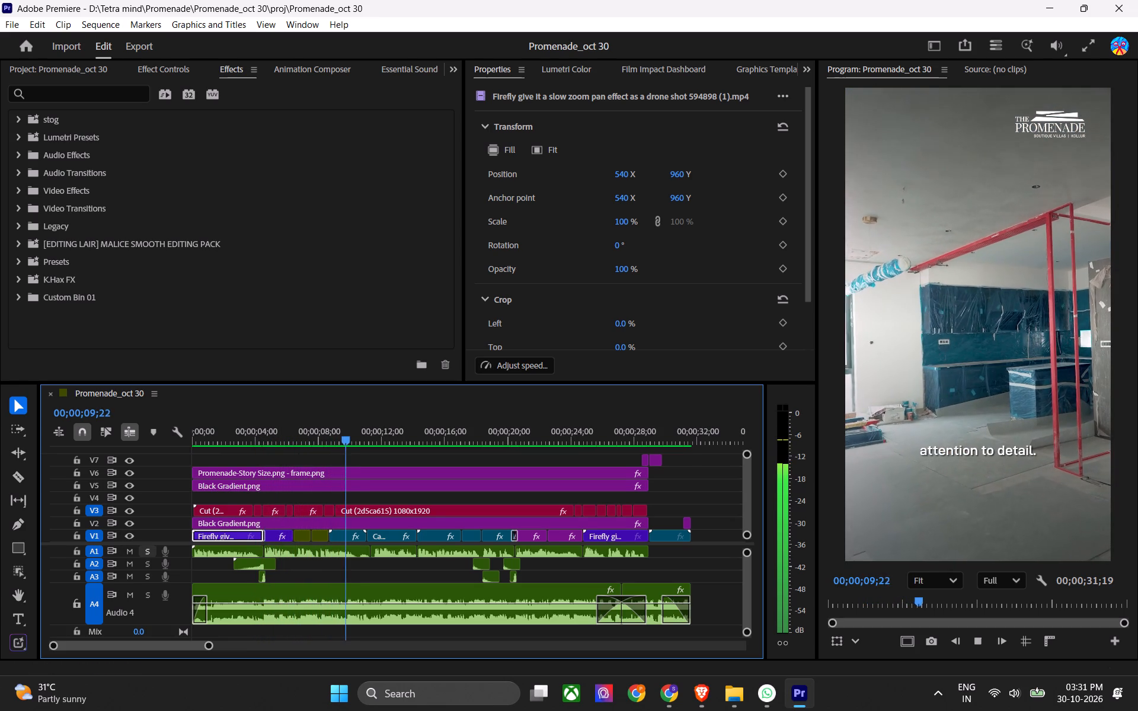
pyautogui.click(138, 553)
pyautogui.click(138, 553)
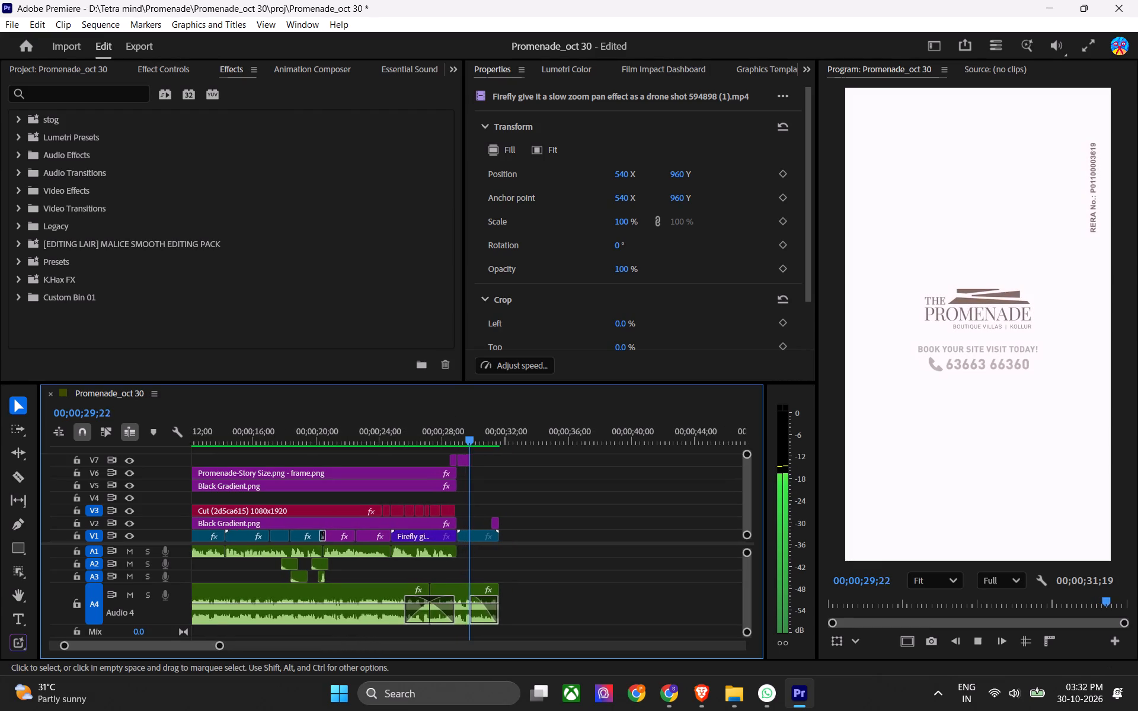
pyautogui.press('space')
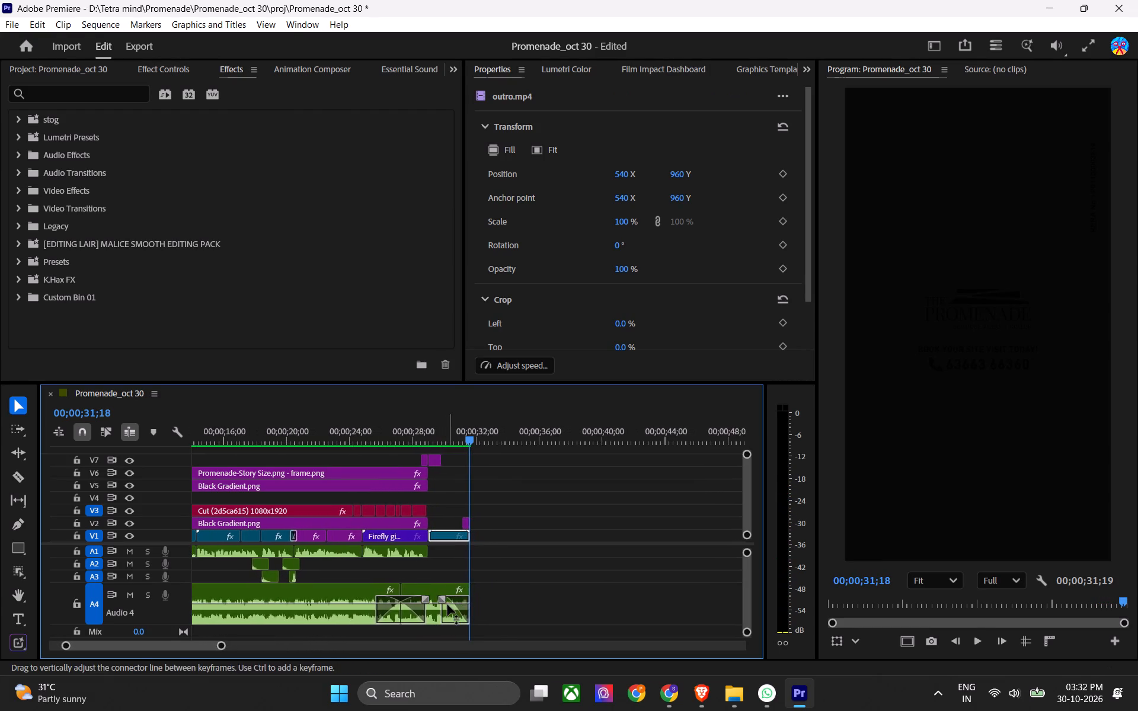
# Slightly shorten the fade-out at the end of the last music clip on A4.
pyautogui.keyDown('alt'); pyautogui.scroll(9, 452, 615); pyautogui.keyUp('alt')
pyautogui.moveTo(424, 598); pyautogui.dragTo(447, 597)
# Adjust the audio gain of the first music clip on A4 by -2 dB and save the project.
pyautogui.scroll(5, 447, 593)
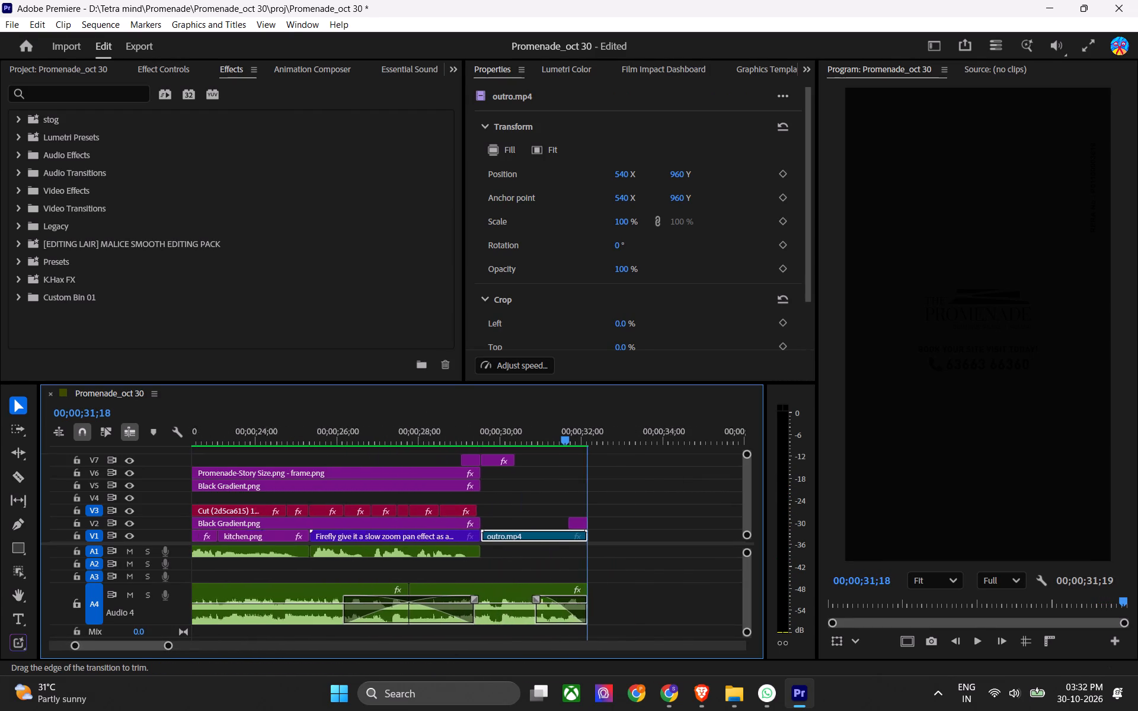
pyautogui.scroll(2, 447, 593)
pyautogui.click(367, 593)
pyautogui.press('g')
pyautogui.press('-')
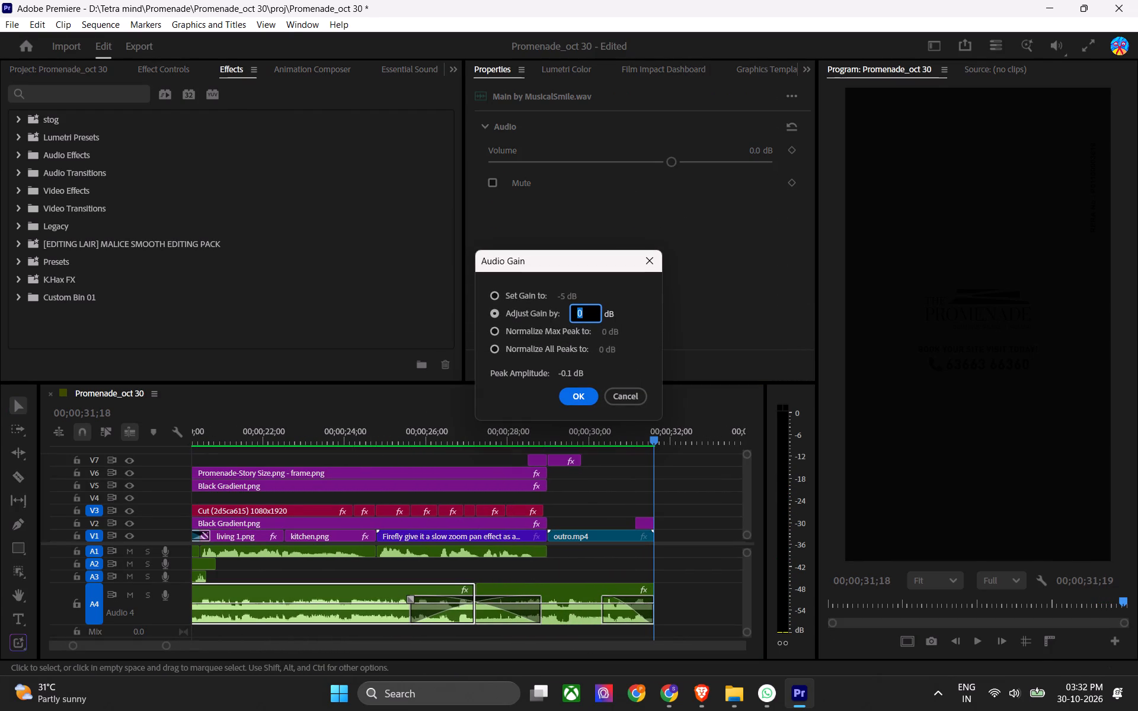
pyautogui.press('2')
pyautogui.press('Return')
pyautogui.hotkey('ctrl', 's')
pyautogui.press('1')
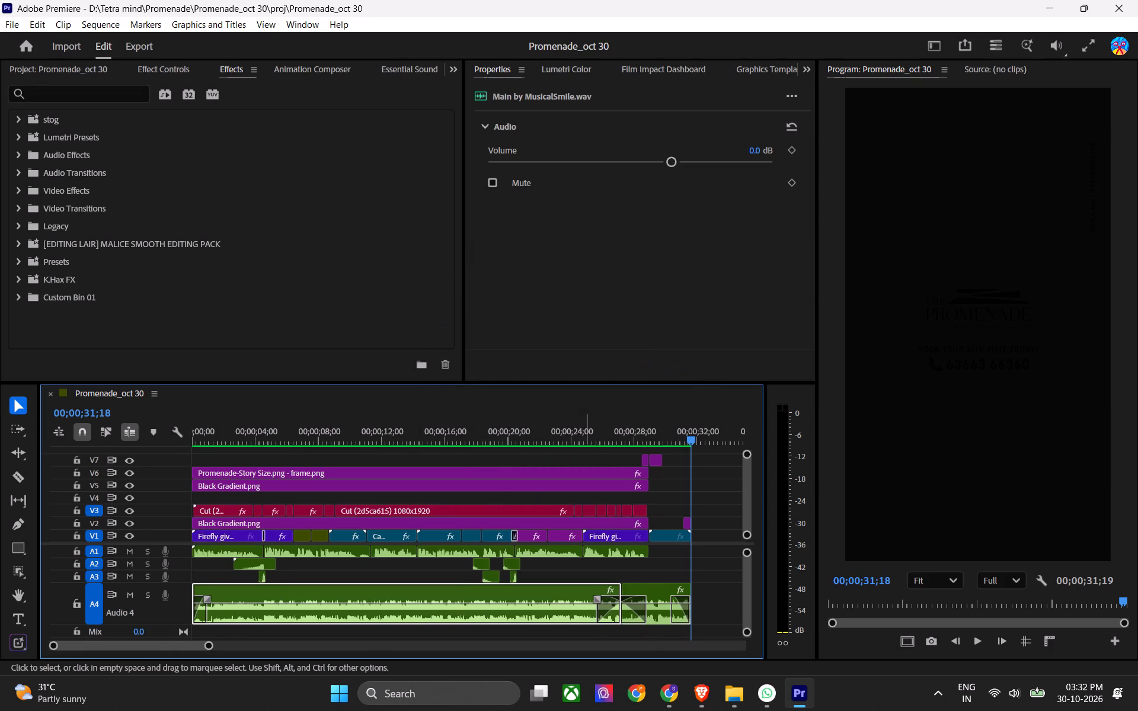
# Open the export settings for the sequence and choose the Match Source - Adaptive High Bitrate preset.
pyautogui.hotkey('ctrl', 'm')
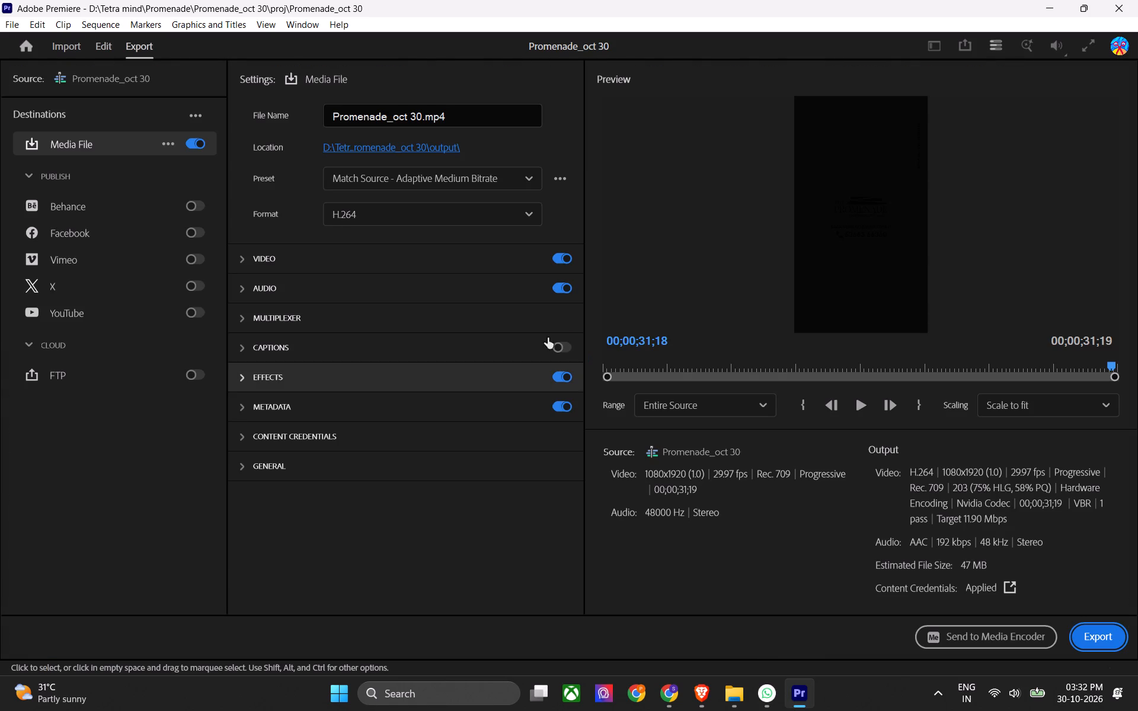
pyautogui.click(436, 175)
pyautogui.click(446, 241)
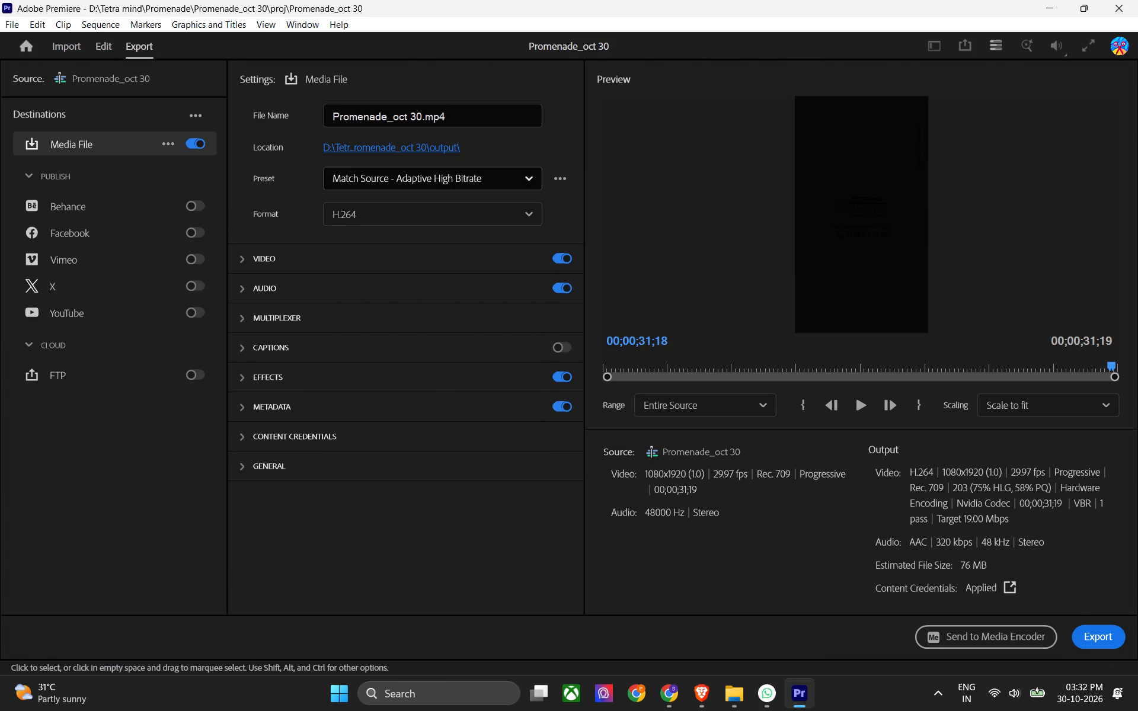
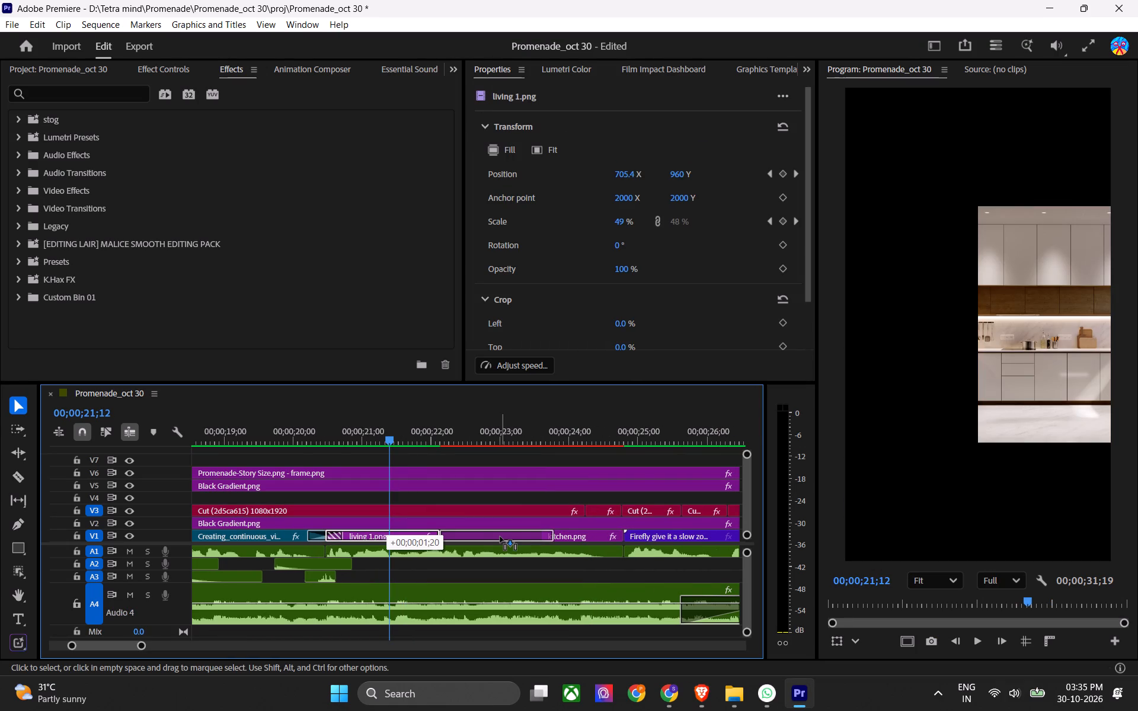
pyautogui.moveTo(500, 537); pyautogui.dragTo(482, 539)
pyautogui.click(452, 431)
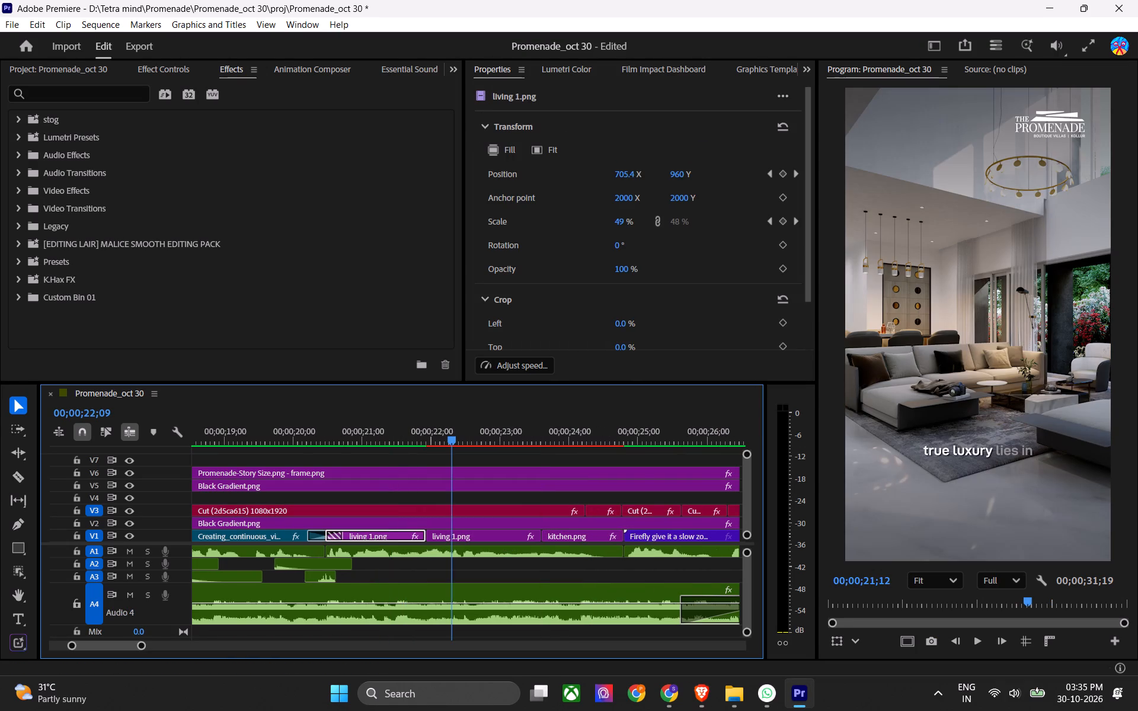
pyautogui.click(466, 537)
pyautogui.hotkey('ctrl', 's')
# Replace the second living 1.png clip on V1 with MASTER BED ROOM 1.png from the footage bin, keeping its motion, and check it.
pyautogui.scroll(4, 228, 73)
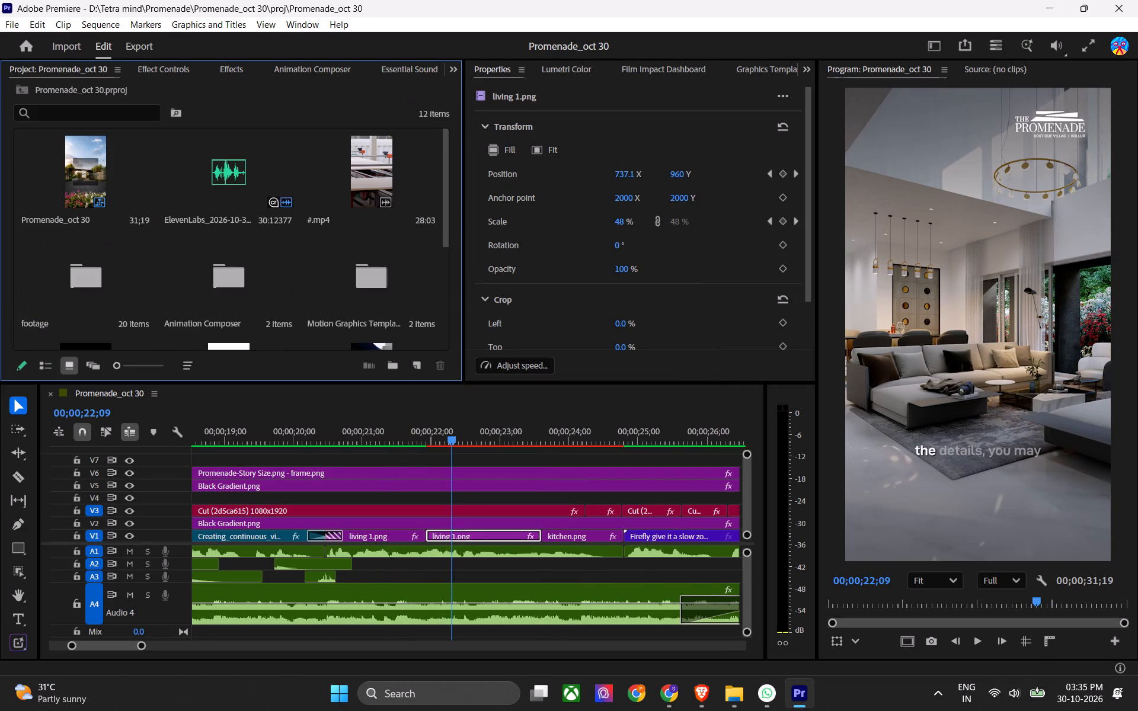
pyautogui.scroll(-4, 283, 229)
pyautogui.scroll(3, 283, 235)
pyautogui.scroll(-8, 283, 235)
pyautogui.scroll(2, 282, 242)
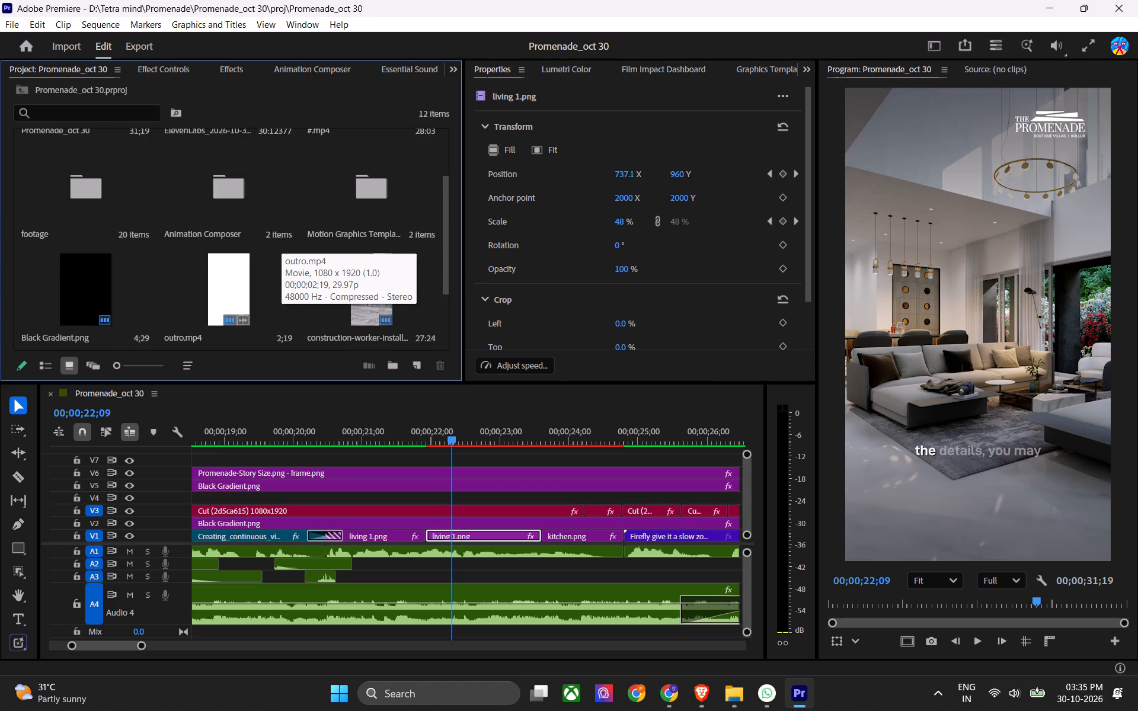
pyautogui.scroll(4, 282, 242)
pyautogui.doubleClick(95, 270)
pyautogui.scroll(-6, 267, 292)
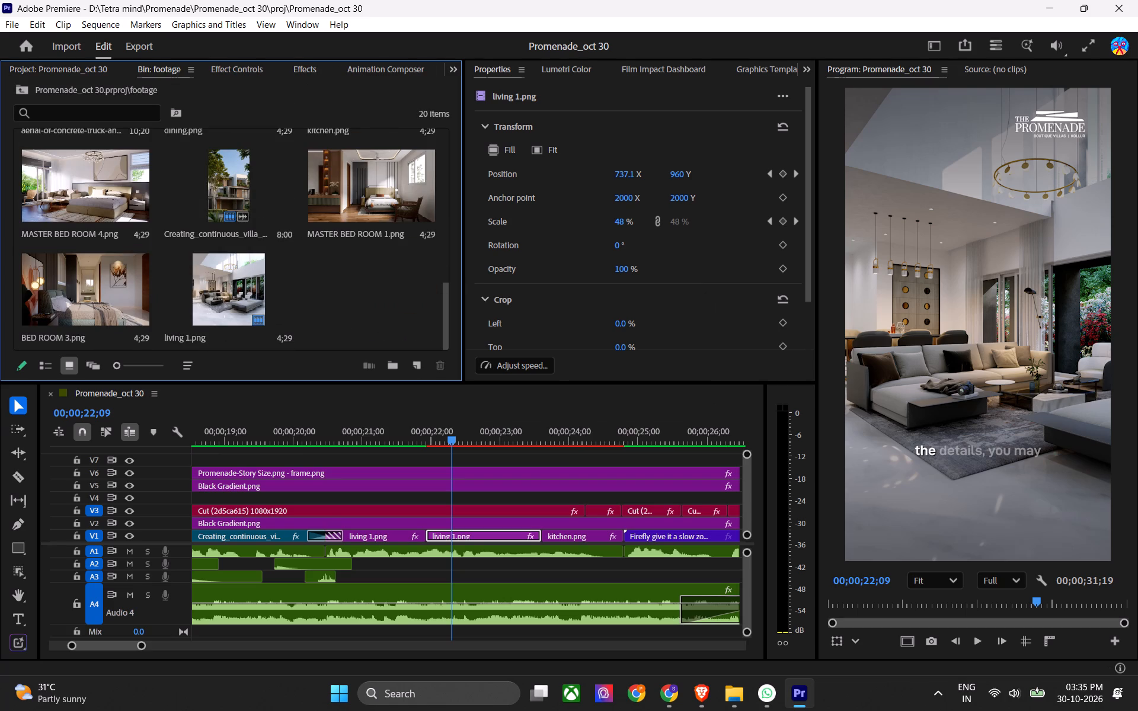
pyautogui.moveTo(398, 216); pyautogui.dragTo(482, 493)
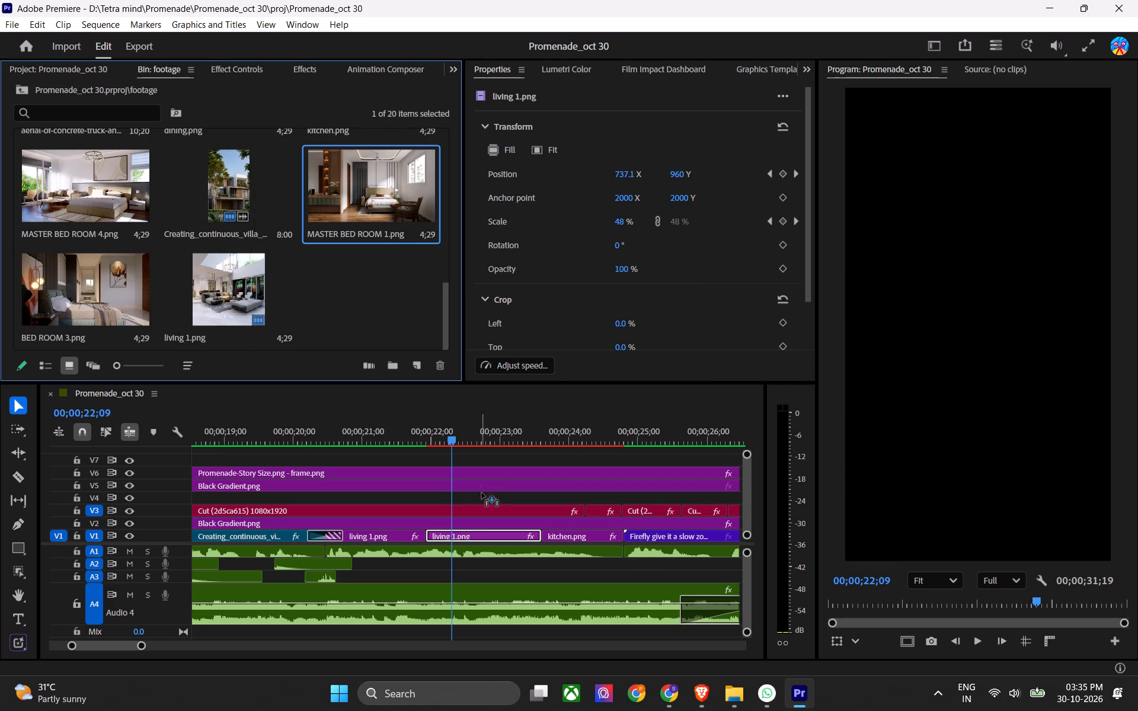
pyautogui.moveTo(482, 493); pyautogui.dragTo(457, 536)
pyautogui.moveTo(436, 435); pyautogui.dragTo(430, 435)
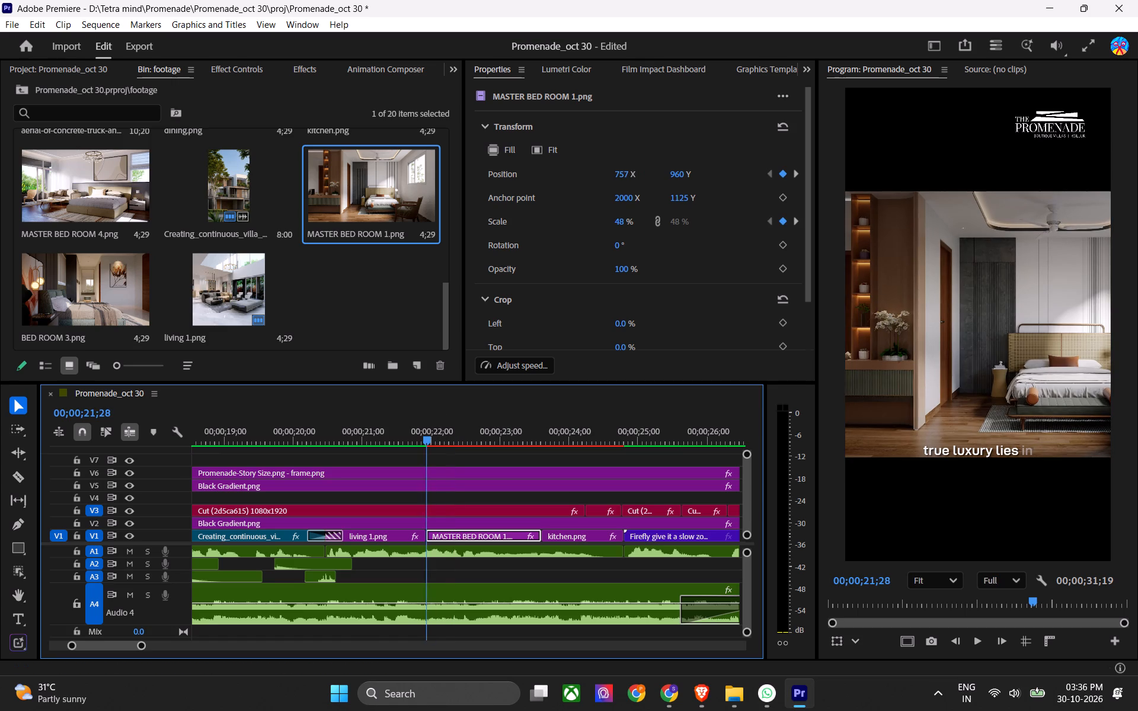
pyautogui.moveTo(430, 435); pyautogui.dragTo(441, 439)
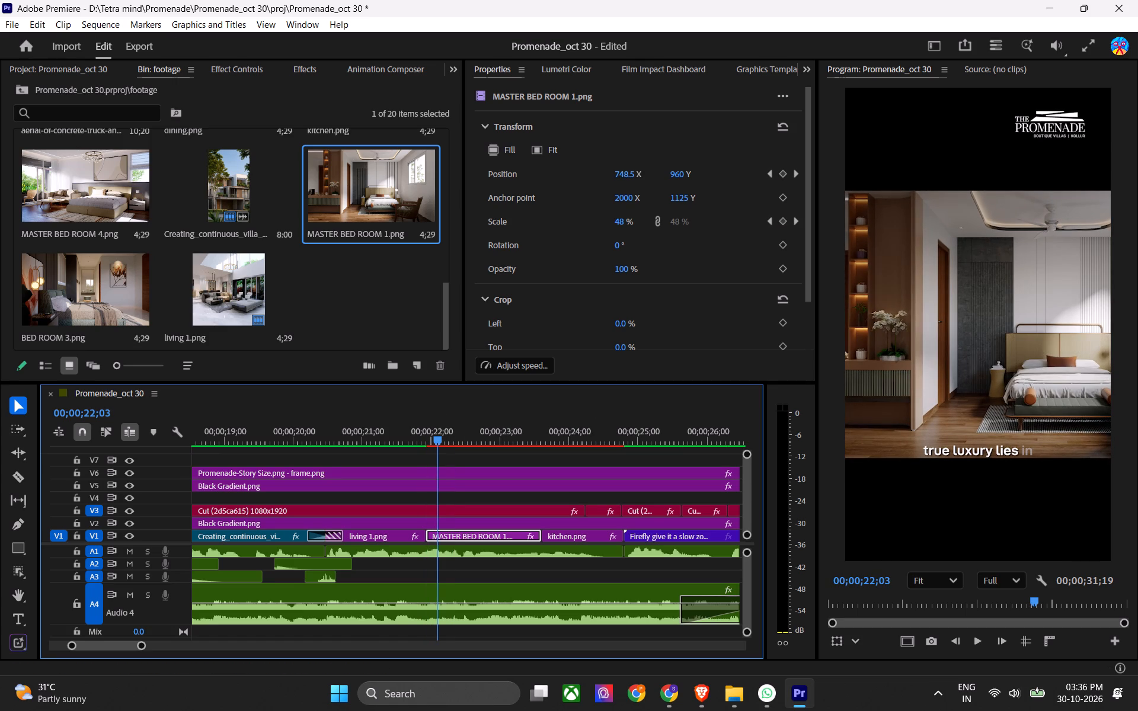
pyautogui.scroll(4, 196, 68)
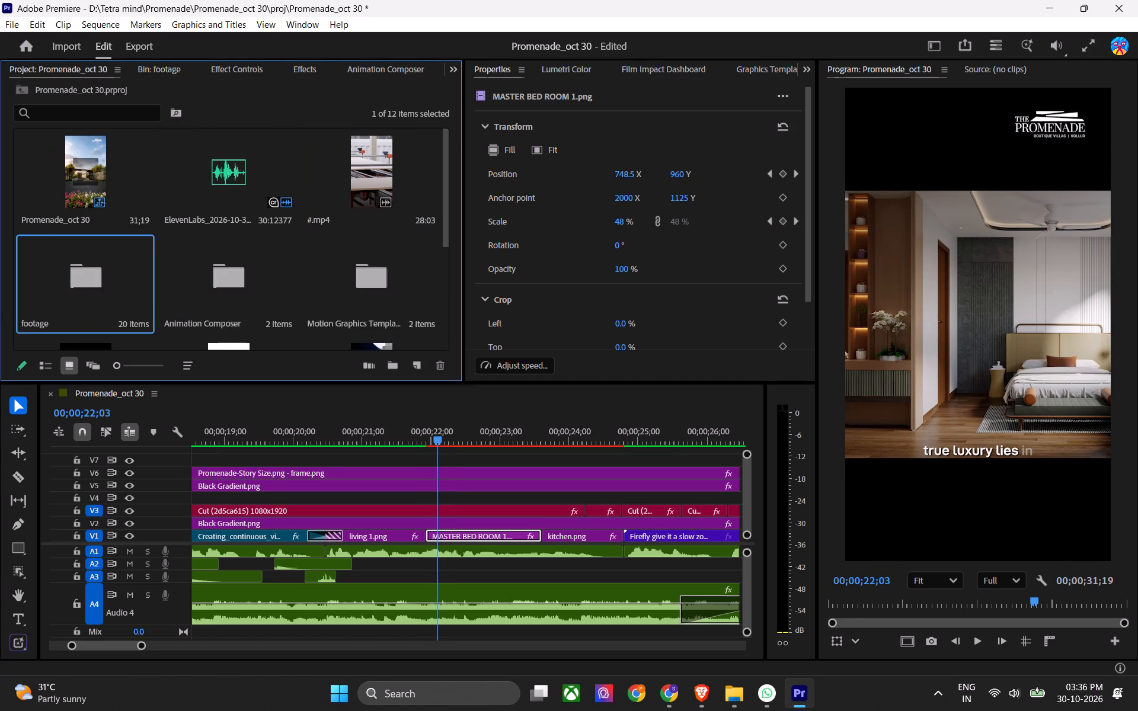
# Move MASTER BED ROOM 1.png up to V4 and extend its end past 00;00;24;00 to expose its end keyframes.
pyautogui.click(233, 65)
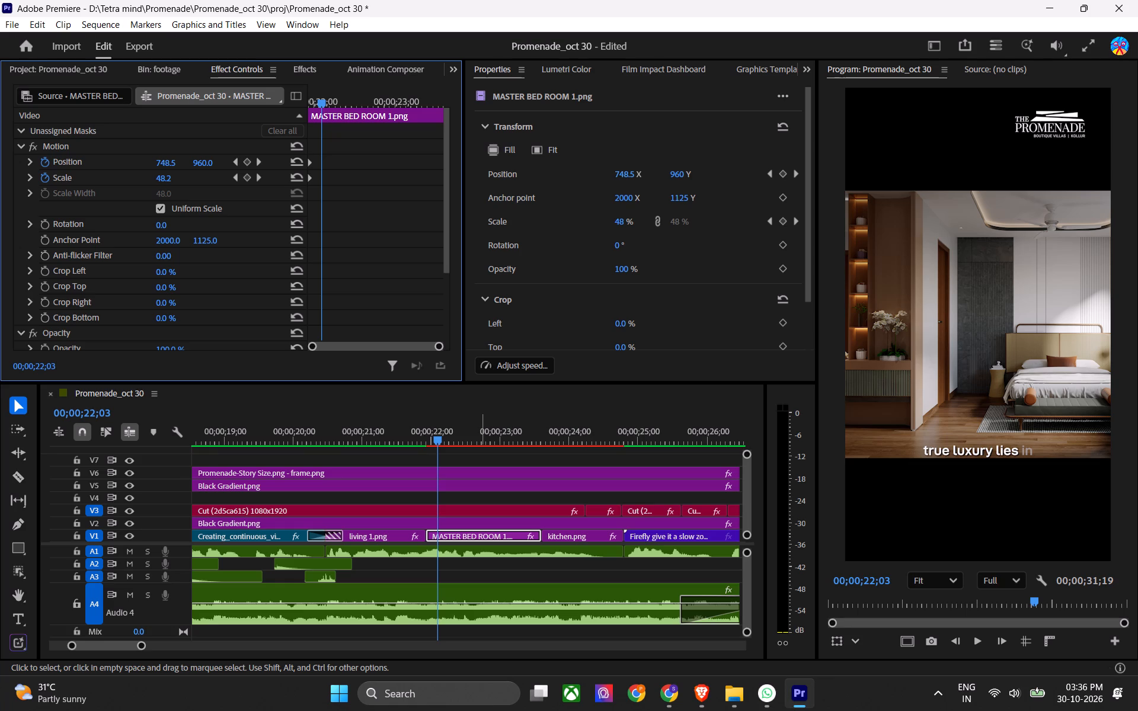
pyautogui.moveTo(482, 534); pyautogui.dragTo(487, 496)
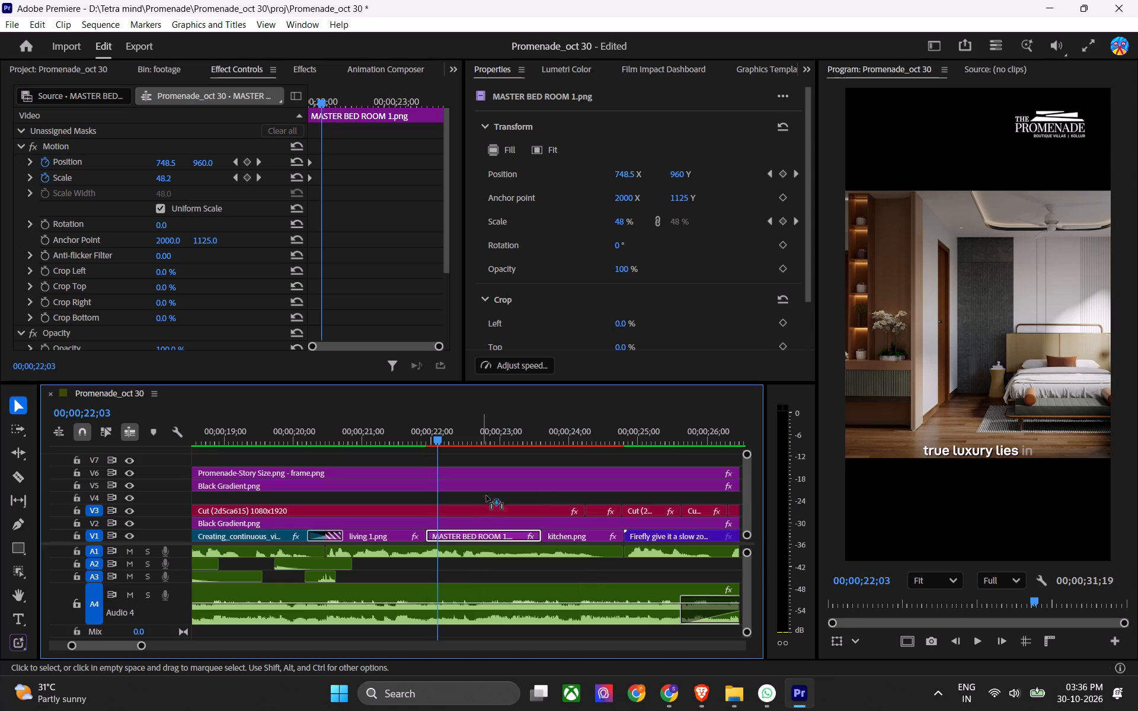
pyautogui.moveTo(487, 496); pyautogui.dragTo(487, 495)
pyautogui.moveTo(541, 499); pyautogui.dragTo(589, 497)
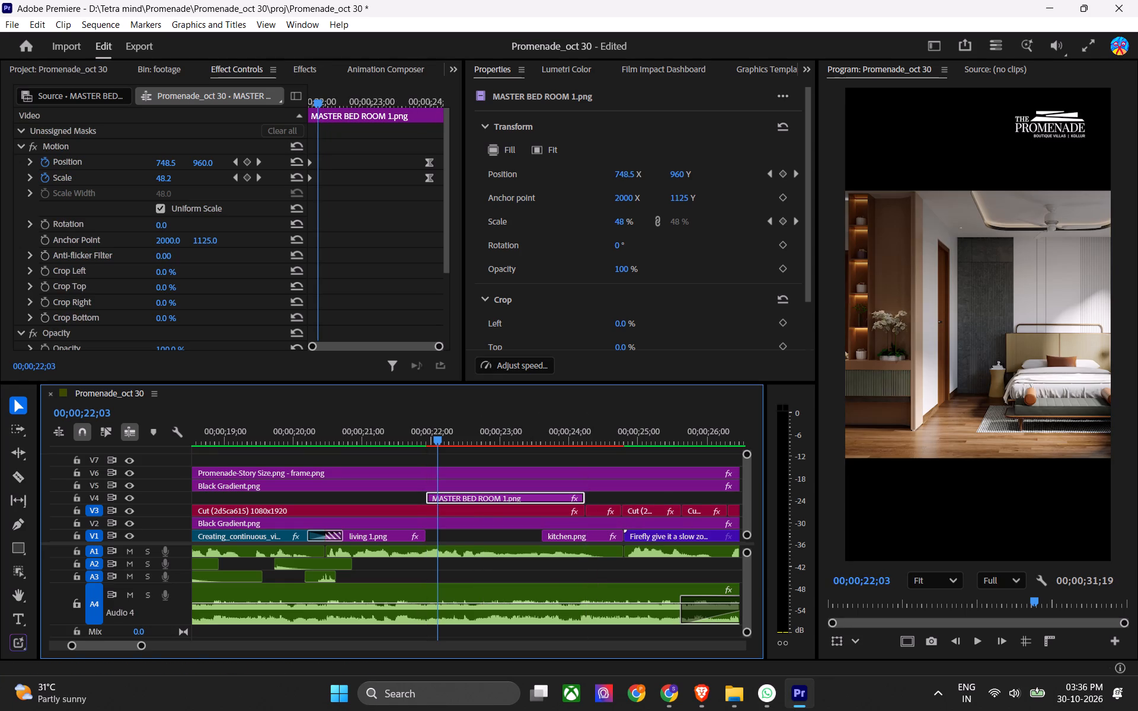
# Set the starting Scale keyframe of MASTER BED ROOM 1.png to 87 and save the project.
pyautogui.moveTo(317, 150); pyautogui.dragTo(304, 186)
pyautogui.moveTo(312, 177); pyautogui.dragTo(318, 181)
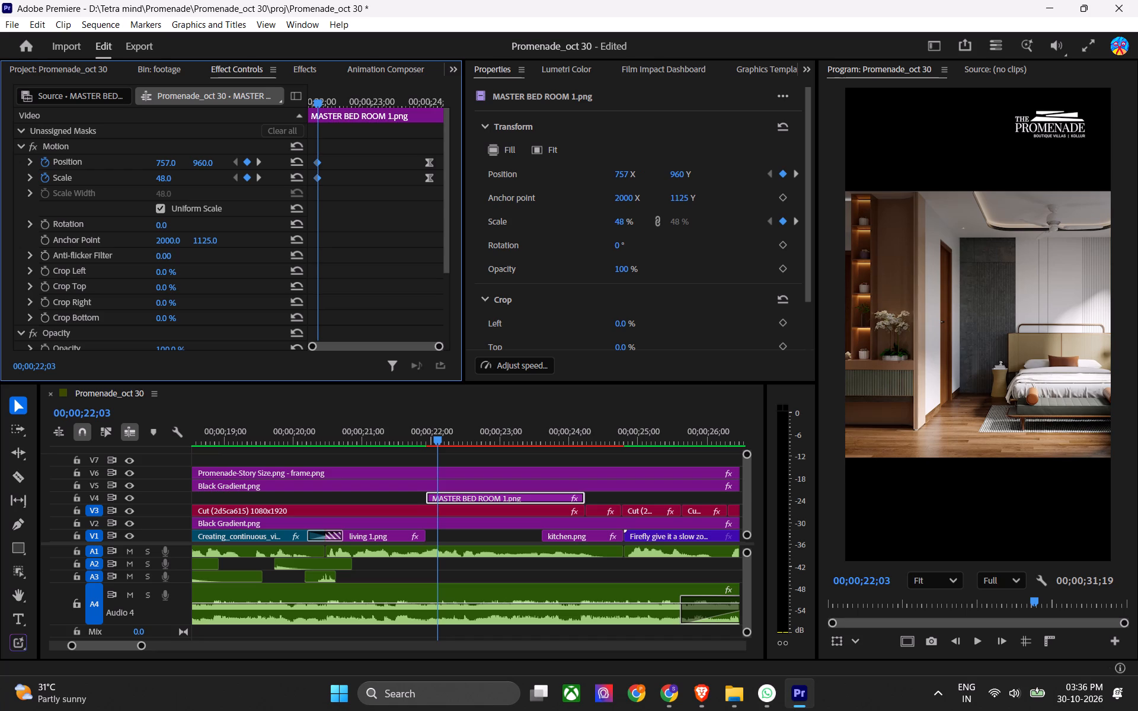
pyautogui.click(255, 195)
pyautogui.moveTo(163, 177); pyautogui.dragTo(209, 188)
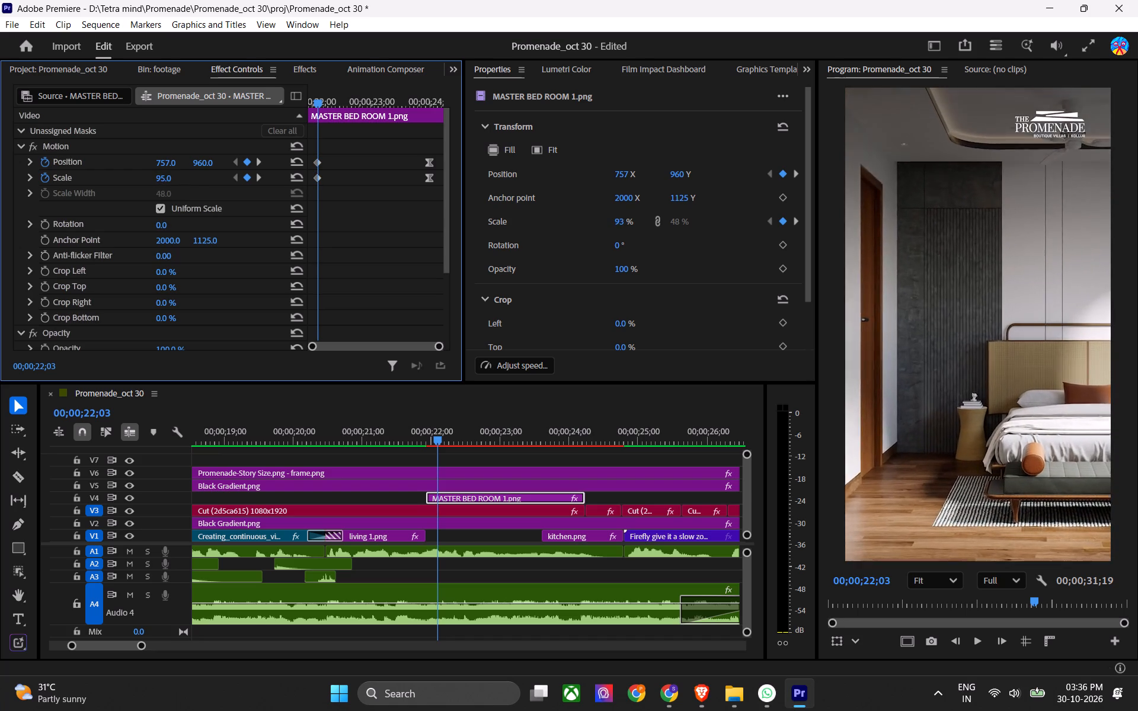
pyautogui.moveTo(209, 188); pyautogui.dragTo(139, 198)
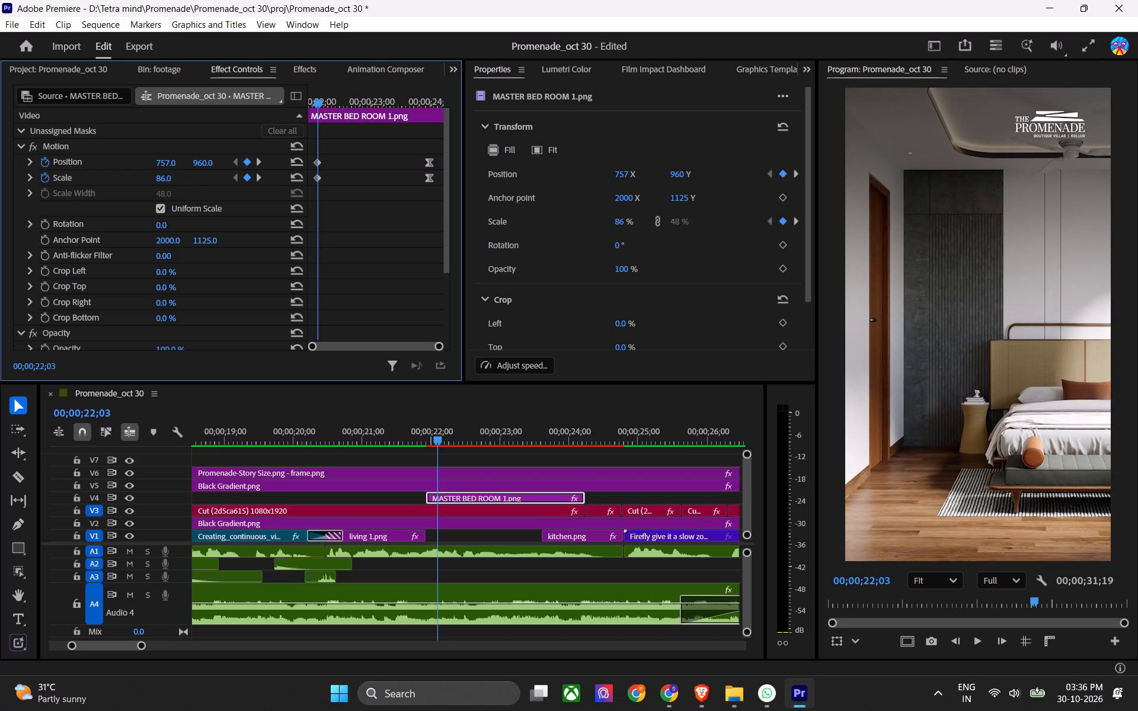
pyautogui.moveTo(139, 198); pyautogui.dragTo(146, 197)
pyautogui.hotkey('ctrl', 's')
# Set the ending Scale keyframe of MASTER BED ROOM 1.png at 00;00;24;00 to 90 and save the project.
pyautogui.moveTo(333, 100); pyautogui.dragTo(370, 117)
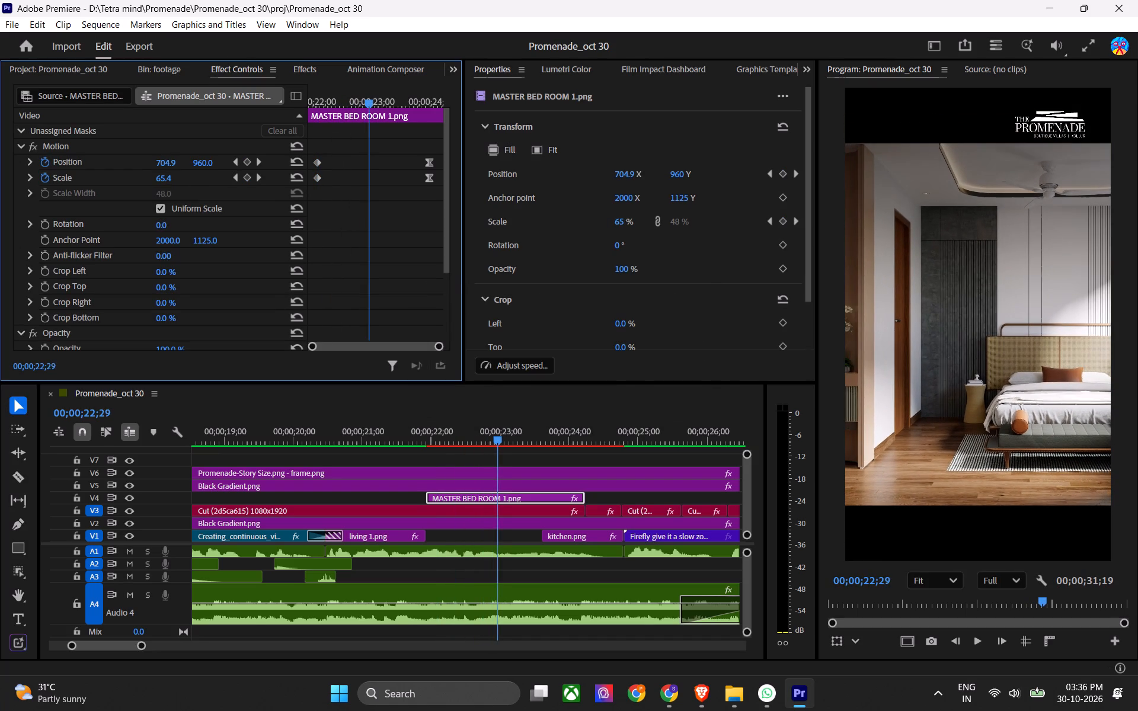
pyautogui.moveTo(370, 117); pyautogui.dragTo(375, 117)
pyautogui.click(237, 175)
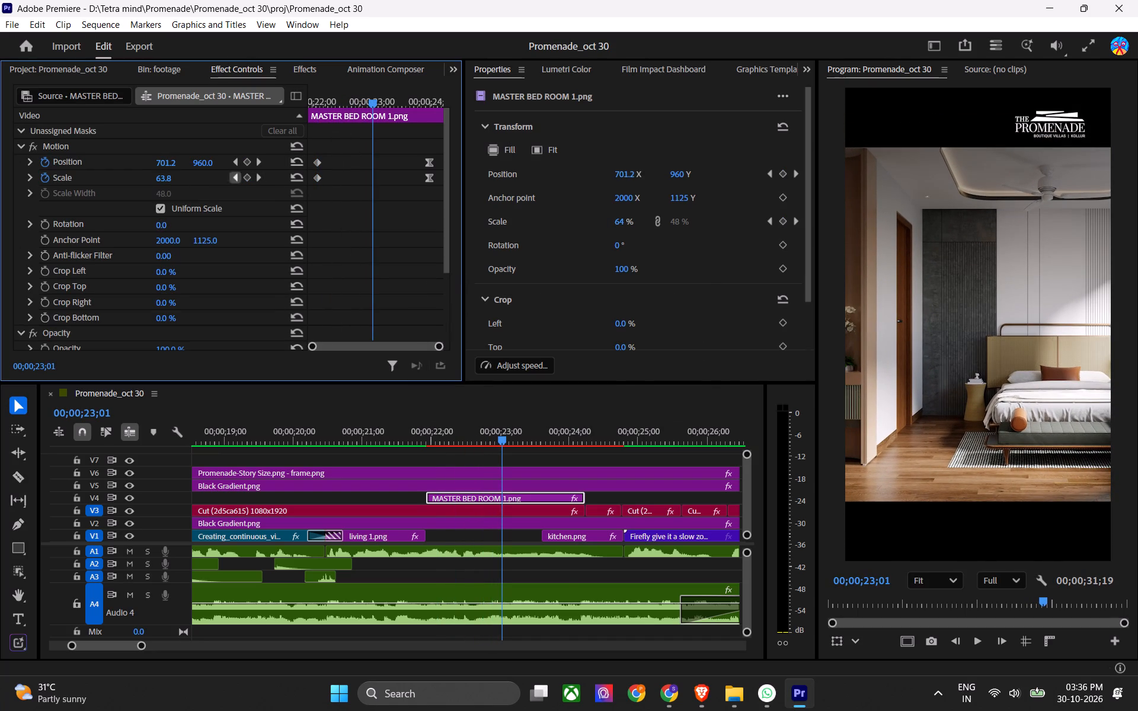
pyautogui.click(262, 175)
pyautogui.click(174, 181)
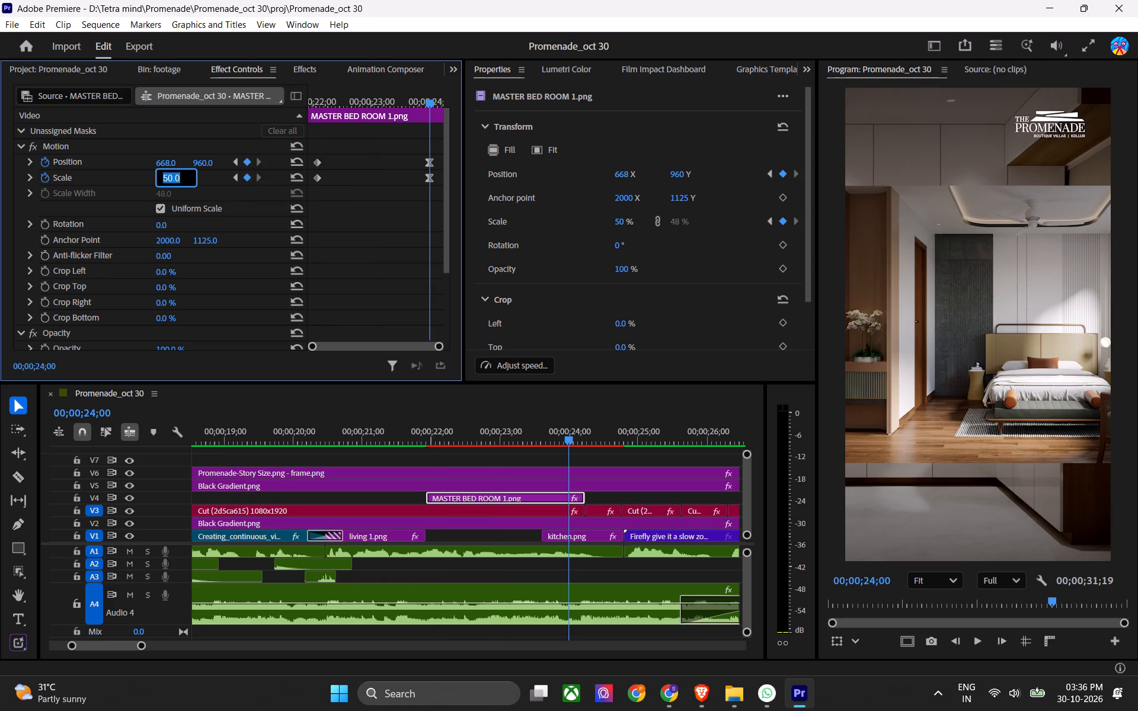
pyautogui.write('90')
pyautogui.press('Return')
pyautogui.hotkey('ctrl', 's')
pyautogui.hotkey('ctrl', 's')
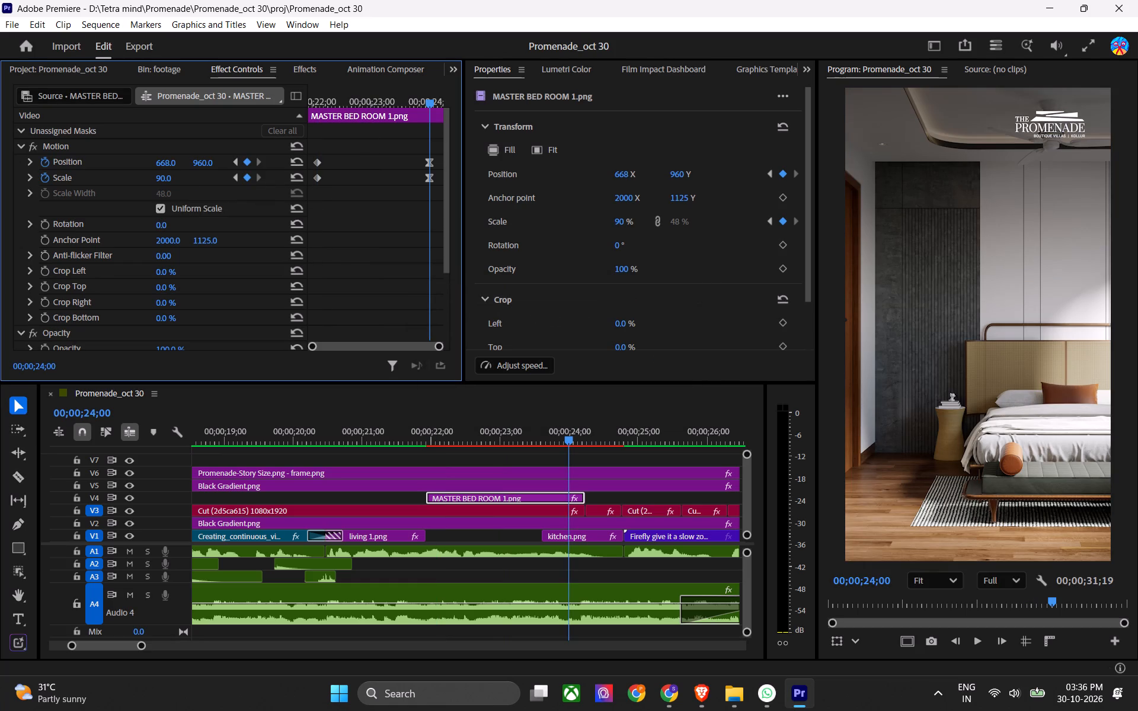
# Lower the starting horizontal Position keyframe of MASTER BED ROOM 1.png to frame the bed, set the ending one to 288, and preview.
pyautogui.moveTo(355, 105); pyautogui.dragTo(328, 142)
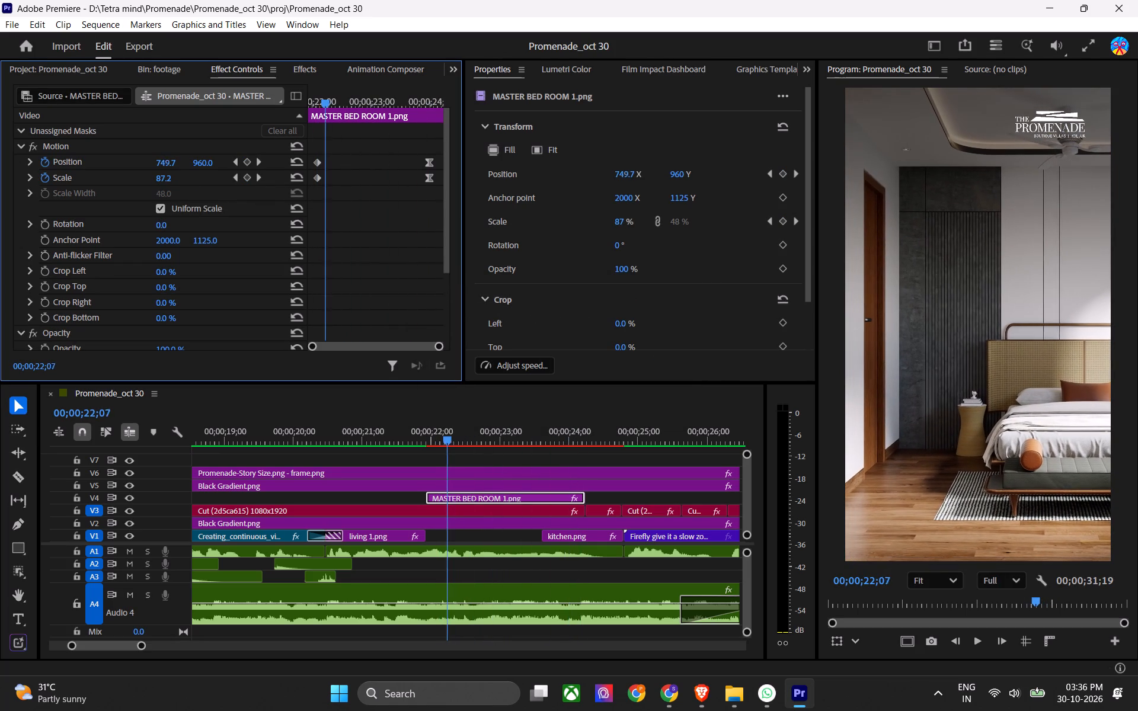
pyautogui.moveTo(328, 142); pyautogui.dragTo(325, 143)
pyautogui.click(237, 161)
pyautogui.moveTo(163, 161); pyautogui.dragTo(162, 161)
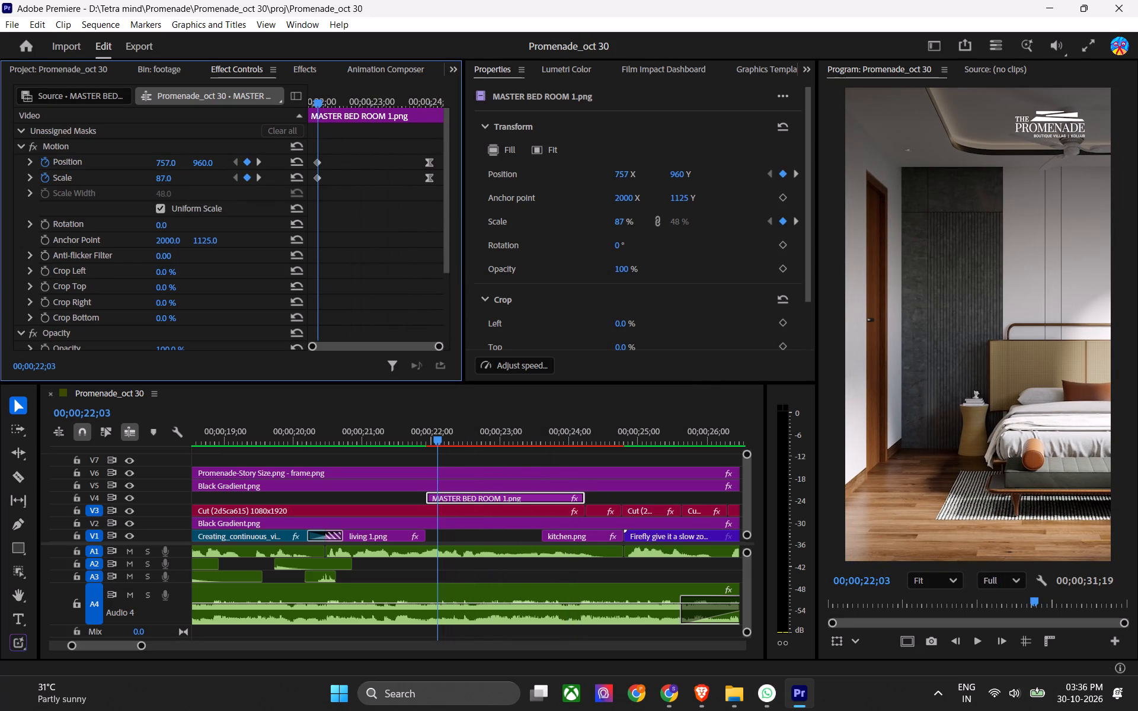
pyautogui.moveTo(162, 161); pyautogui.dragTo(107, 171)
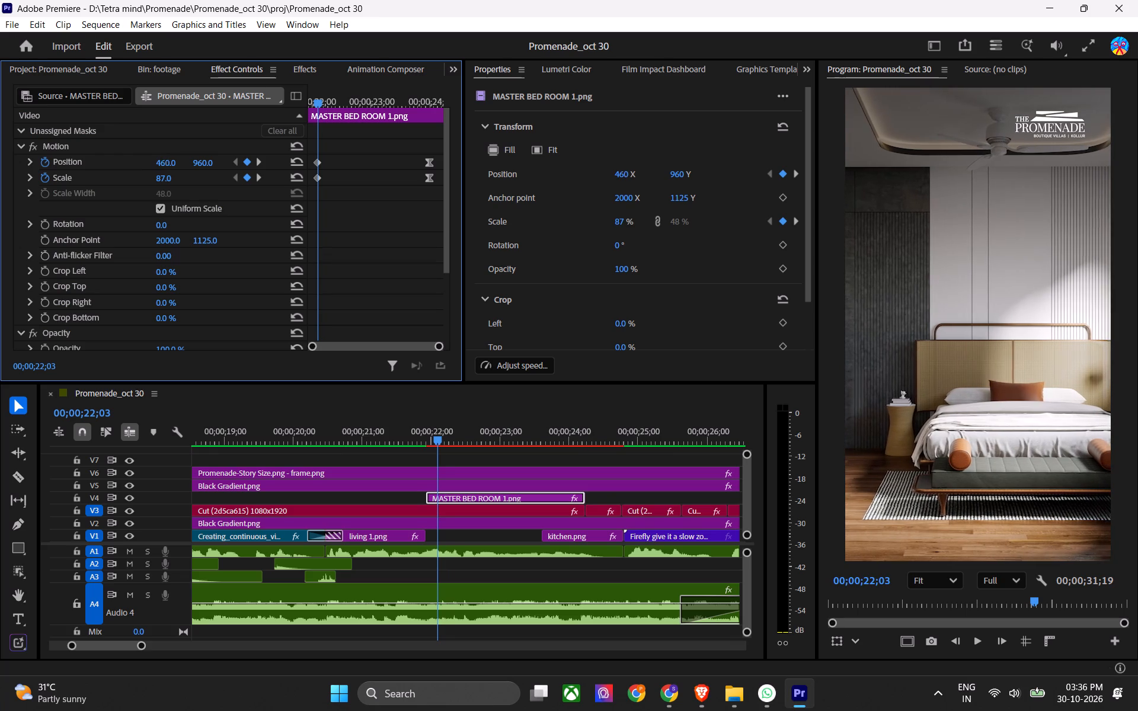
pyautogui.moveTo(107, 171); pyautogui.dragTo(149, 180)
pyautogui.click(259, 159)
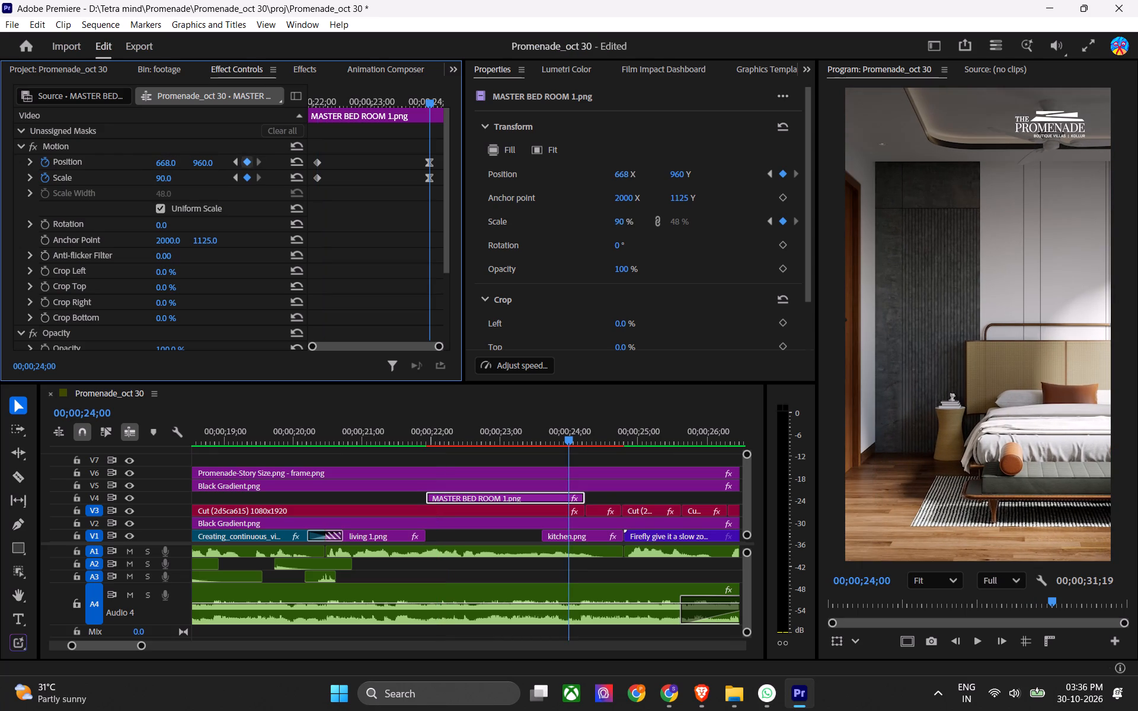
pyautogui.moveTo(168, 161); pyautogui.dragTo(56, 166)
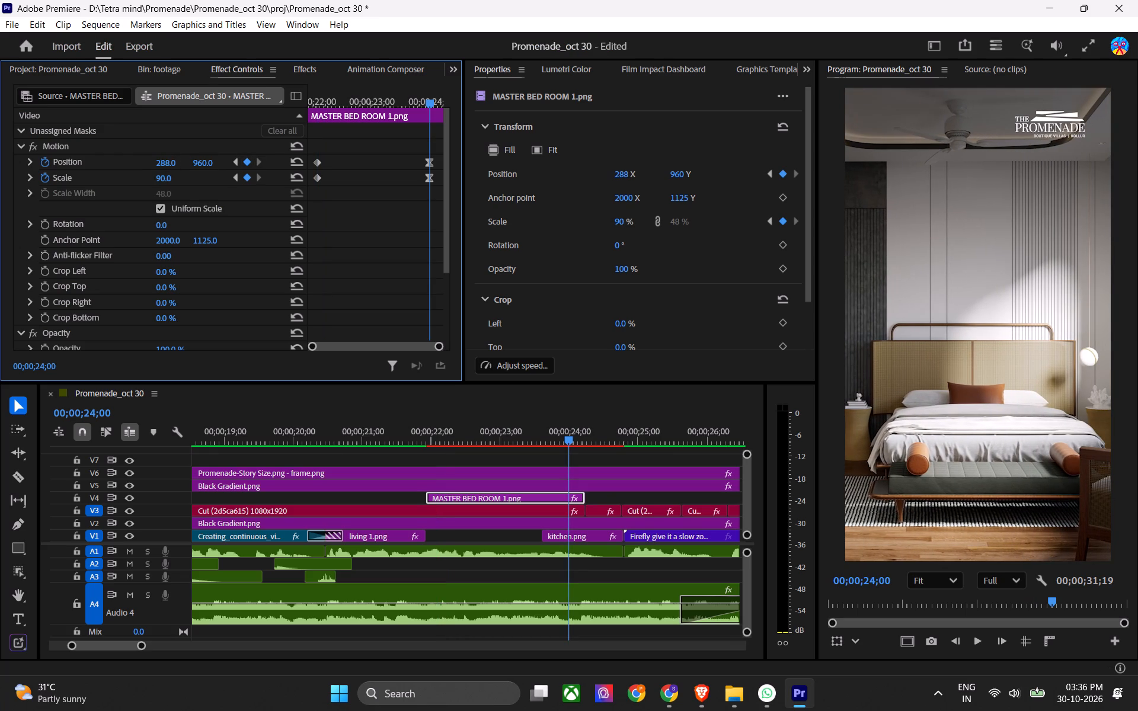
pyautogui.moveTo(335, 100); pyautogui.dragTo(317, 104)
pyautogui.press('space')
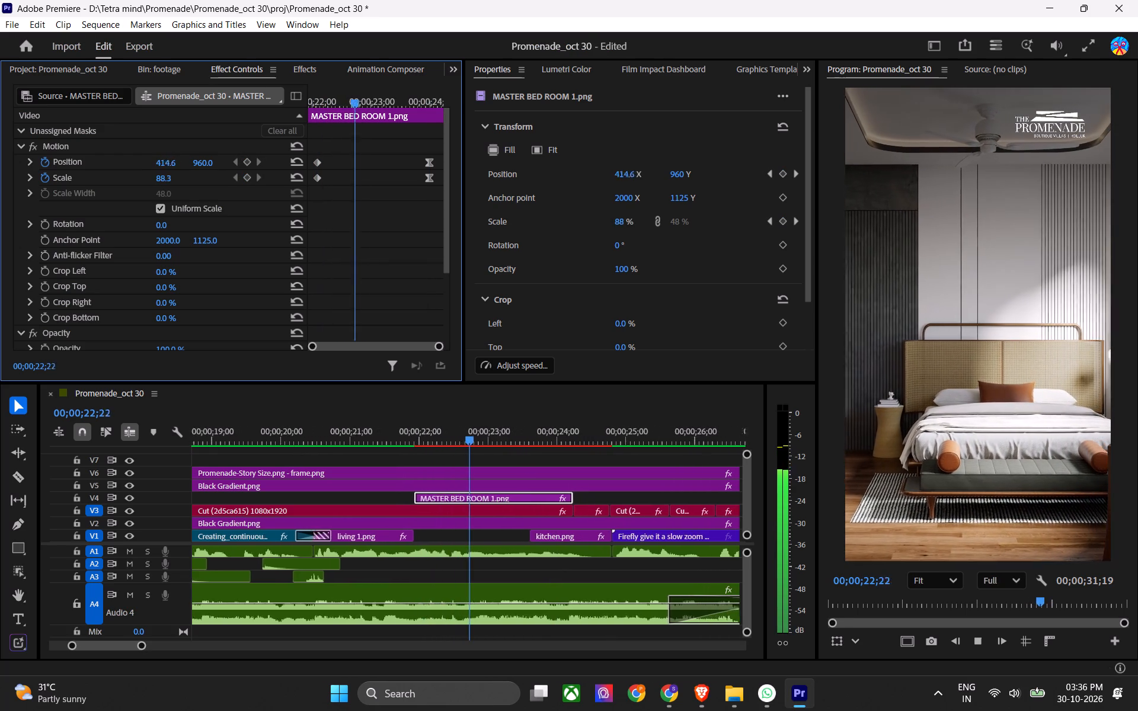
pyautogui.press('space')
# Move the Position and Scale keyframes of MASTER BED ROOM 1.png to the clip's start and end, and play back the result.
pyautogui.moveTo(335, 150); pyautogui.dragTo(292, 181)
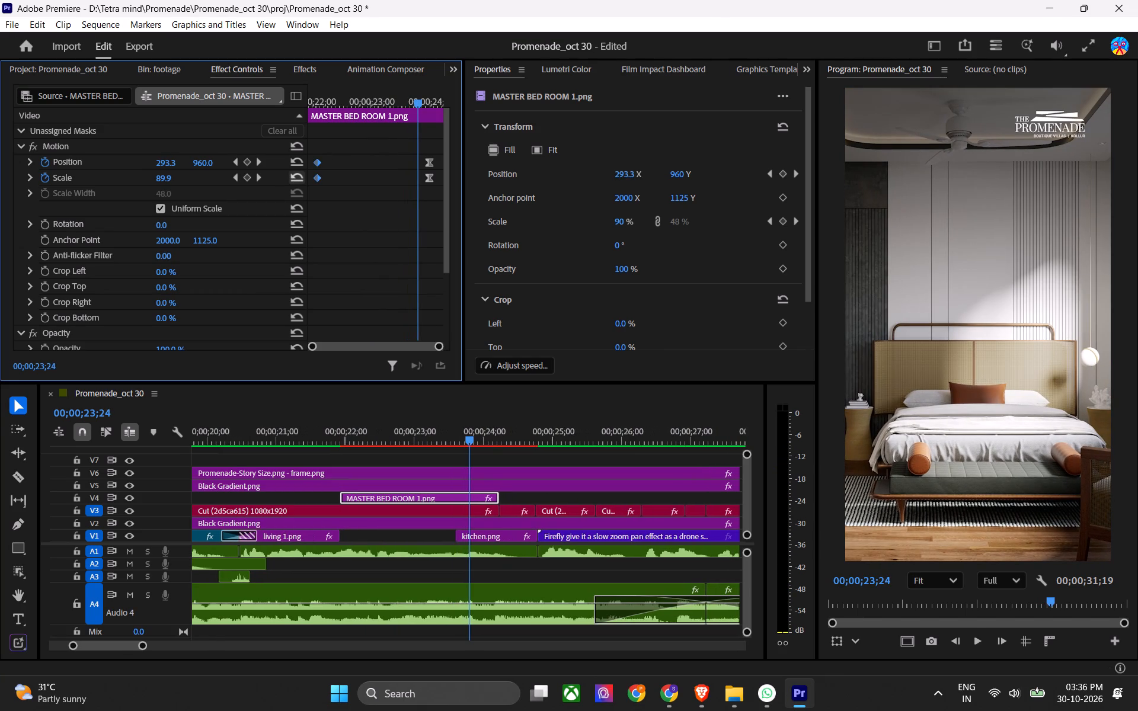
pyautogui.moveTo(319, 164); pyautogui.dragTo(311, 165)
pyautogui.rightClick(308, 162)
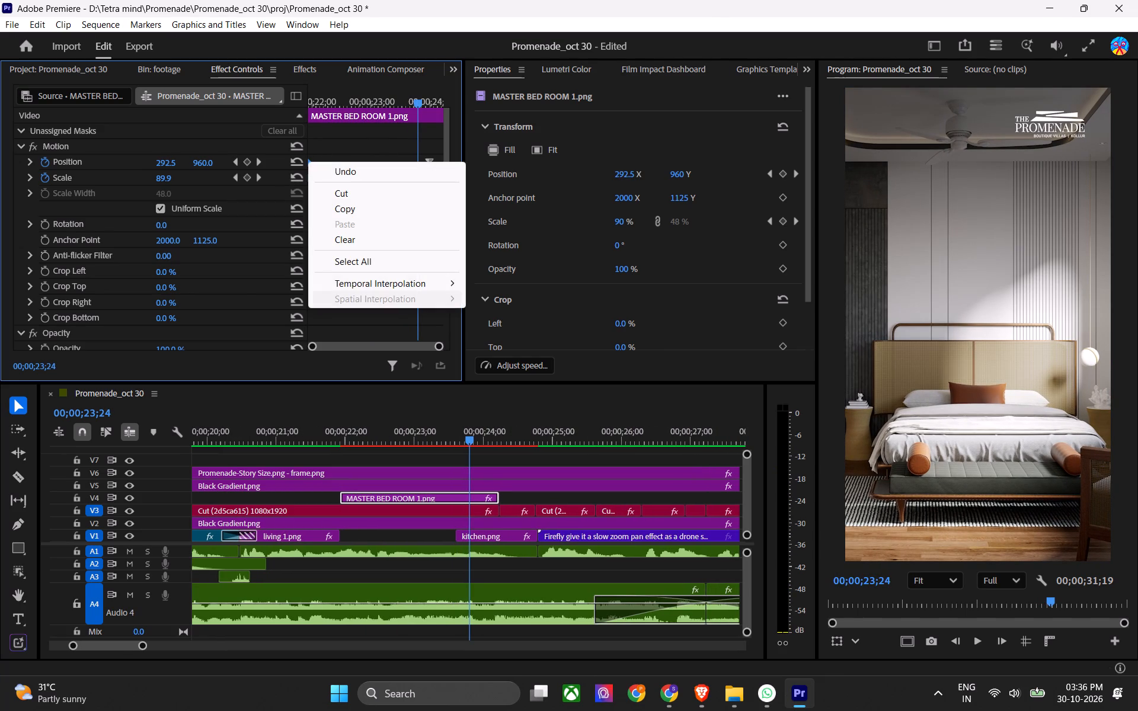
pyautogui.click(514, 380)
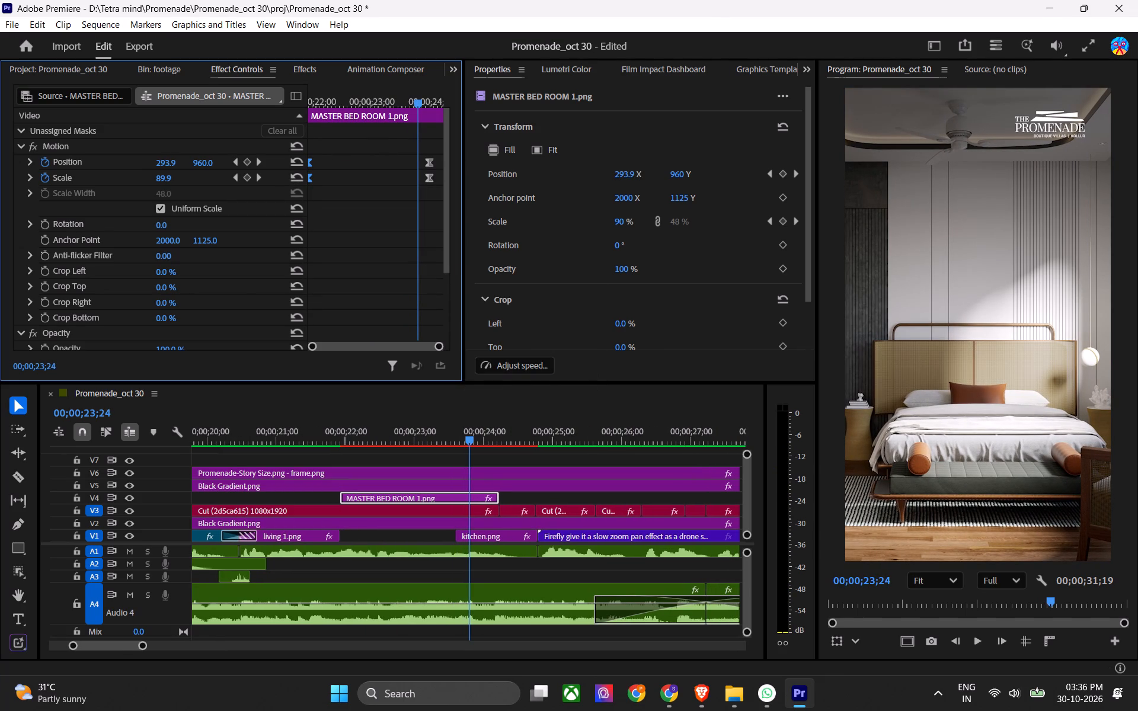
pyautogui.moveTo(420, 146); pyautogui.dragTo(434, 179)
pyautogui.moveTo(431, 166); pyautogui.dragTo(445, 171)
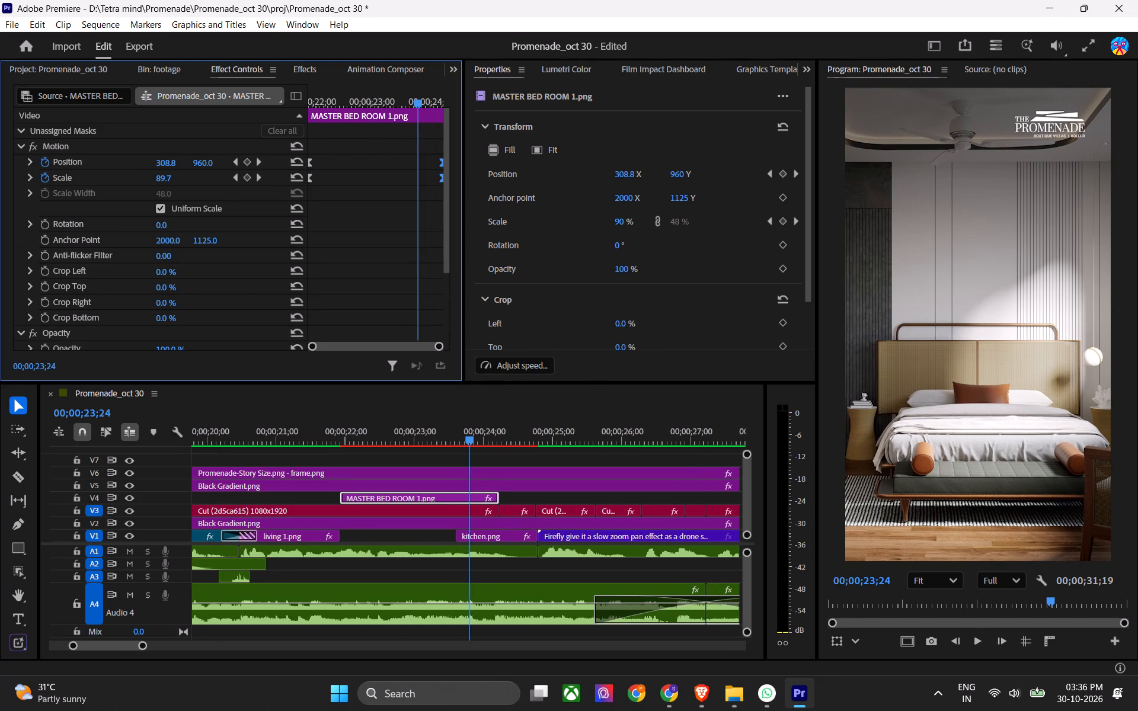
pyautogui.moveTo(386, 98); pyautogui.dragTo(308, 98)
pyautogui.press('space')
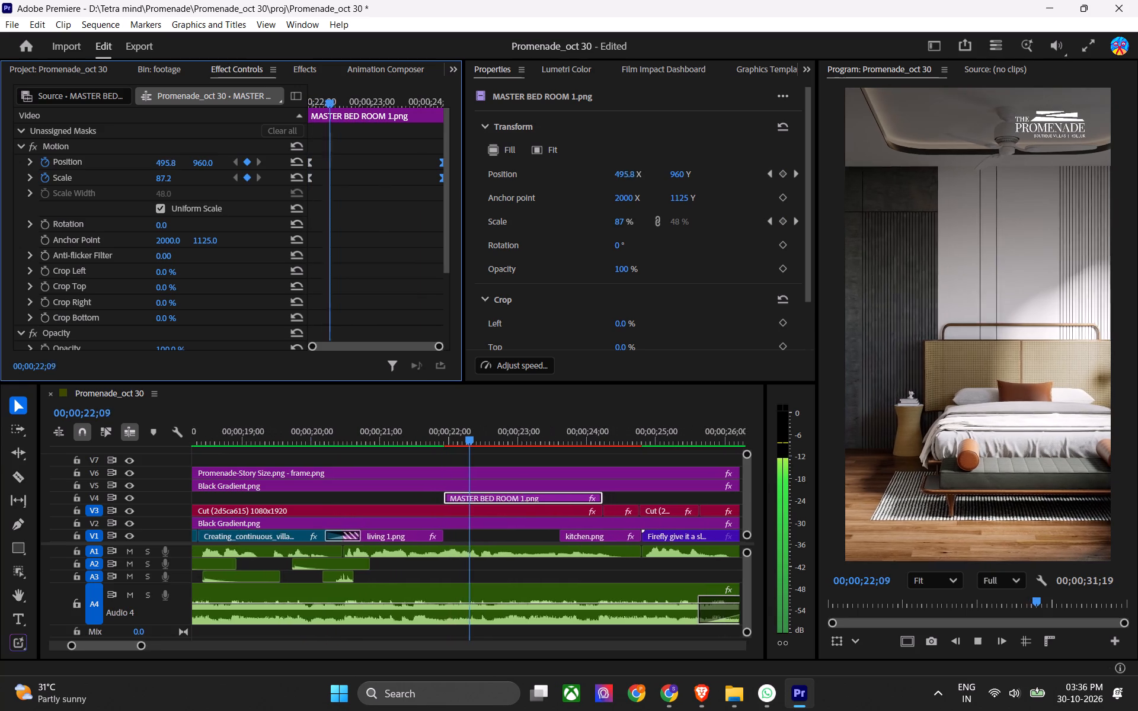
pyautogui.press('space')
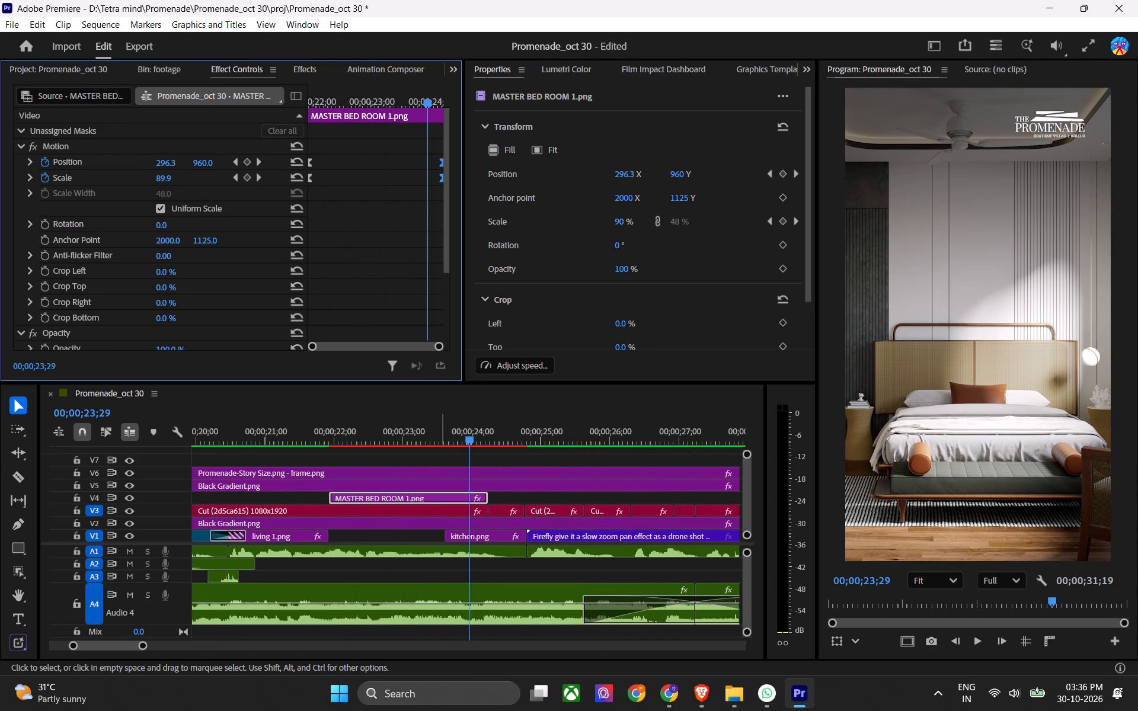
pyautogui.press('space')
pyautogui.press('space')
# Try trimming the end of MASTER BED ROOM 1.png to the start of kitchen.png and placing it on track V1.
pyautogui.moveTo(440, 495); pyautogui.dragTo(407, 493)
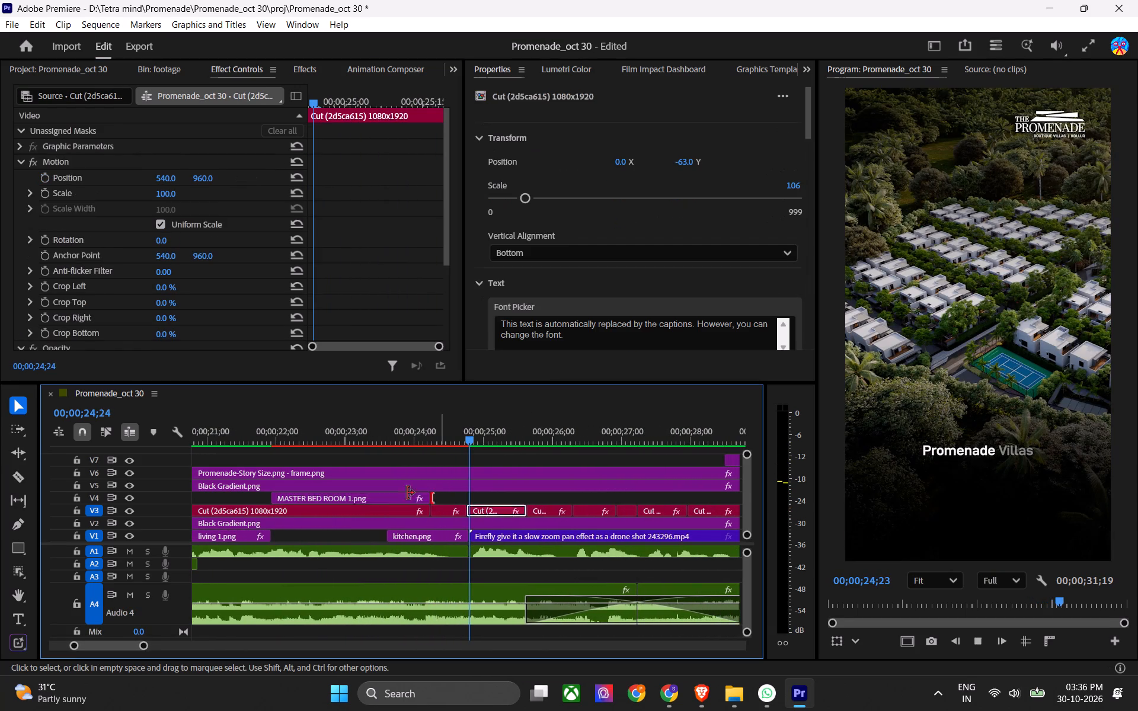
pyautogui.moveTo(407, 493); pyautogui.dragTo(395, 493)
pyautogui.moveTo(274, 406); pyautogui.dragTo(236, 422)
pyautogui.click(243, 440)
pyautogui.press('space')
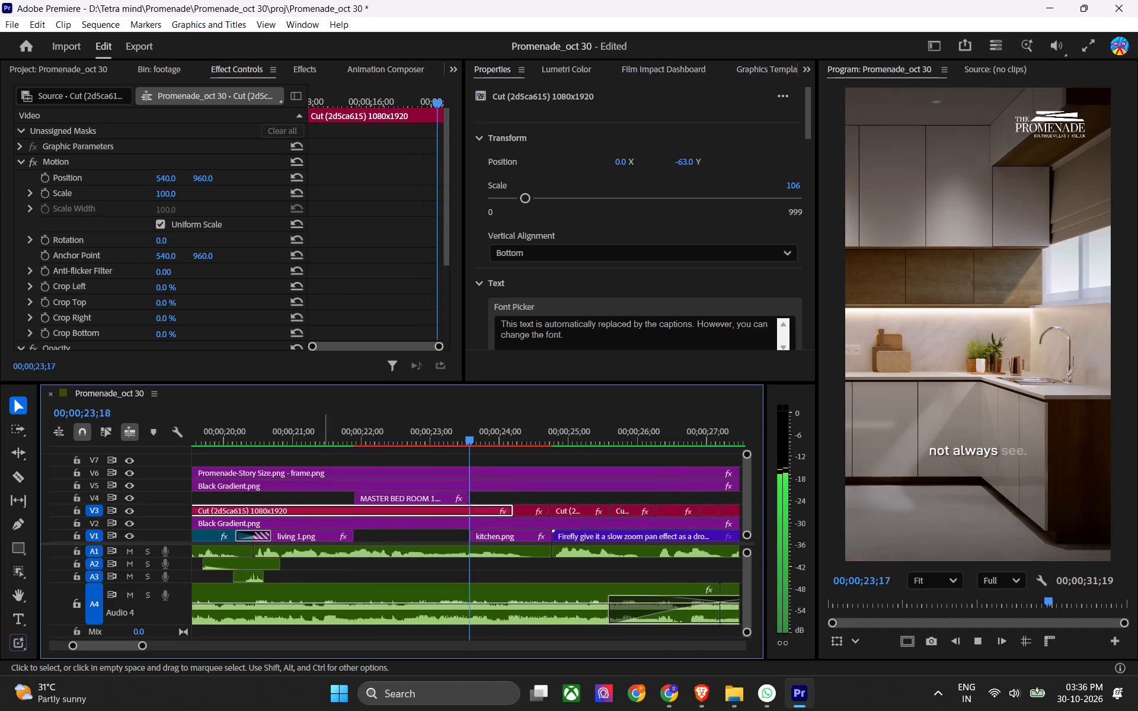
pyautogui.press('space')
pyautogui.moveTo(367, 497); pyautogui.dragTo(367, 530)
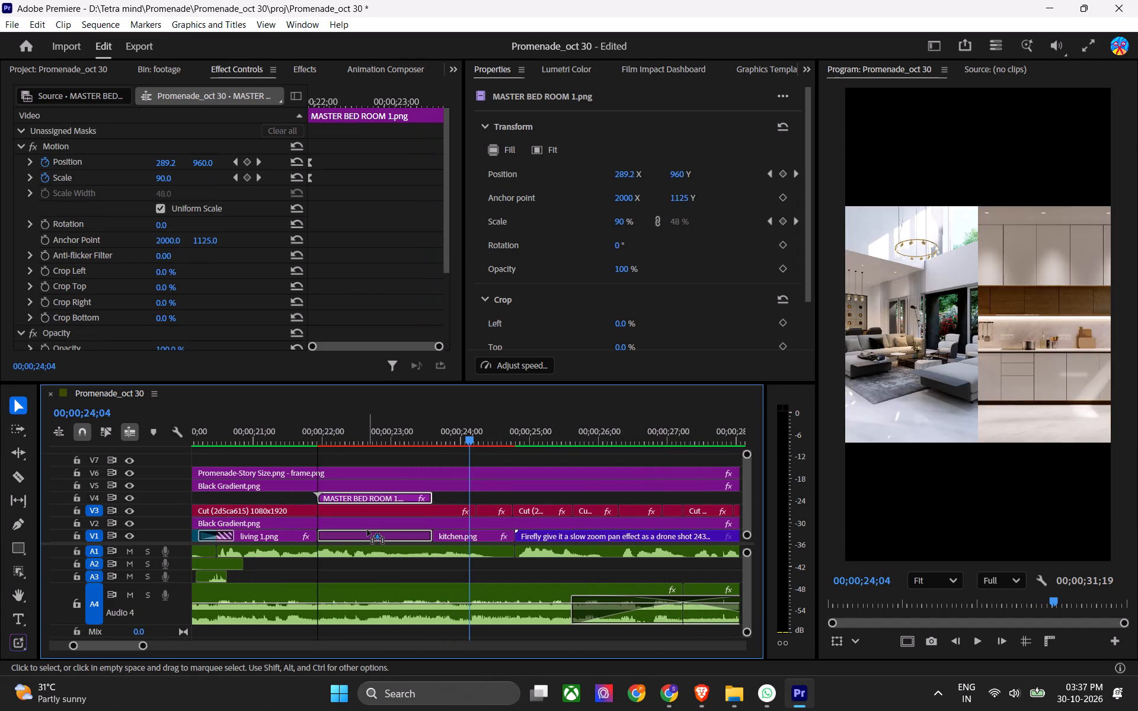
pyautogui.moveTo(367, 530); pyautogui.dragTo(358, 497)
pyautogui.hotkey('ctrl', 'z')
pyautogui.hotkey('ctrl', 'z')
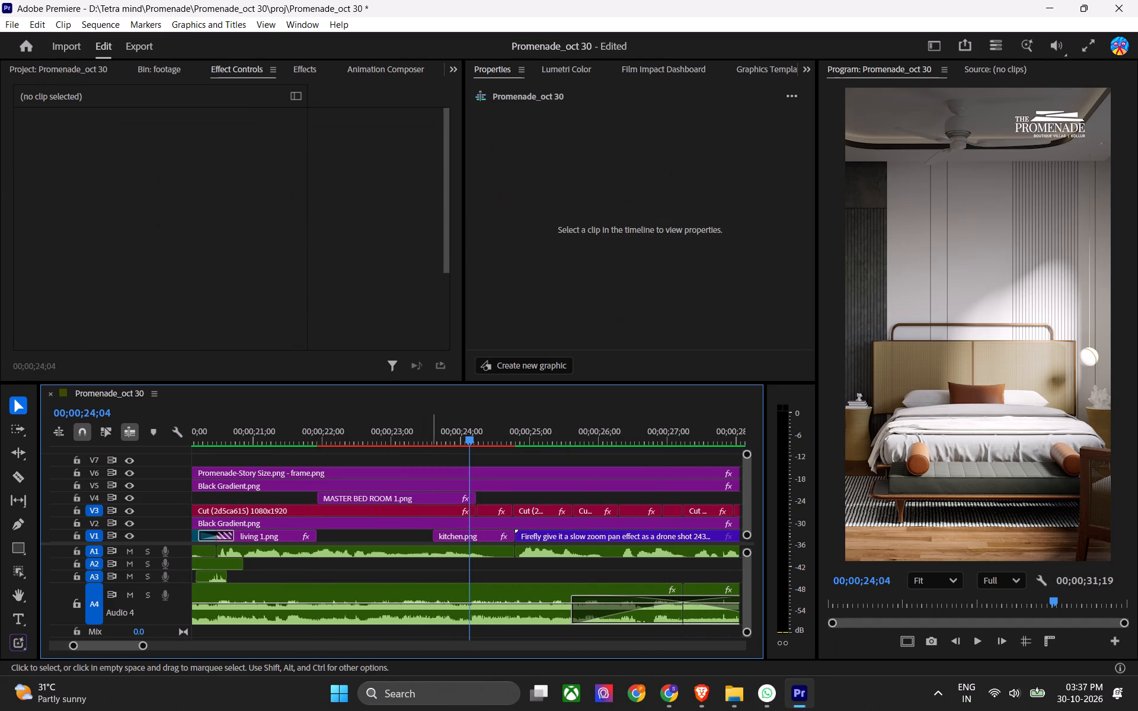
# Move the ending Position and Scale keyframes of MASTER BED ROOM 1.png to the clip's end and preview the motion.
pyautogui.click(442, 498)
pyautogui.moveTo(331, 155); pyautogui.dragTo(301, 189)
pyautogui.hotkey('ctrl', 'z')
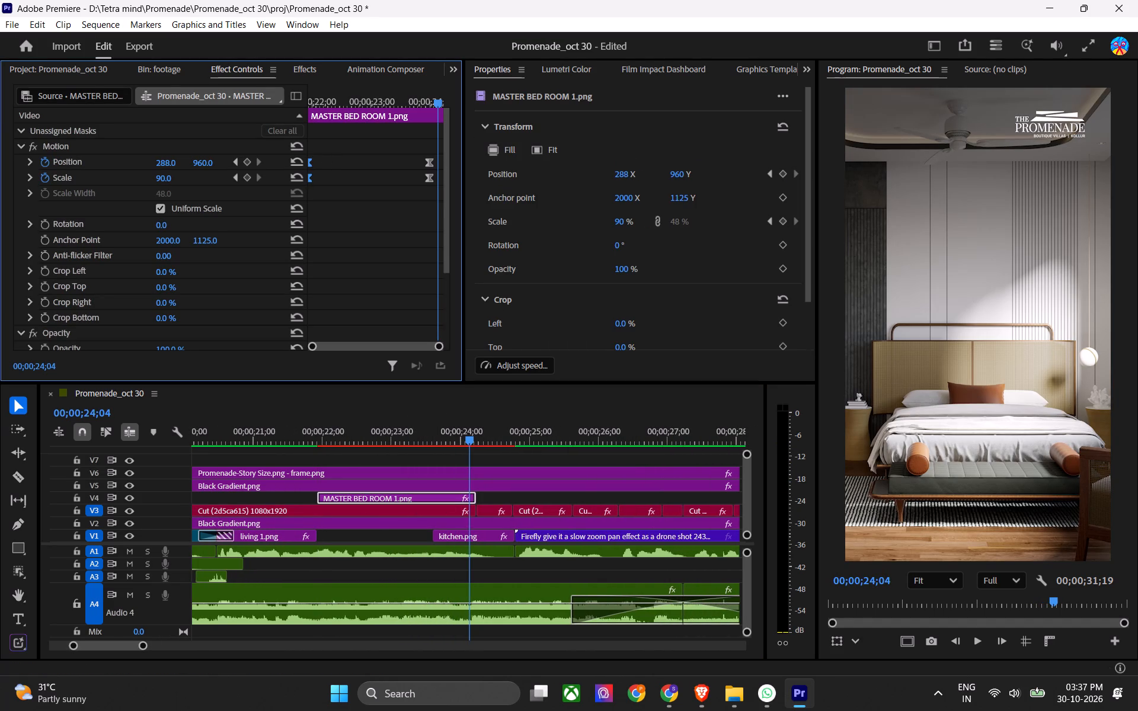
pyautogui.hotkey('ctrl', 'z')
pyautogui.moveTo(371, 156); pyautogui.dragTo(424, 191)
pyautogui.moveTo(408, 150); pyautogui.dragTo(446, 194)
pyautogui.moveTo(428, 159); pyautogui.dragTo(441, 164)
pyautogui.moveTo(367, 90); pyautogui.dragTo(314, 110)
pyautogui.press('space')
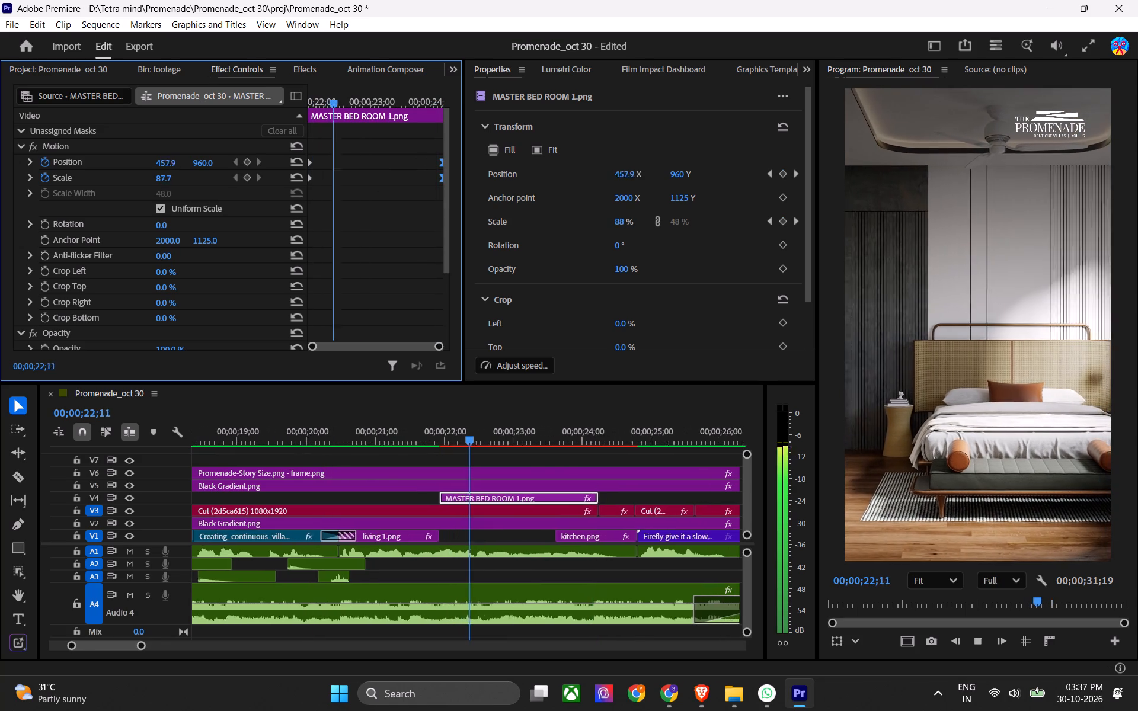
pyautogui.press('space')
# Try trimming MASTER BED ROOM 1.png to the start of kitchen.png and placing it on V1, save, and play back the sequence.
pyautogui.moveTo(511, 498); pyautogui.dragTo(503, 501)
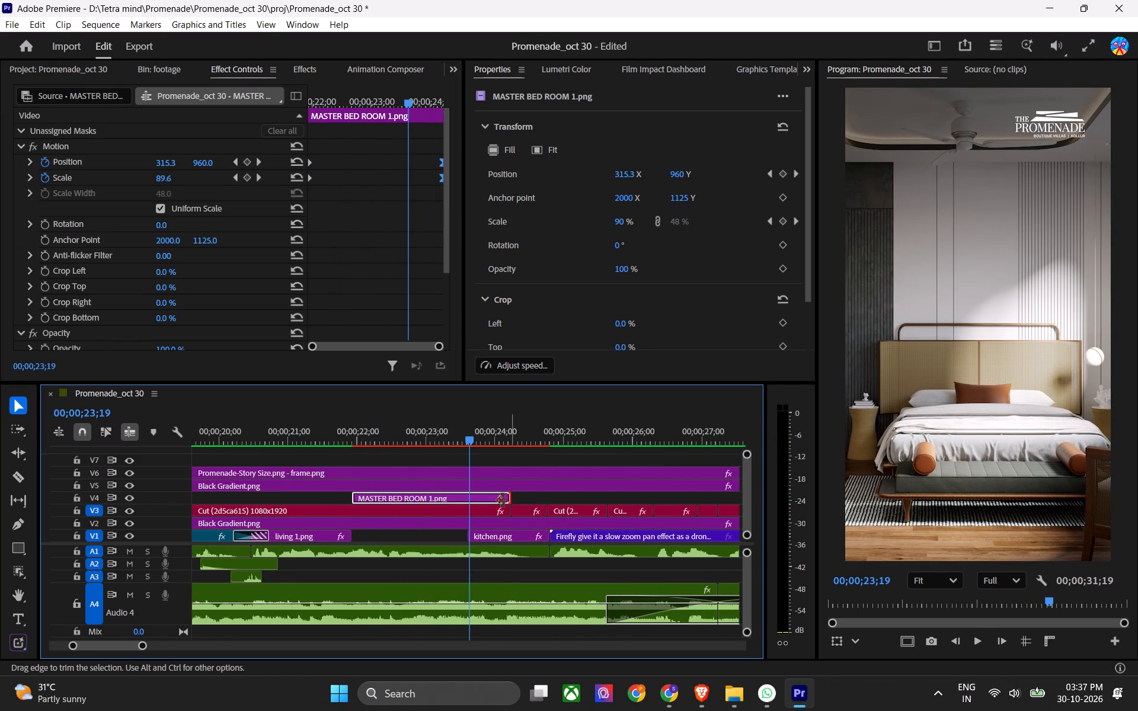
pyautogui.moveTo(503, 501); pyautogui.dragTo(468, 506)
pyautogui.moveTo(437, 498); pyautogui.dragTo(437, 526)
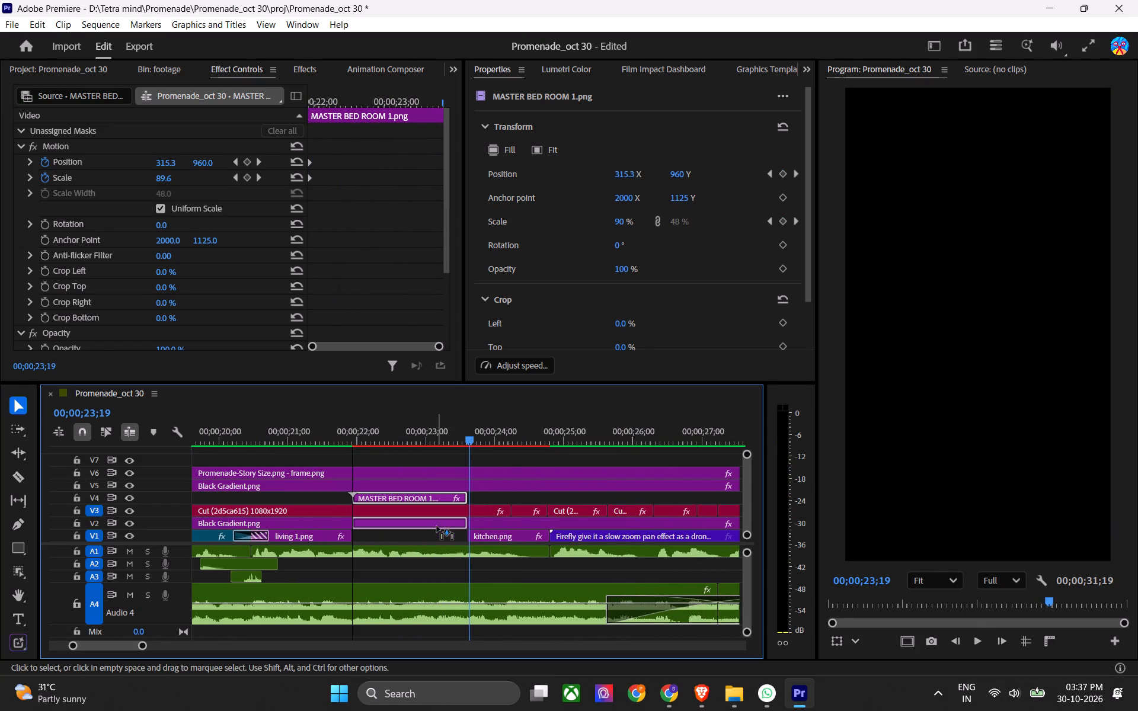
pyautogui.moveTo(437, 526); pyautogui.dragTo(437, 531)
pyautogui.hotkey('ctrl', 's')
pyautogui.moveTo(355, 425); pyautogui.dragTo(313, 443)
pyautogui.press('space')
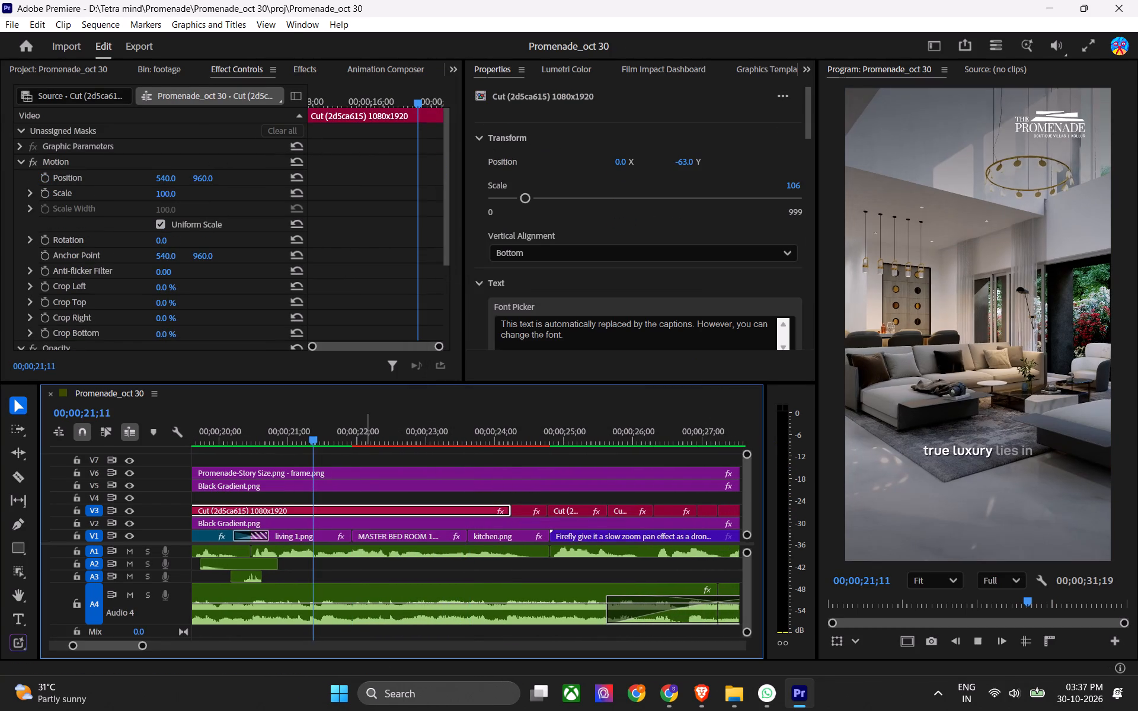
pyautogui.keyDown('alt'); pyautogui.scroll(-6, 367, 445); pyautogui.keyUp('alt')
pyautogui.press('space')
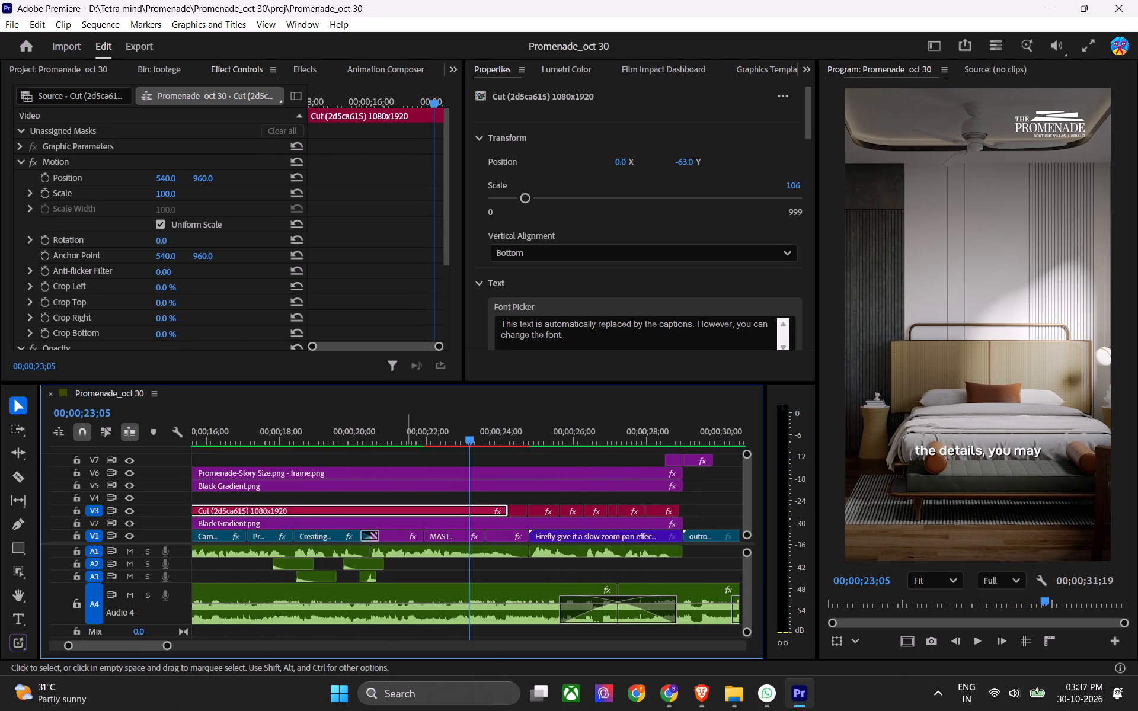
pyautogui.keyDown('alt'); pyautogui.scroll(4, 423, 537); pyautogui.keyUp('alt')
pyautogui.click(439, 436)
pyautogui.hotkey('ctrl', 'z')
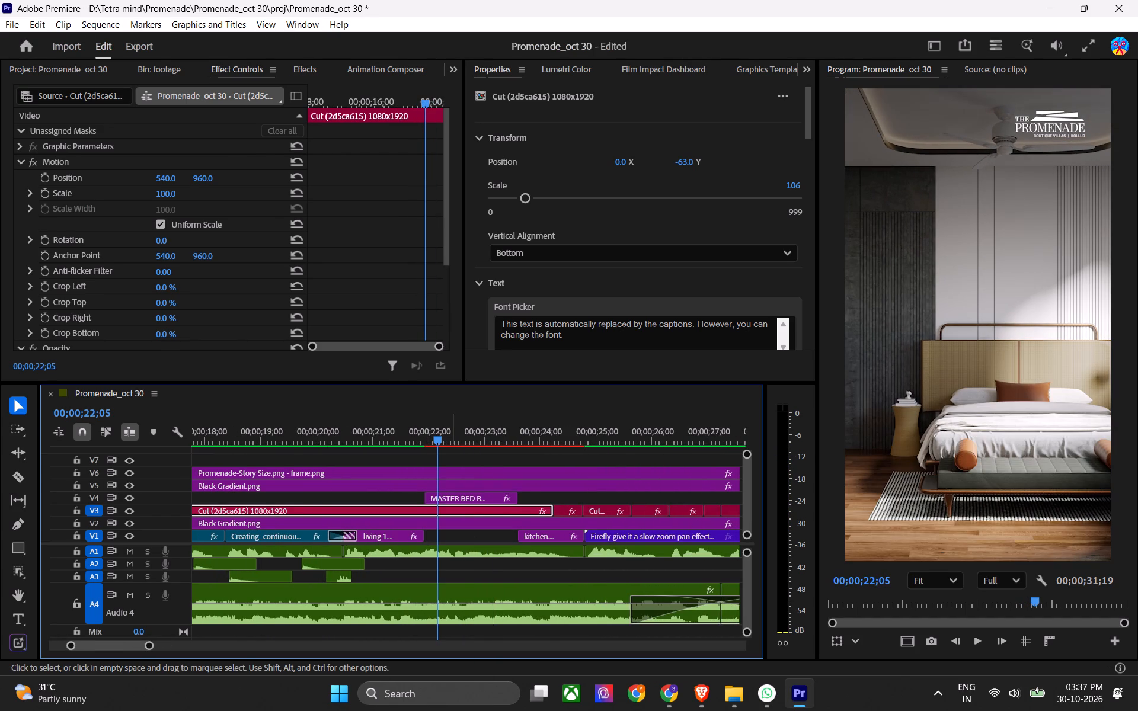
# Retrim both ends of MASTER BED ROOM 1.png, fit it between living 1.png and kitchen.png on V1, save, and play it back.
pyautogui.moveTo(528, 499); pyautogui.dragTo(573, 493)
pyautogui.moveTo(425, 498); pyautogui.dragTo(434, 504)
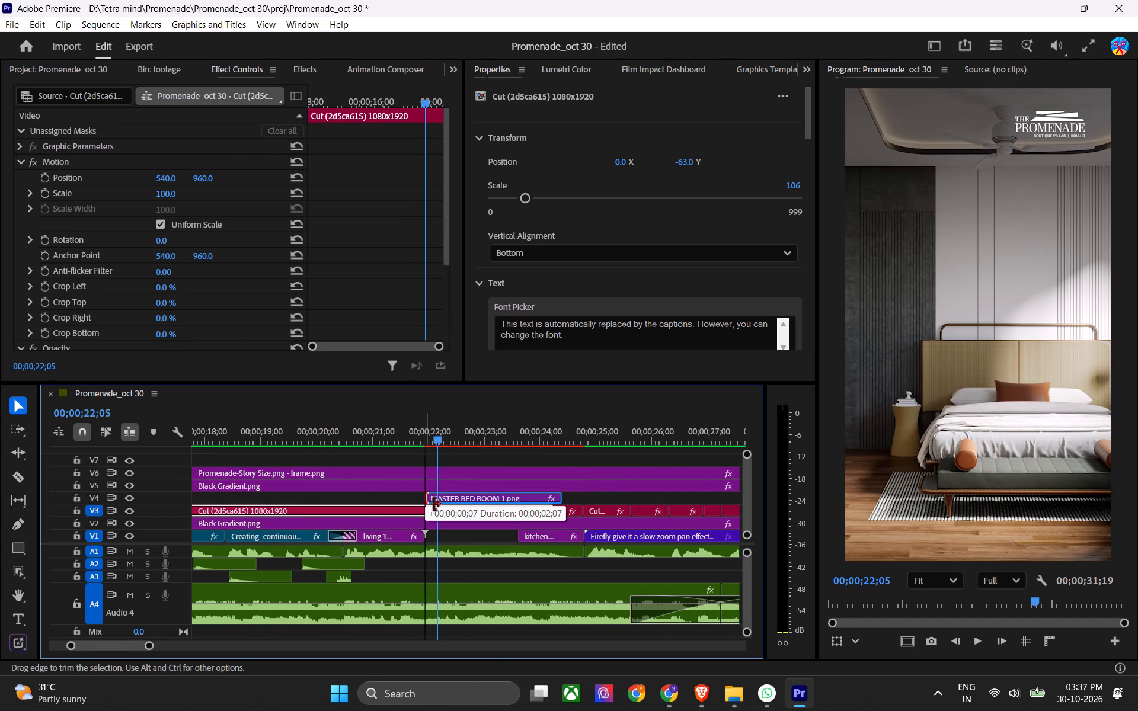
pyautogui.moveTo(434, 504); pyautogui.dragTo(450, 504)
pyautogui.moveTo(469, 499); pyautogui.dragTo(440, 502)
pyautogui.moveTo(537, 499); pyautogui.dragTo(522, 500)
pyautogui.moveTo(488, 497); pyautogui.dragTo(487, 534)
pyautogui.hotkey('ctrl', 's')
pyautogui.moveTo(414, 440); pyautogui.dragTo(389, 450)
pyautogui.press('space')
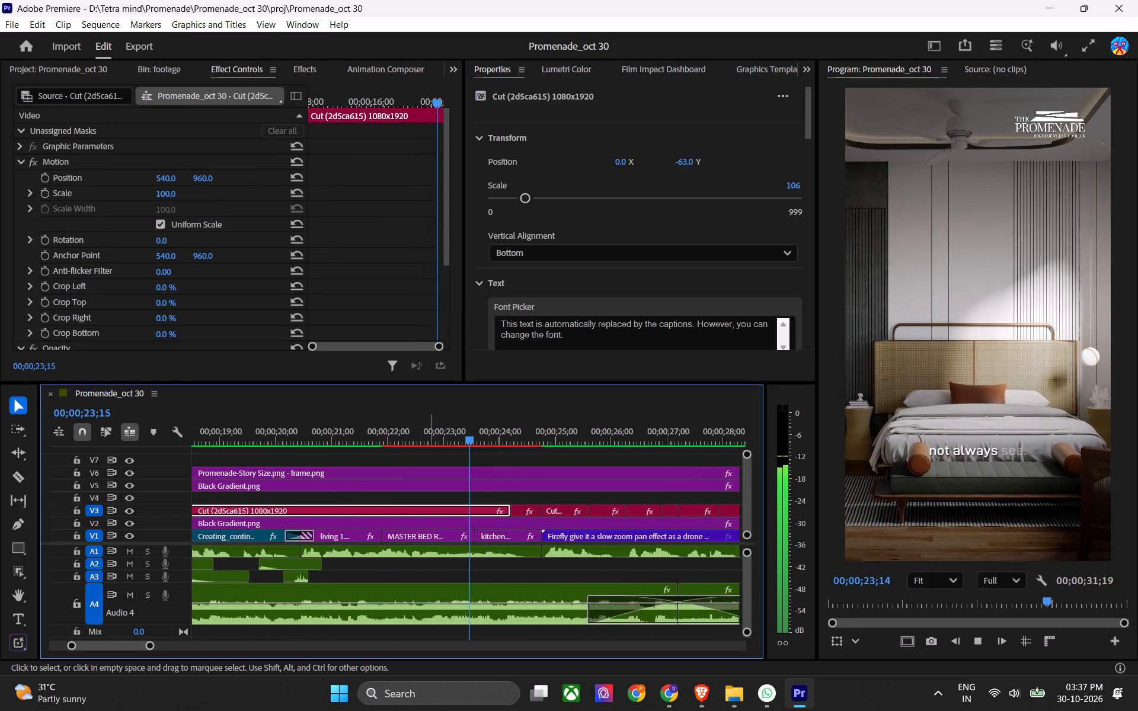
pyautogui.press('space')
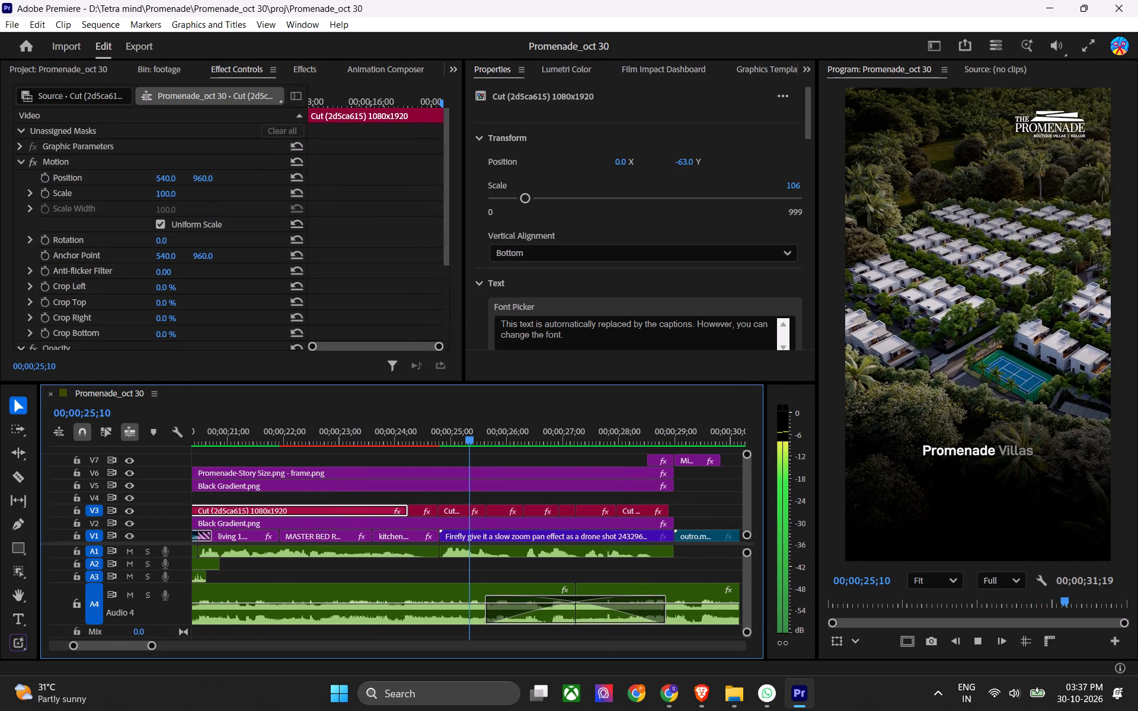
pyautogui.hotkey('ctrl', 's')
pyautogui.hotkey('ctrl', 's')
pyautogui.scroll(-3, 517, 536)
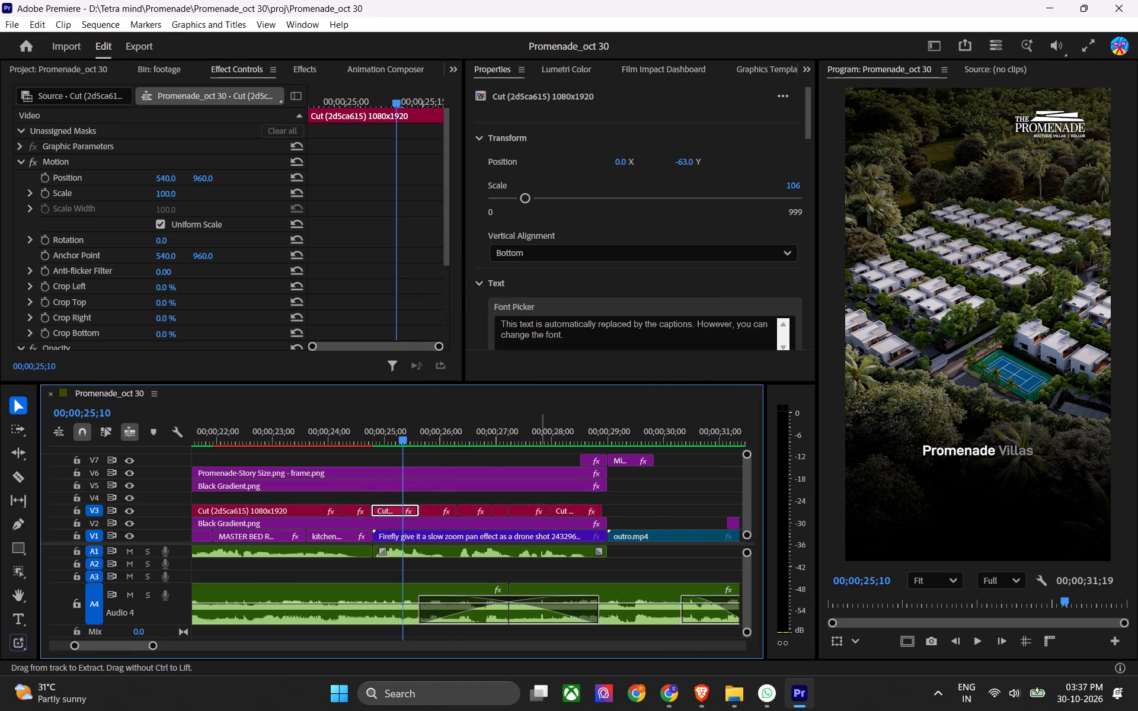
pyautogui.hotkey('ctrl', 's')
# Move the drone shot, its captions and voice-over, outro.mp4 and the closing V2 fade about 15 frames later.
pyautogui.scroll(-6, 523, 532)
pyautogui.moveTo(668, 515); pyautogui.dragTo(502, 549)
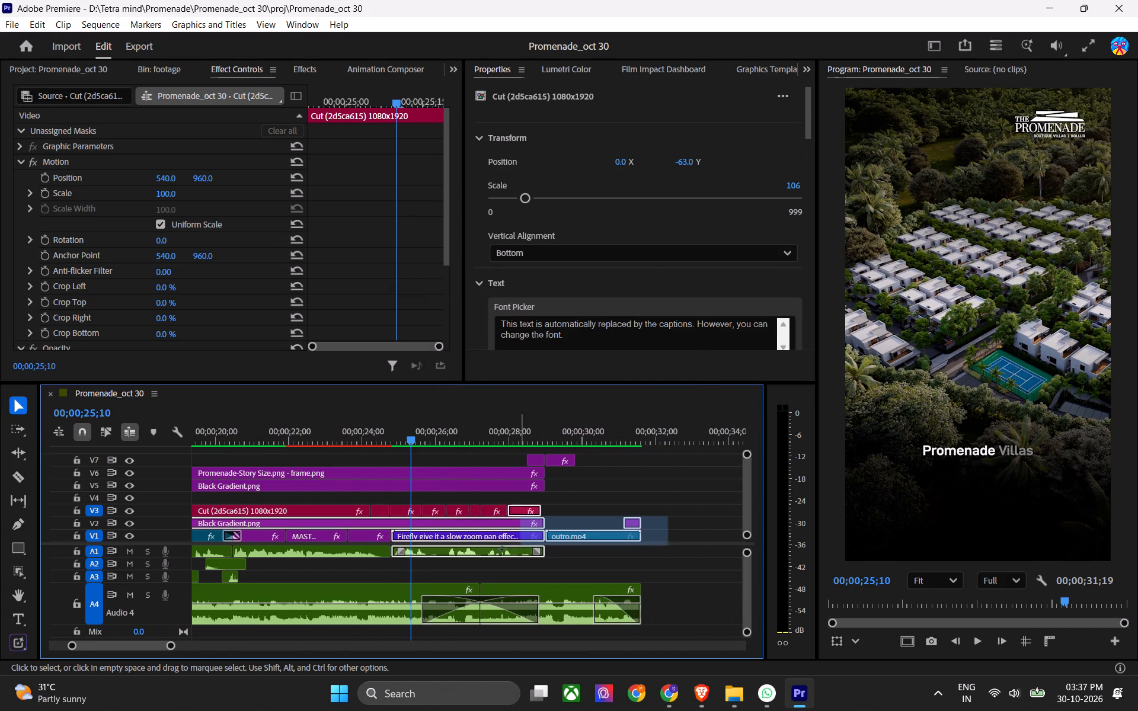
pyautogui.moveTo(502, 549); pyautogui.dragTo(605, 533)
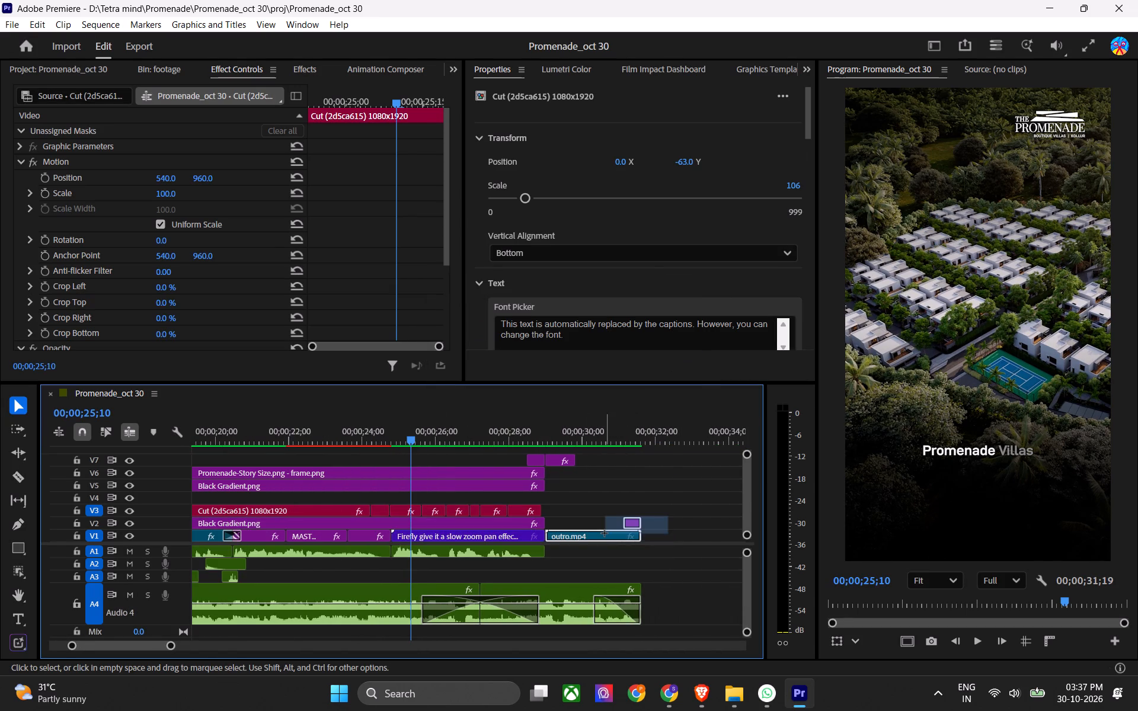
pyautogui.moveTo(605, 533); pyautogui.dragTo(416, 555)
pyautogui.keyDown('shift'); pyautogui.click(430, 520); pyautogui.keyUp('shift')
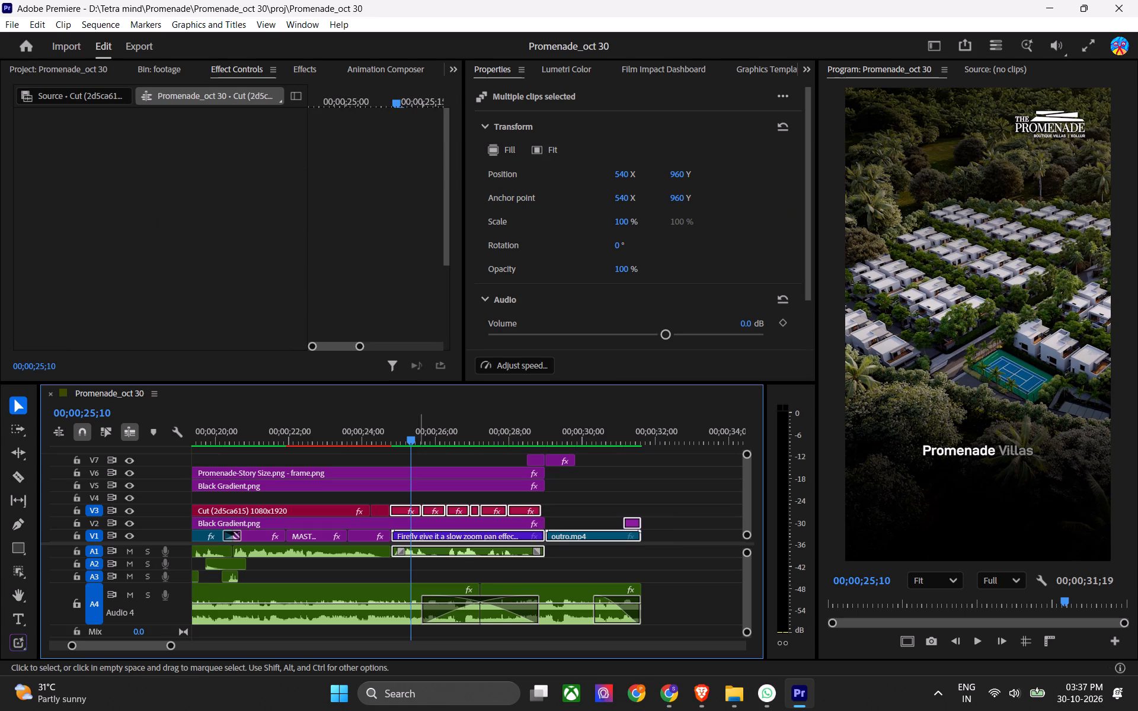
pyautogui.moveTo(418, 533); pyautogui.dragTo(437, 530)
# Extend the ends of kitchen.png and the "not always see." caption into the gap before the drone shot.
pyautogui.keyDown('alt'); pyautogui.scroll(5, 388, 555); pyautogui.keyUp('alt')
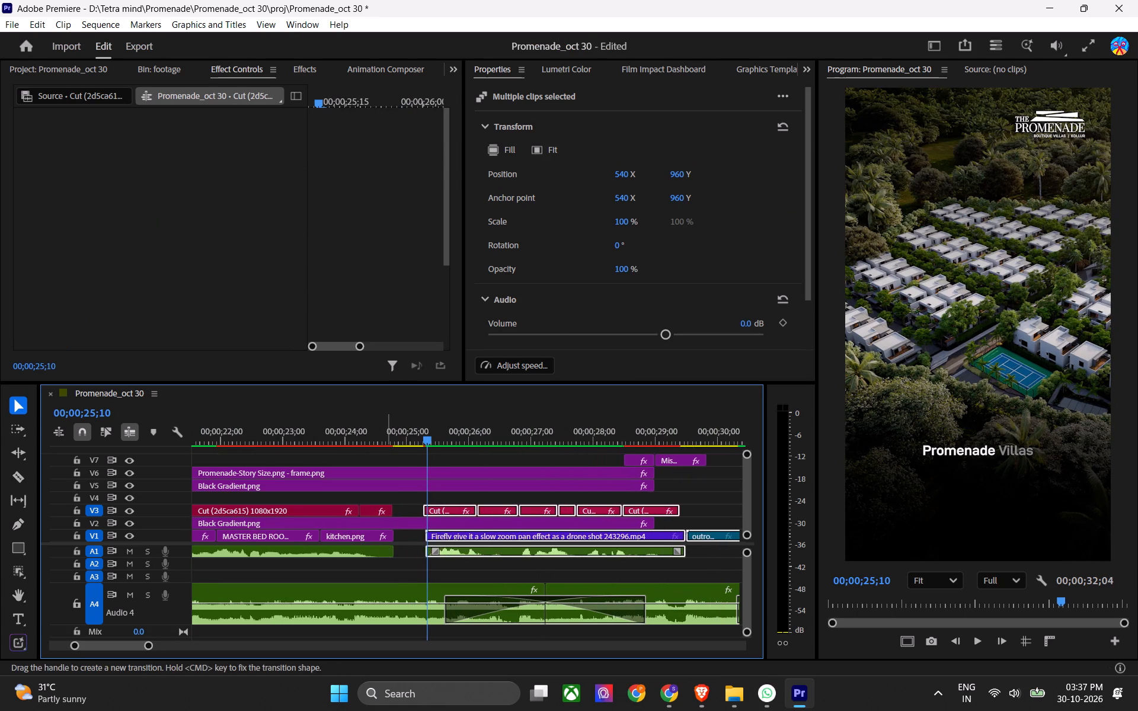
pyautogui.moveTo(398, 537); pyautogui.dragTo(414, 537)
pyautogui.click(398, 552)
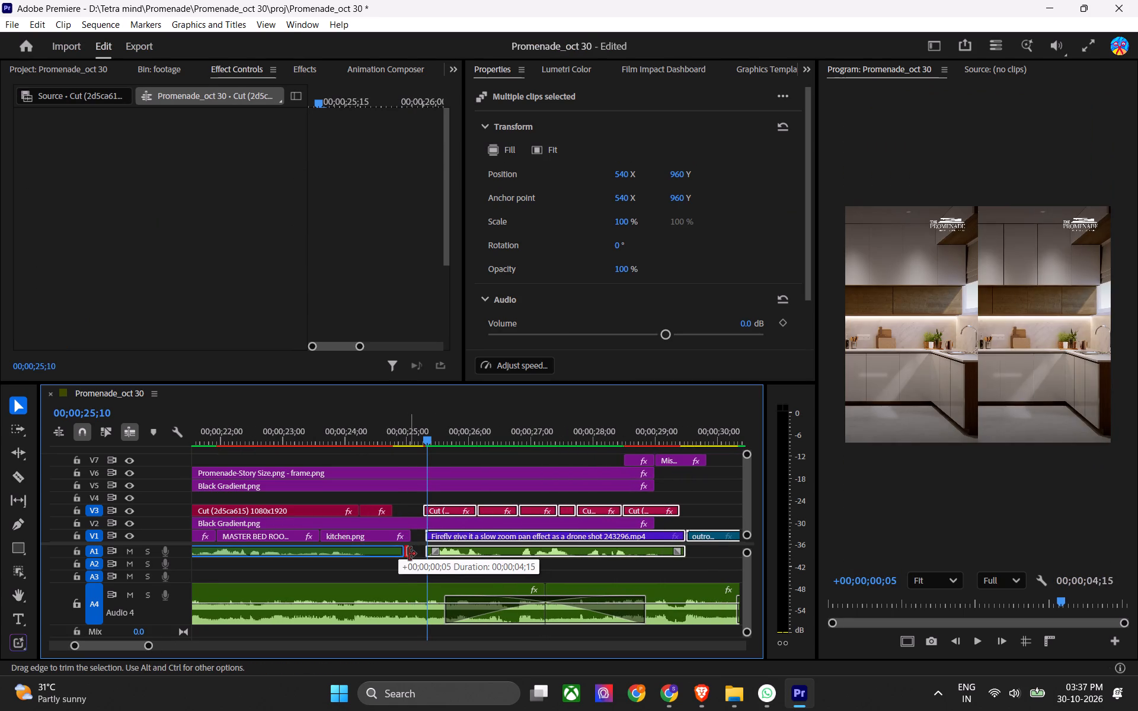
pyautogui.moveTo(391, 511); pyautogui.dragTo(408, 511)
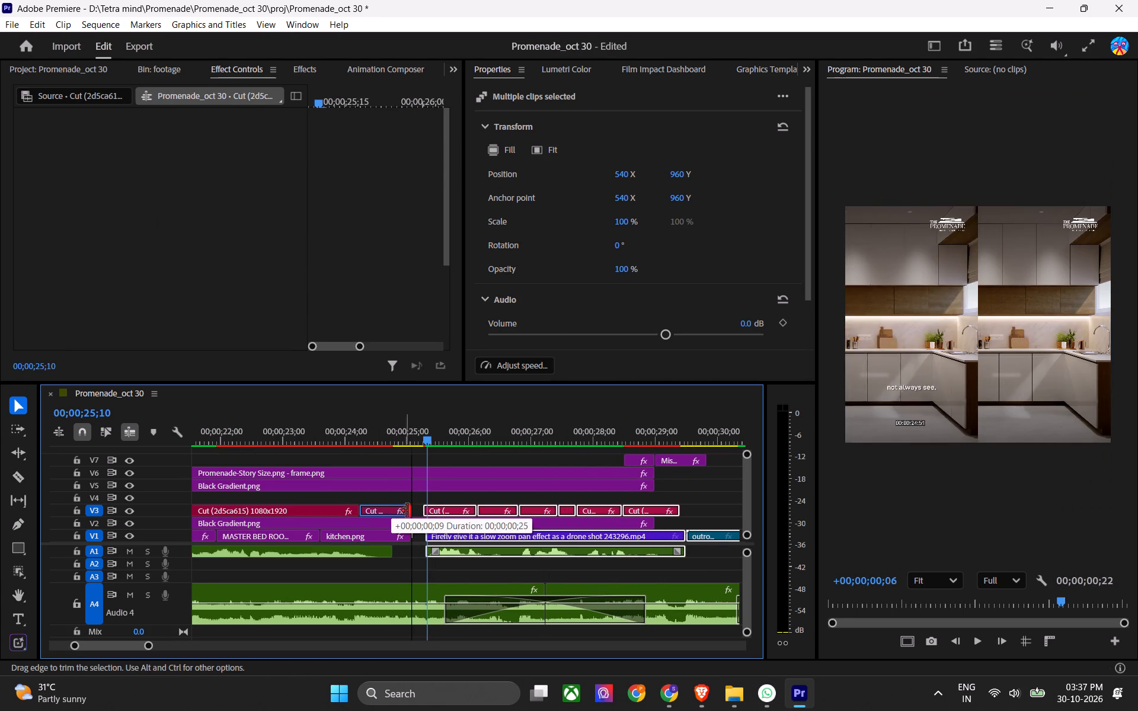
pyautogui.moveTo(408, 511); pyautogui.dragTo(413, 507)
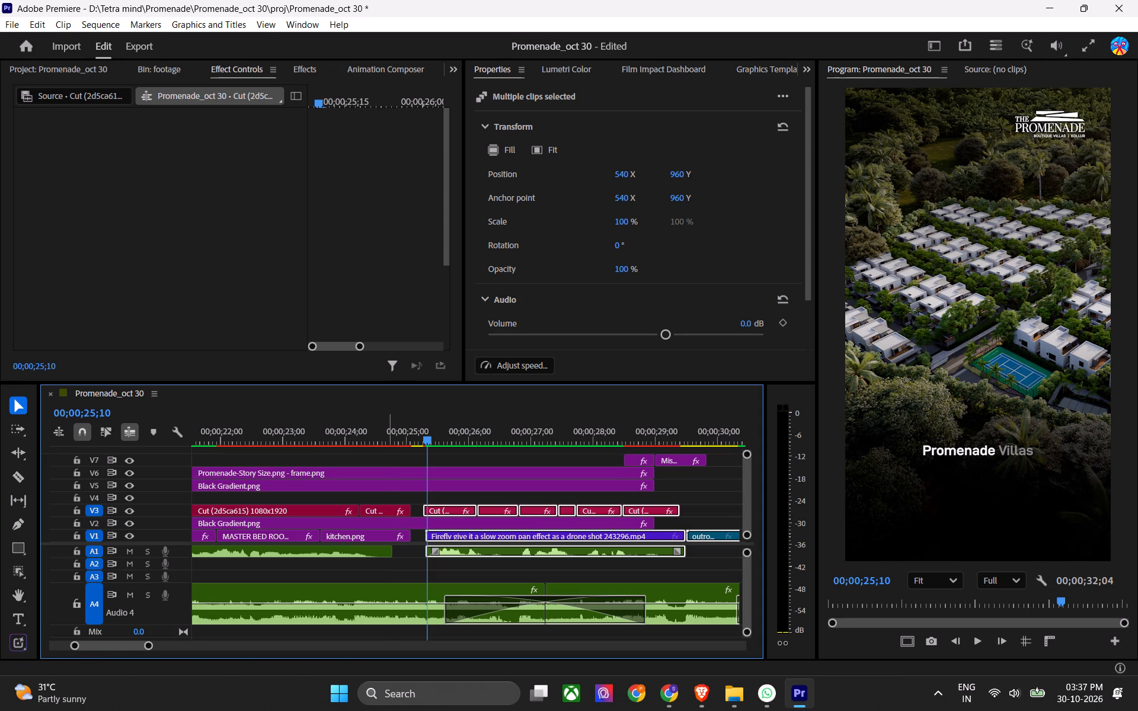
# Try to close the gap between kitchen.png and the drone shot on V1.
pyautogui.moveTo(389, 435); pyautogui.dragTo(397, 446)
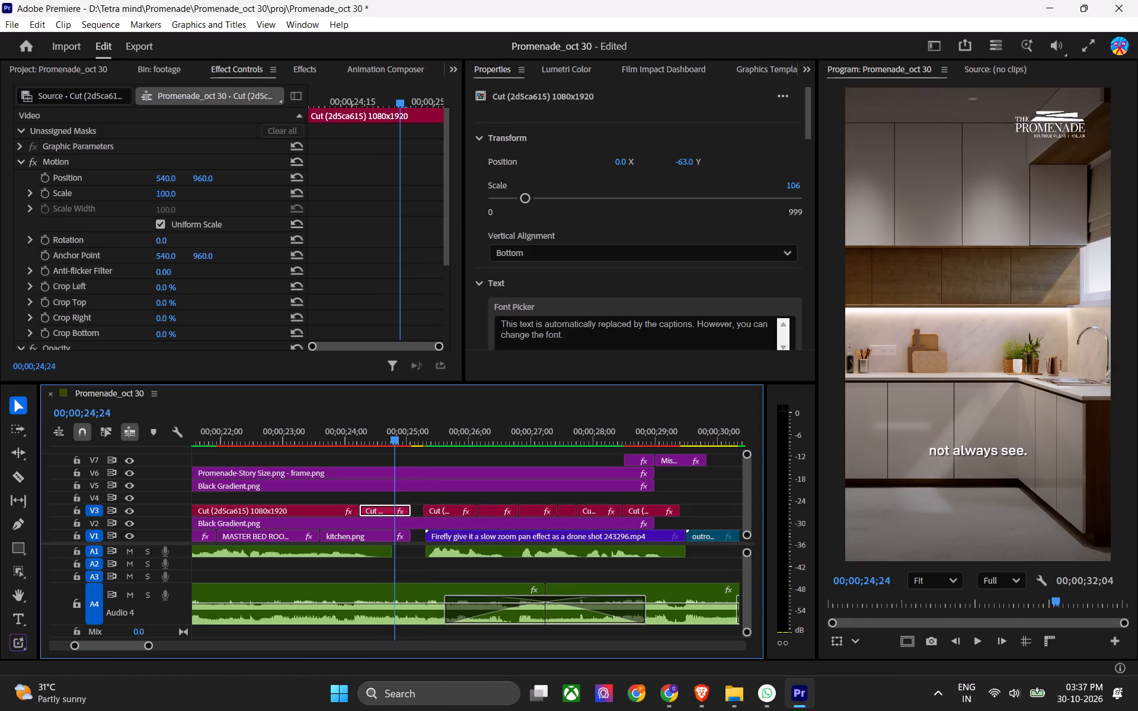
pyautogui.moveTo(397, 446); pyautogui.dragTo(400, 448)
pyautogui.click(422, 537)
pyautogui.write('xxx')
# Move the drone shot, its captions, voice-over and outro.mp4 earlier to meet kitchen.png, leaving Black Gradient.png in place, and preview the cut.
pyautogui.moveTo(444, 498); pyautogui.dragTo(652, 520)
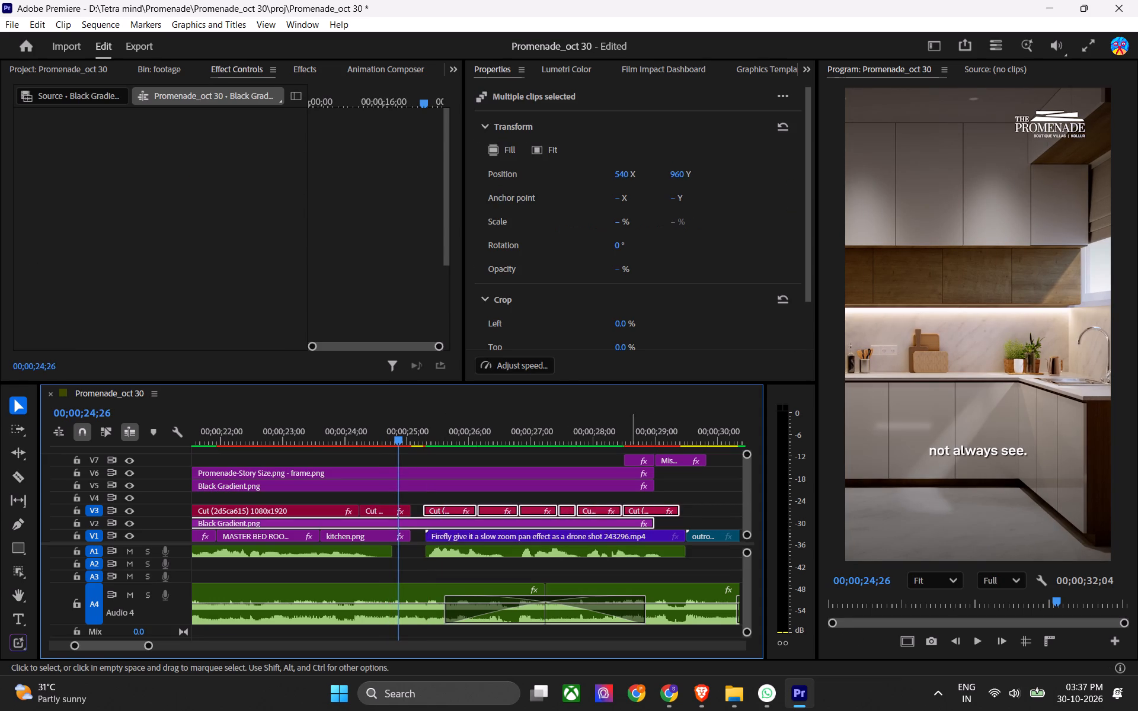
pyautogui.keyDown('shift'); pyautogui.moveTo(481, 568); pyautogui.dragTo(702, 539); pyautogui.keyUp('shift')
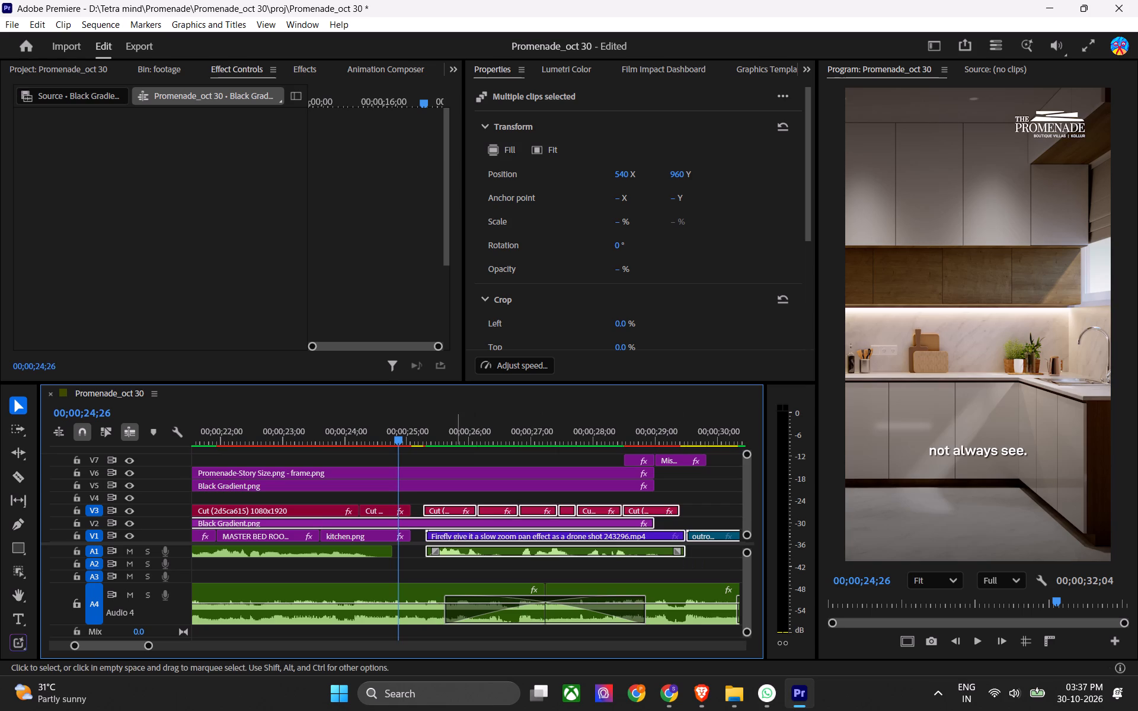
pyautogui.moveTo(456, 536); pyautogui.dragTo(439, 540)
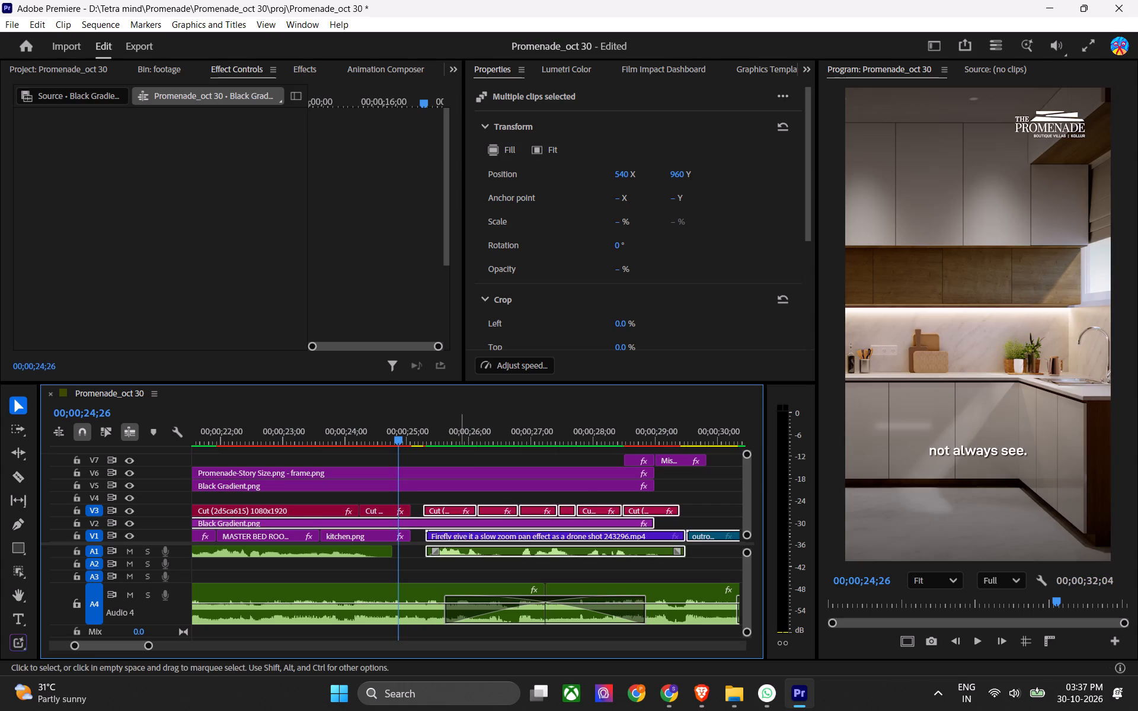
pyautogui.keyDown('ctrl'); pyautogui.click(461, 523); pyautogui.keyUp('ctrl')
pyautogui.keyDown('ctrl'); pyautogui.click(442, 525); pyautogui.keyUp('ctrl')
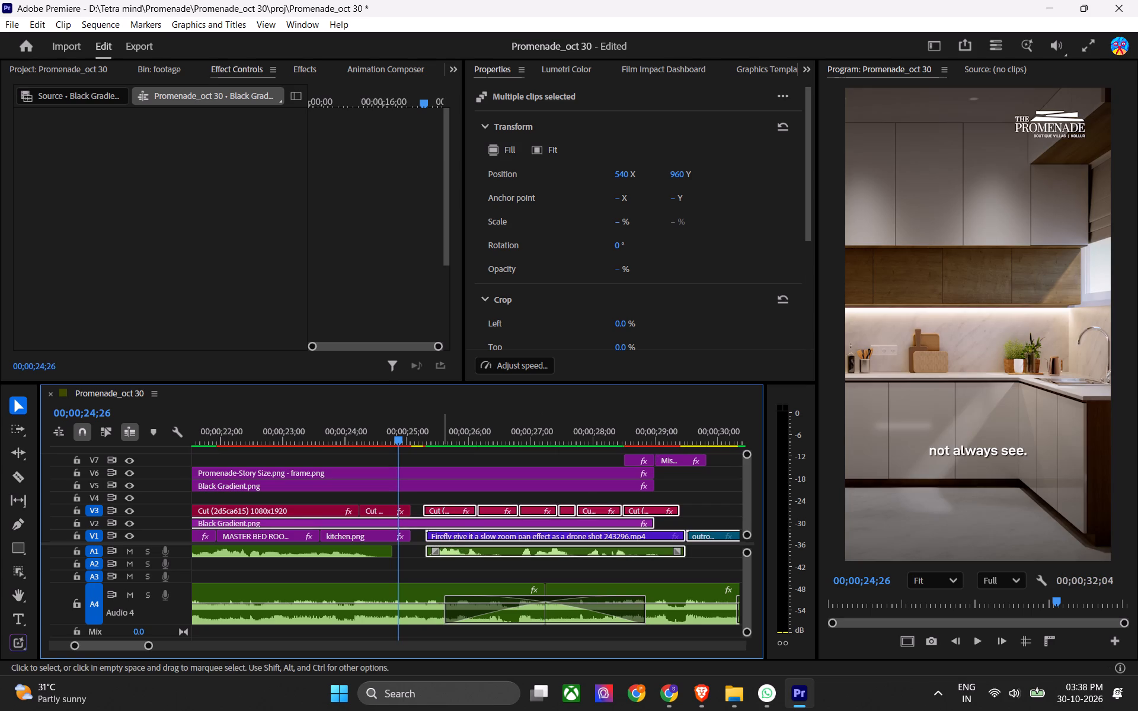
pyautogui.keyDown('ctrl'); pyautogui.click(445, 525); pyautogui.keyUp('ctrl')
pyautogui.keyDown('shift'); pyautogui.click(444, 523); pyautogui.keyUp('shift')
pyautogui.moveTo(440, 537); pyautogui.dragTo(430, 537)
pyautogui.moveTo(403, 448); pyautogui.dragTo(389, 450)
pyautogui.moveTo(385, 437); pyautogui.dragTo(371, 439)
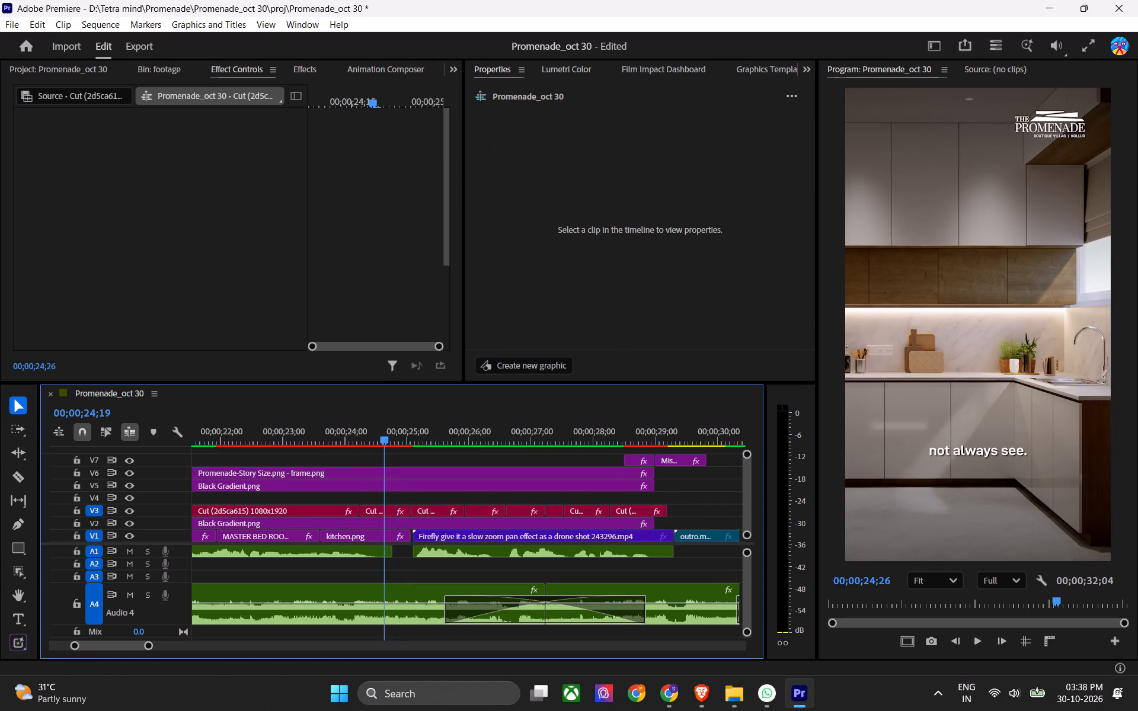
pyautogui.moveTo(371, 439); pyautogui.dragTo(359, 442)
pyautogui.press('space')
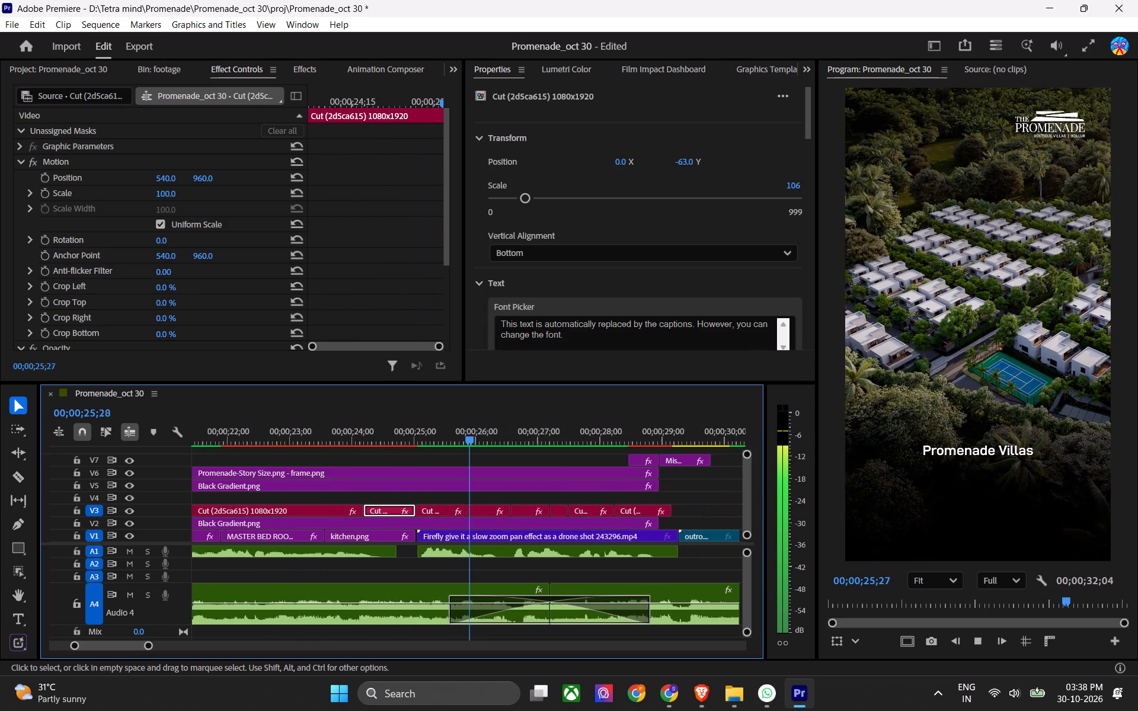
pyautogui.press('space')
# Move the two V7 transition clips later so their join aligns with the cut between the drone shot and outro.mp4.
pyautogui.moveTo(711, 464); pyautogui.dragTo(612, 462)
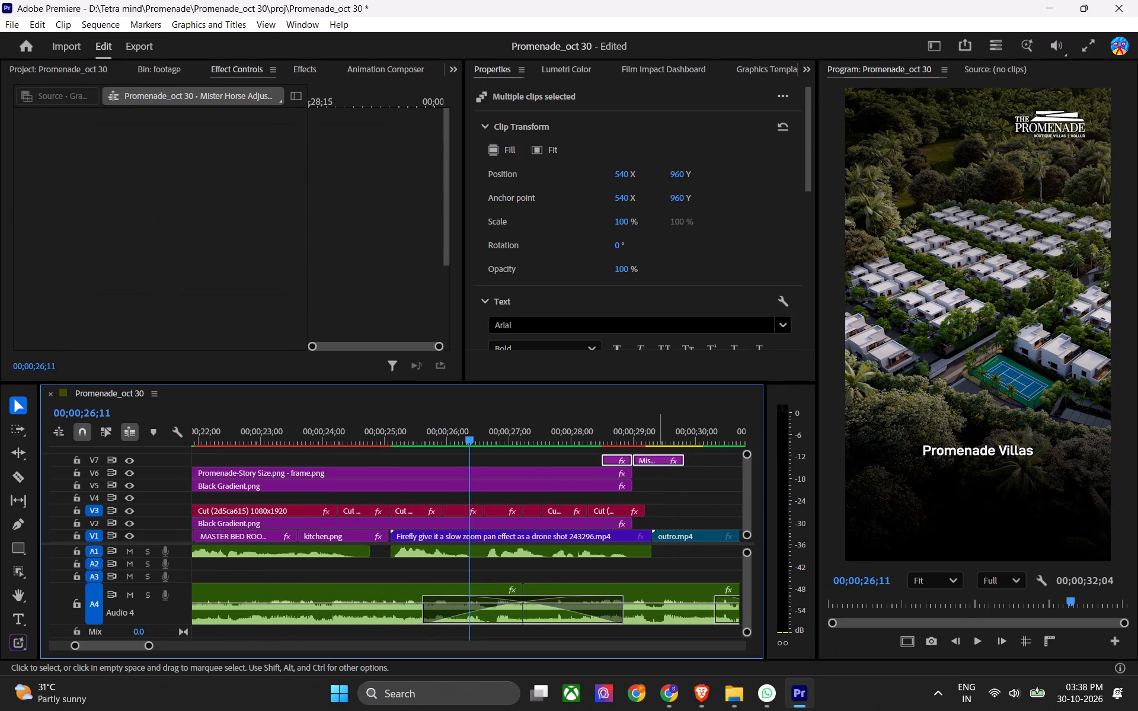
pyautogui.moveTo(659, 460); pyautogui.dragTo(677, 464)
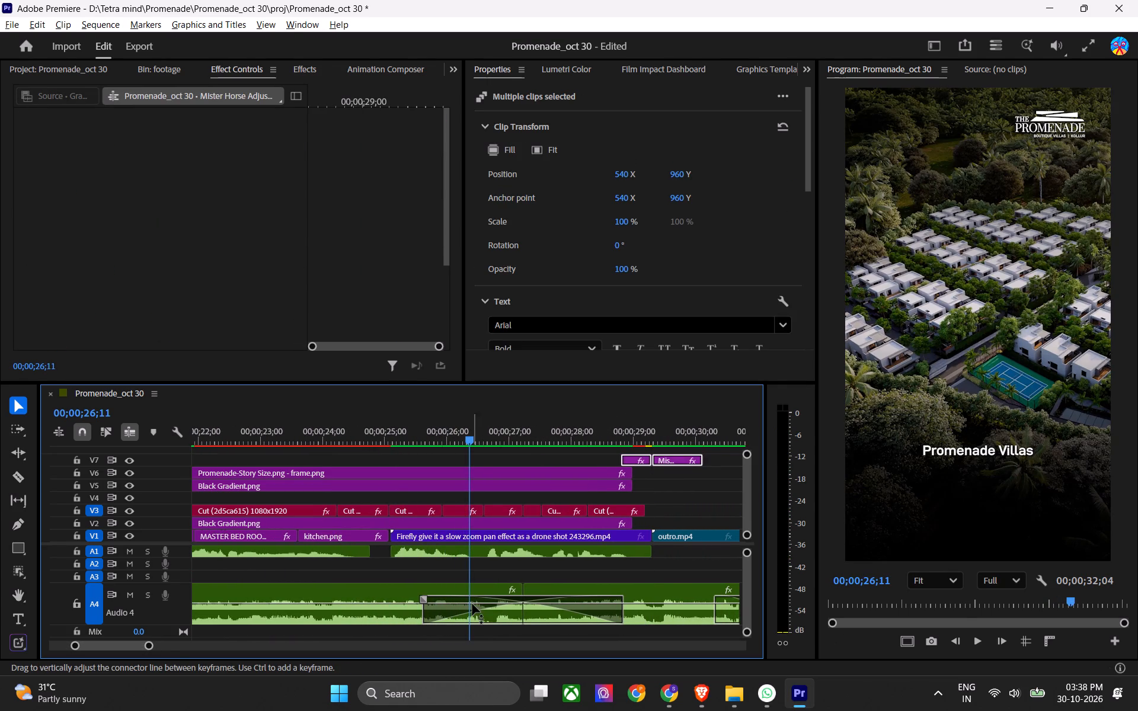
# Extend the end of the last music clip on A4 to match the end of outro.mp4.
pyautogui.keyDown('alt'); pyautogui.scroll(-4, 472, 607); pyautogui.keyUp('alt')
pyautogui.scroll(-2, 472, 607)
pyautogui.moveTo(644, 591); pyautogui.dragTo(667, 596)
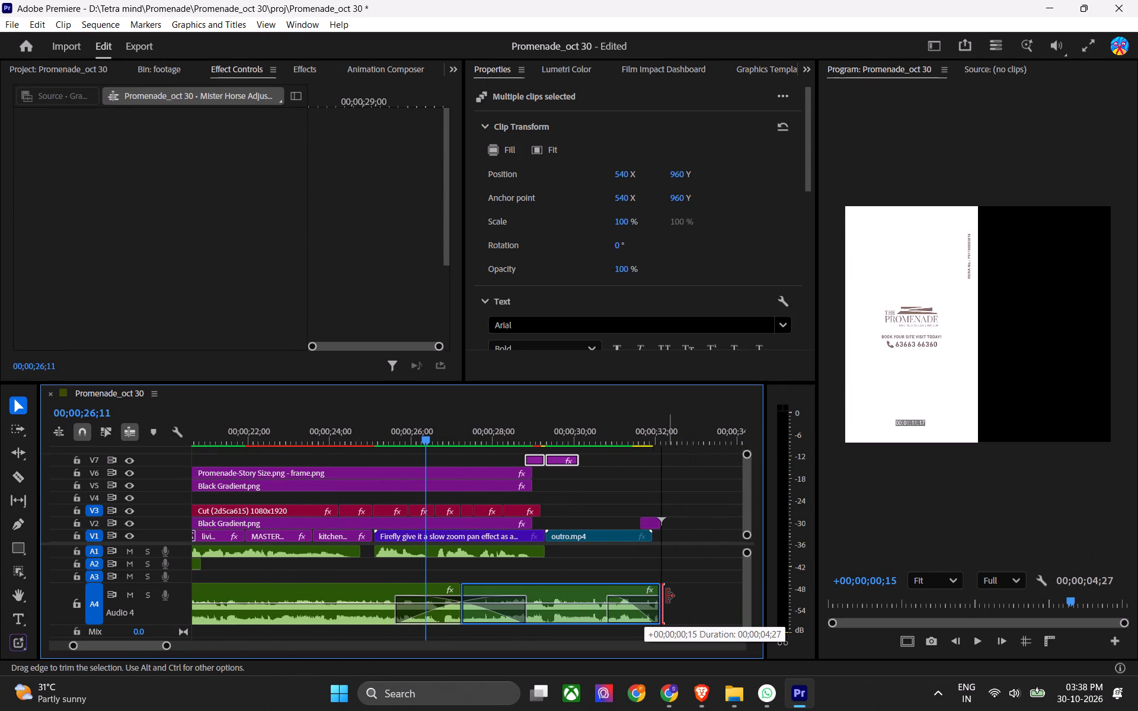
pyautogui.moveTo(667, 596); pyautogui.dragTo(654, 601)
# Move the closing Mister Horse Adjustment clip on V2 earlier so it ends together with outro.mp4.
pyautogui.moveTo(644, 521); pyautogui.dragTo(638, 521)
pyautogui.hotkey('ctrl', 'z')
pyautogui.moveTo(650, 520); pyautogui.dragTo(642, 524)
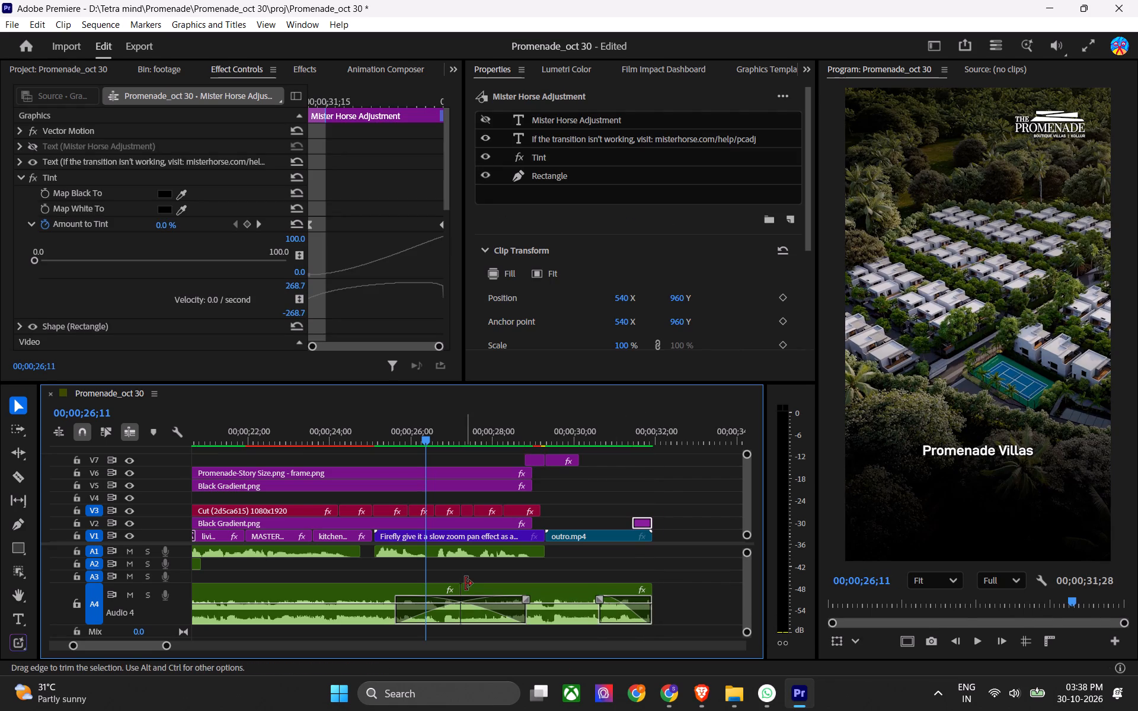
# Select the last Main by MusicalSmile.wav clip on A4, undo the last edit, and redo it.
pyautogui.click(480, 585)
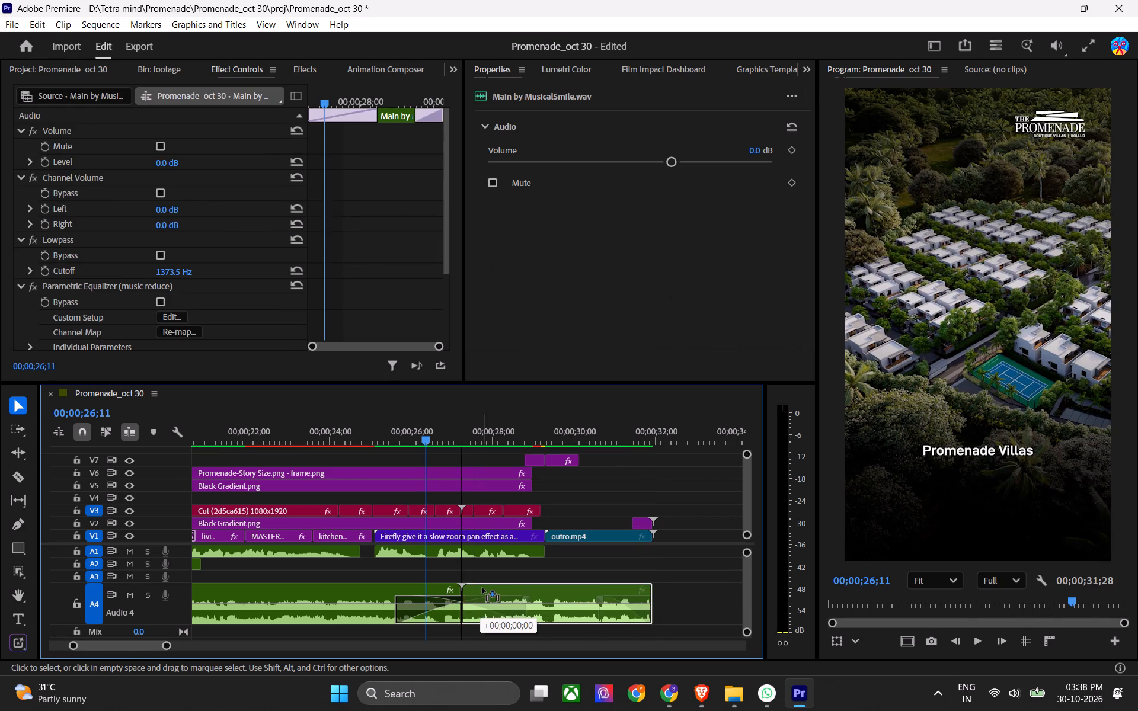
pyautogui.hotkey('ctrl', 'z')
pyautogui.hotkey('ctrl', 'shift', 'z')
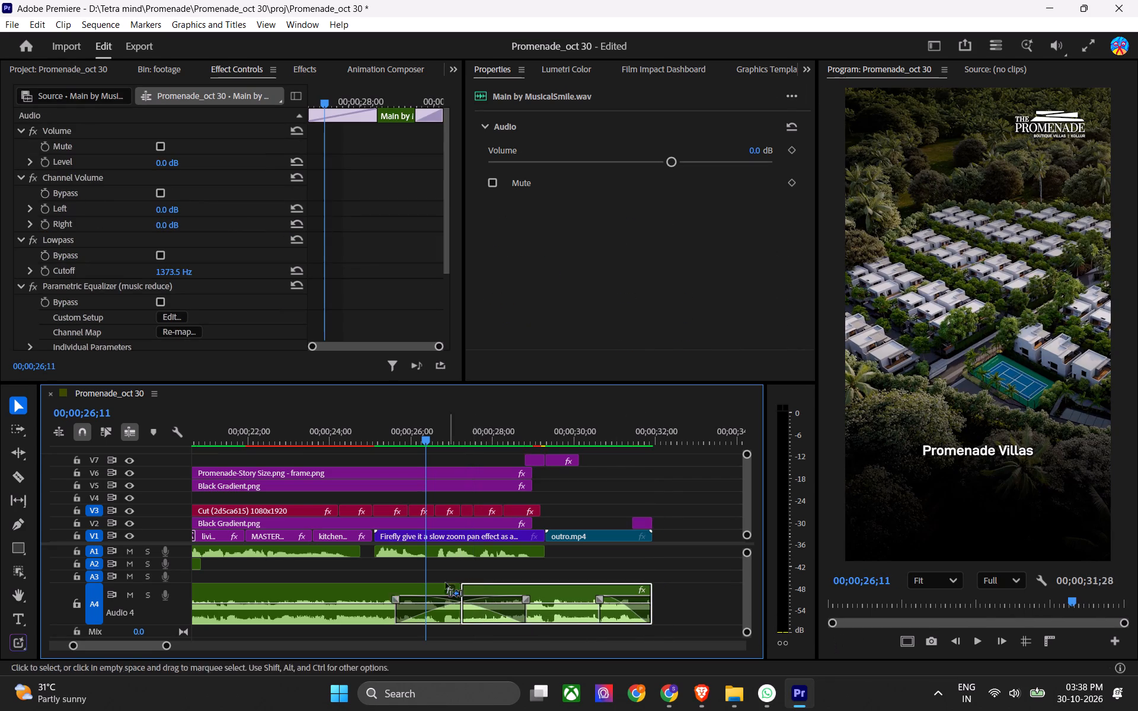
# Save the project and play back the ending from the living room shot through the bedroom, kitchen and drone shots to the outro.
pyautogui.hotkey('ctrl', 's')
pyautogui.moveTo(350, 438); pyautogui.dragTo(177, 446)
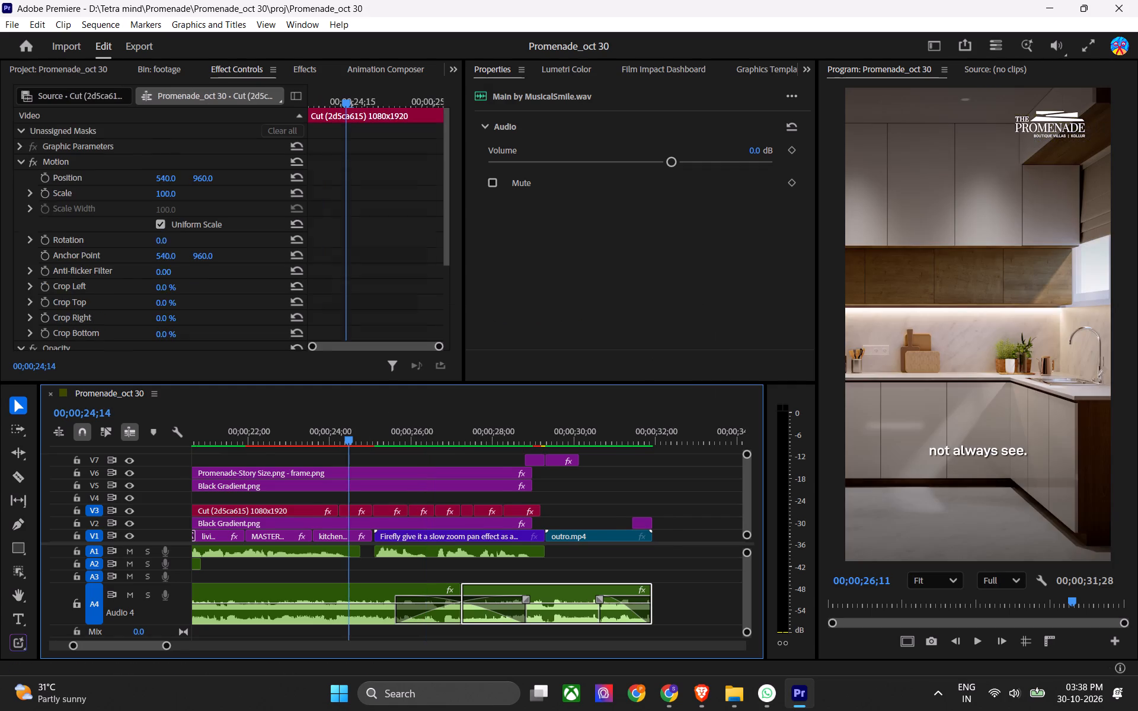
pyautogui.keyDown('alt'); pyautogui.scroll(-6, 349, 499); pyautogui.keyUp('alt')
pyautogui.scroll(2, 351, 511)
pyautogui.hotkey('ctrl', 's')
pyautogui.press('space')
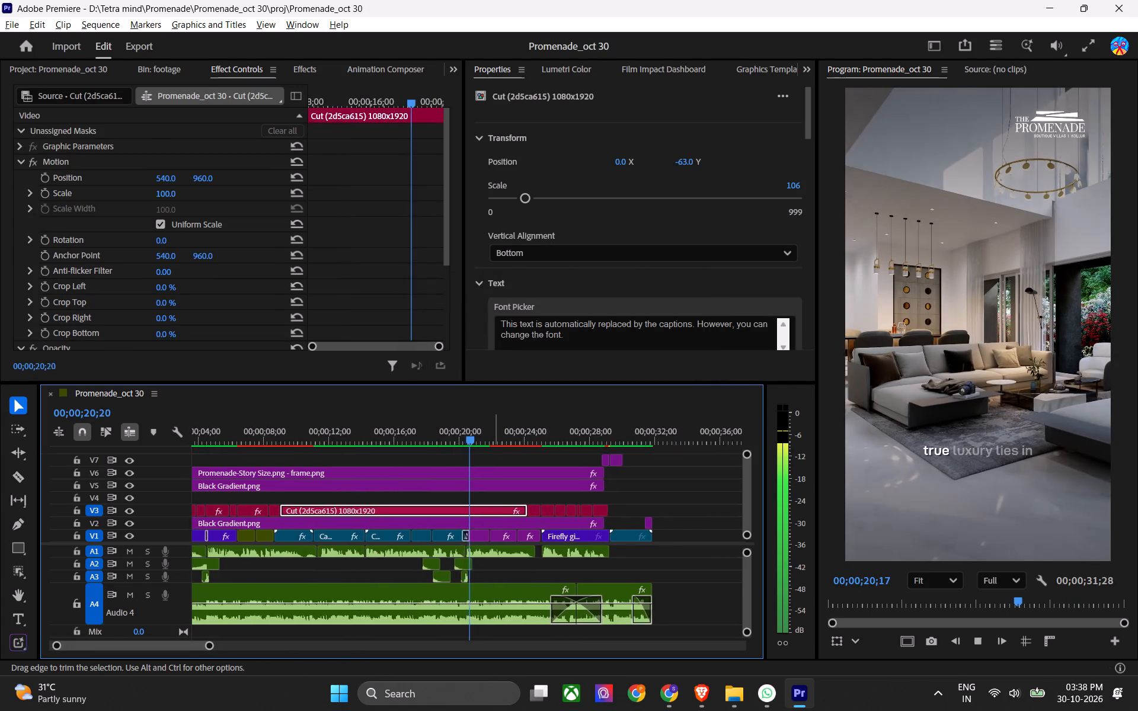
pyautogui.press('space')
pyautogui.keyDown('alt'); pyautogui.scroll(8, 548, 556); pyautogui.keyUp('alt')
pyautogui.press('space')
pyautogui.click(604, 539)
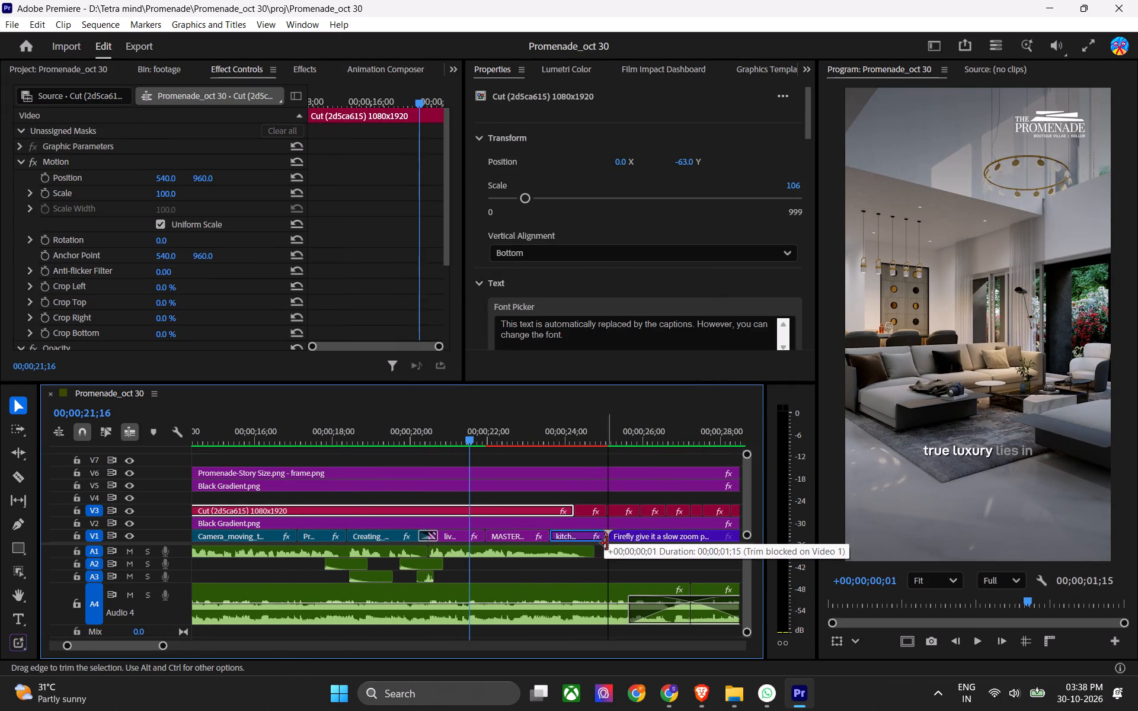
pyautogui.press('space')
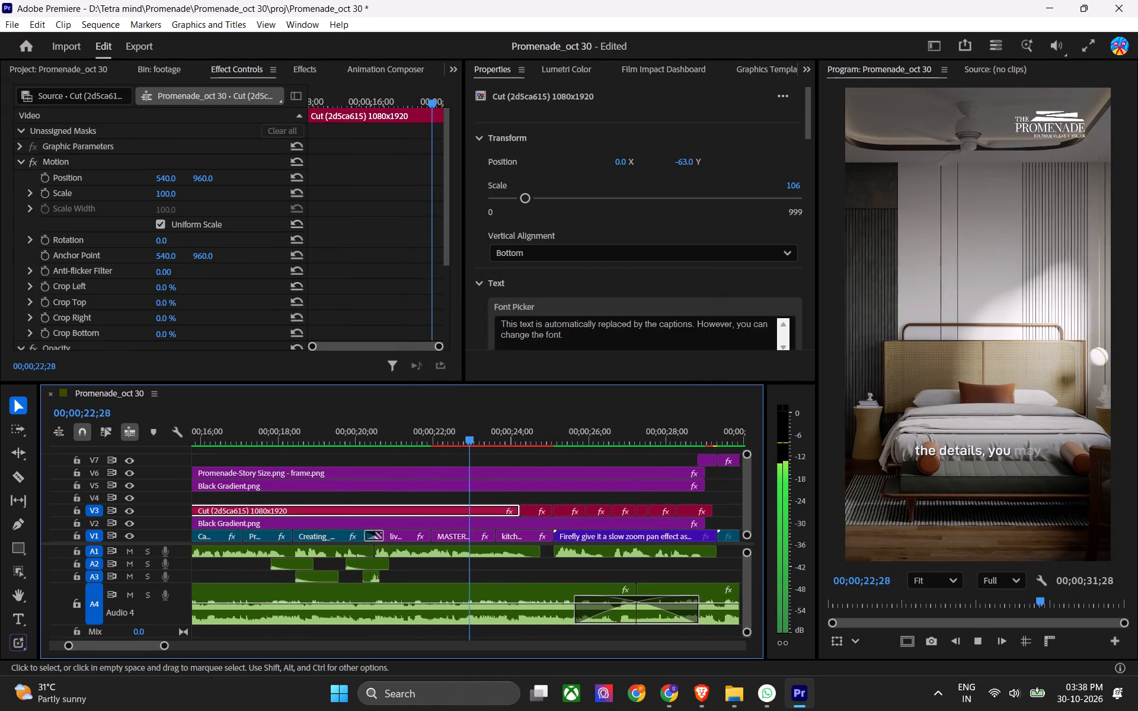
pyautogui.press('space')
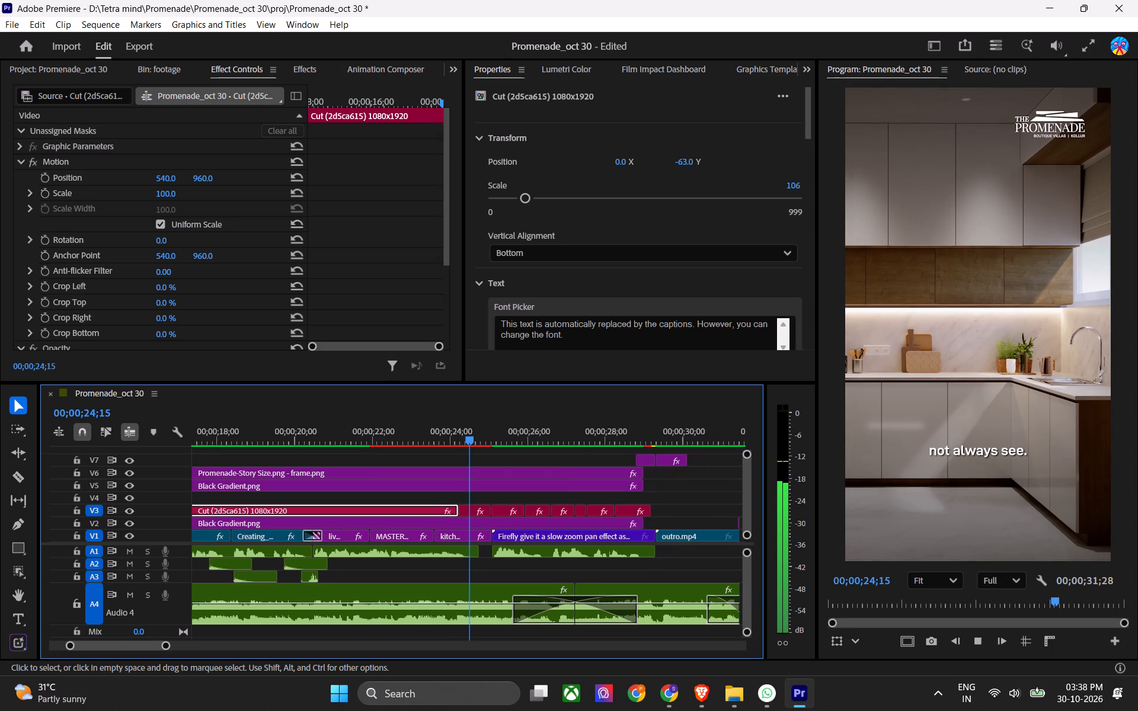
pyautogui.press('space')
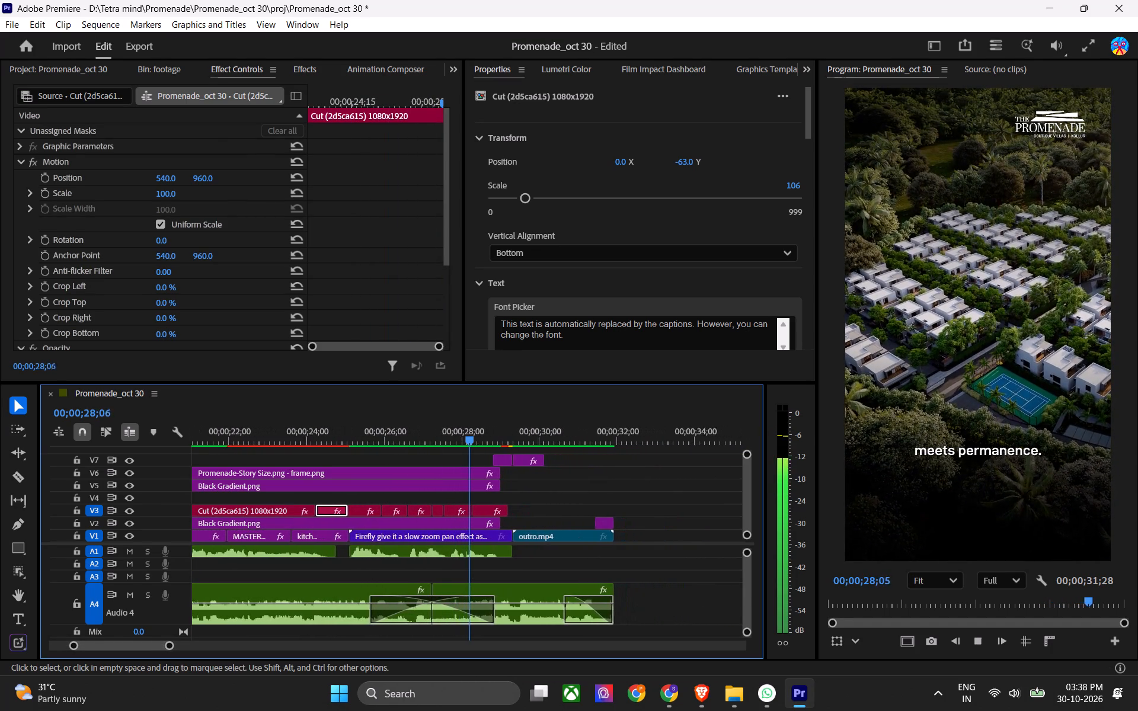
pyautogui.press('space')
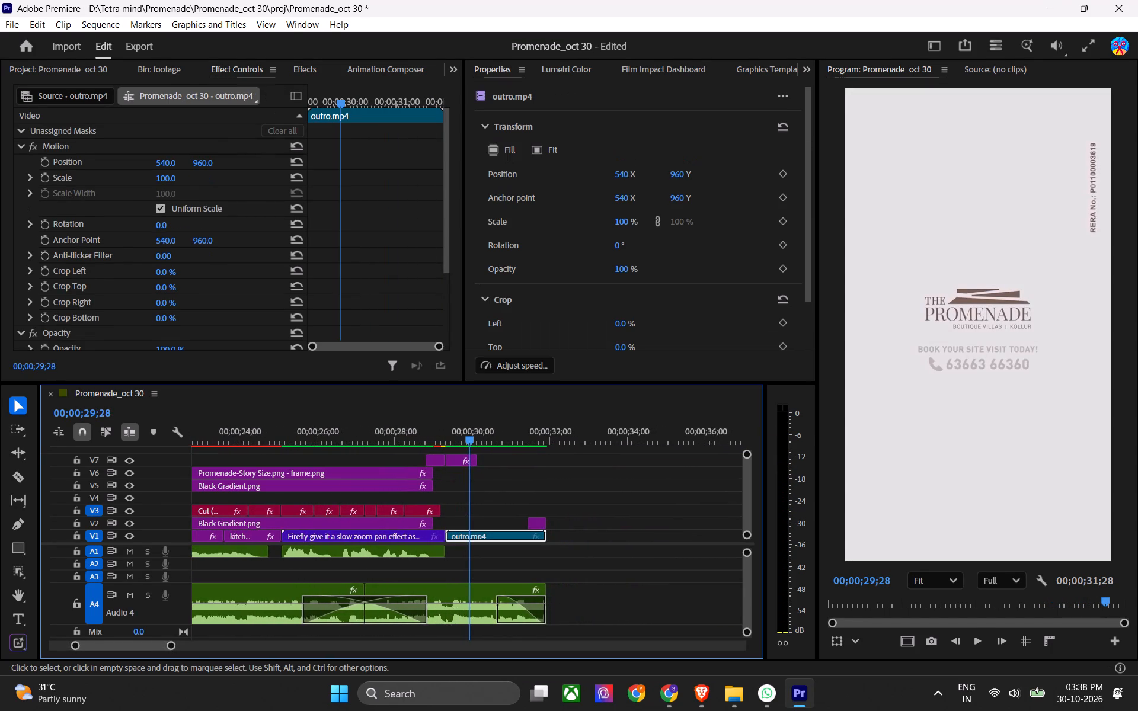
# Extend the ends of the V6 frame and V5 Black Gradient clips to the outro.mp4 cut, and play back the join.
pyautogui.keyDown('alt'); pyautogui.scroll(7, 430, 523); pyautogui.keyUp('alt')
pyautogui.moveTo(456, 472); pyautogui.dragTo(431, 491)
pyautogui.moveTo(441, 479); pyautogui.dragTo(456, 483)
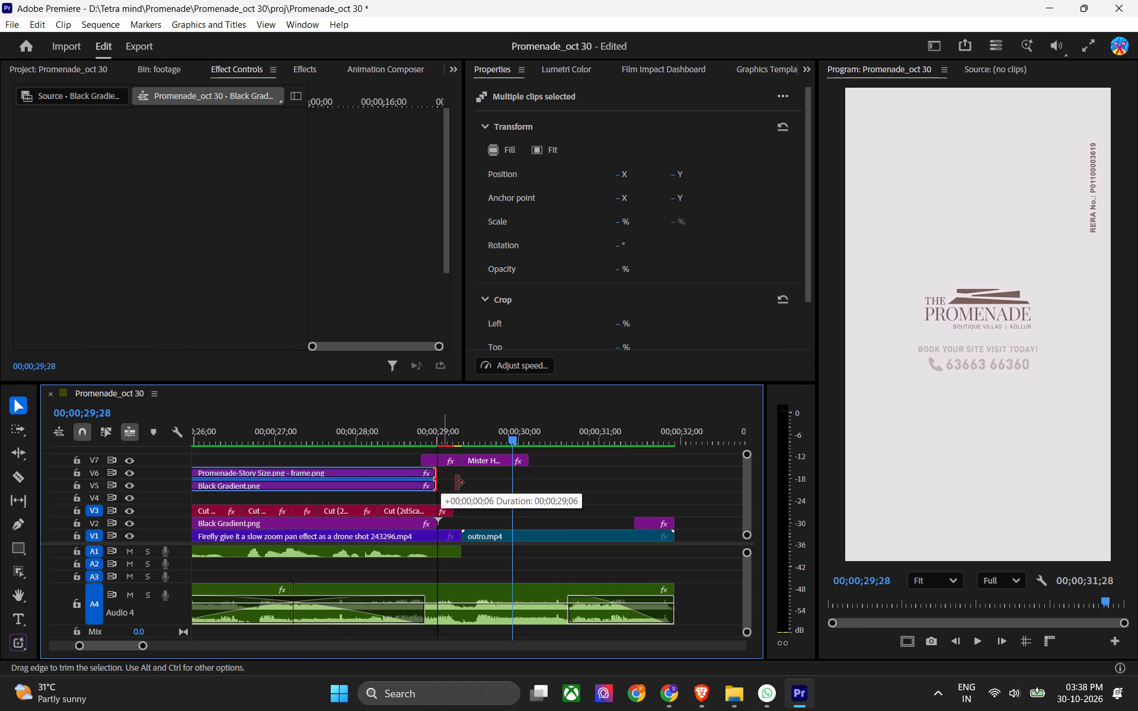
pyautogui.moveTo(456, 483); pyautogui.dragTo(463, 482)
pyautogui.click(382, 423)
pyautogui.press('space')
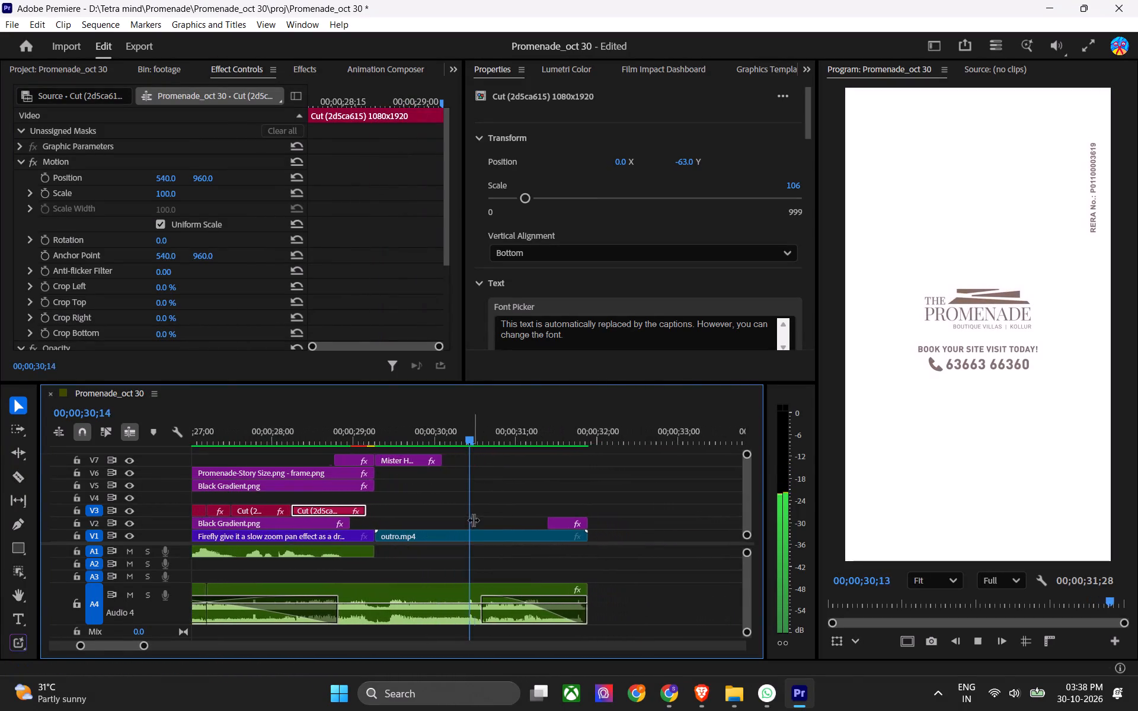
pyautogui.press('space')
# Move outro.mp4, the closing V2 adjustment clip and both V7 transition clips together about 12 frames later.
pyautogui.moveTo(519, 499); pyautogui.dragTo(488, 549)
pyautogui.keyDown('shift'); pyautogui.moveTo(427, 450); pyautogui.dragTo(327, 449); pyautogui.keyUp('shift')
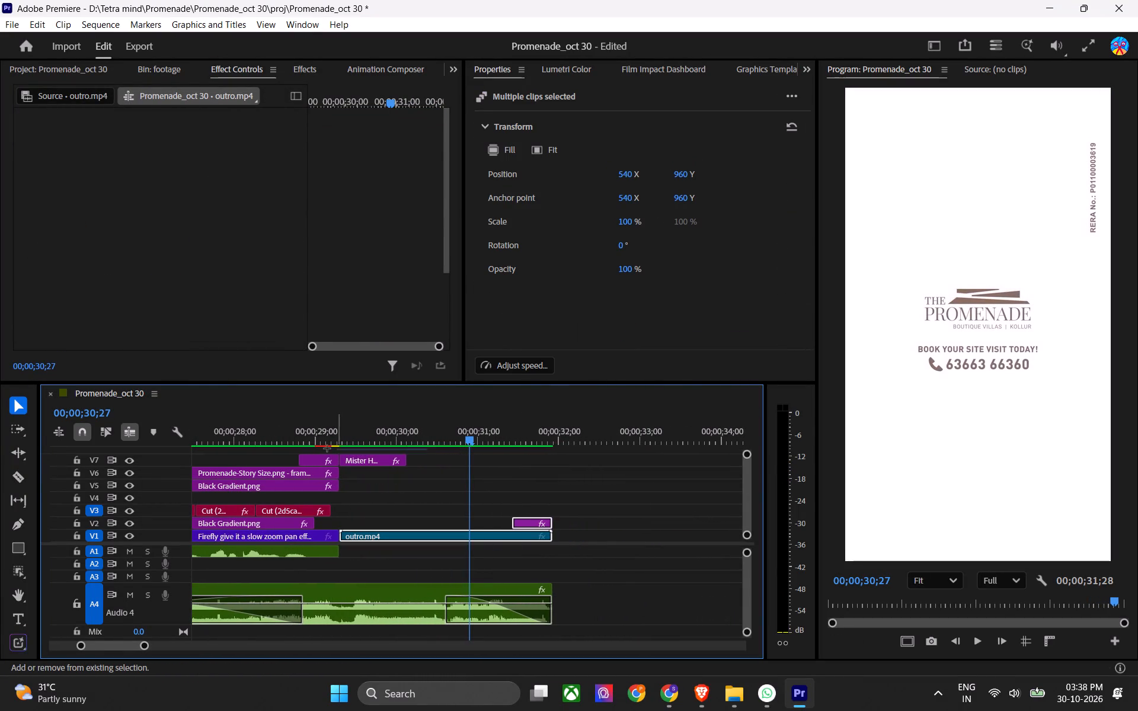
pyautogui.keyDown('shift'); pyautogui.moveTo(327, 449); pyautogui.dragTo(314, 454); pyautogui.keyUp('shift')
pyautogui.moveTo(357, 460); pyautogui.dragTo(387, 465)
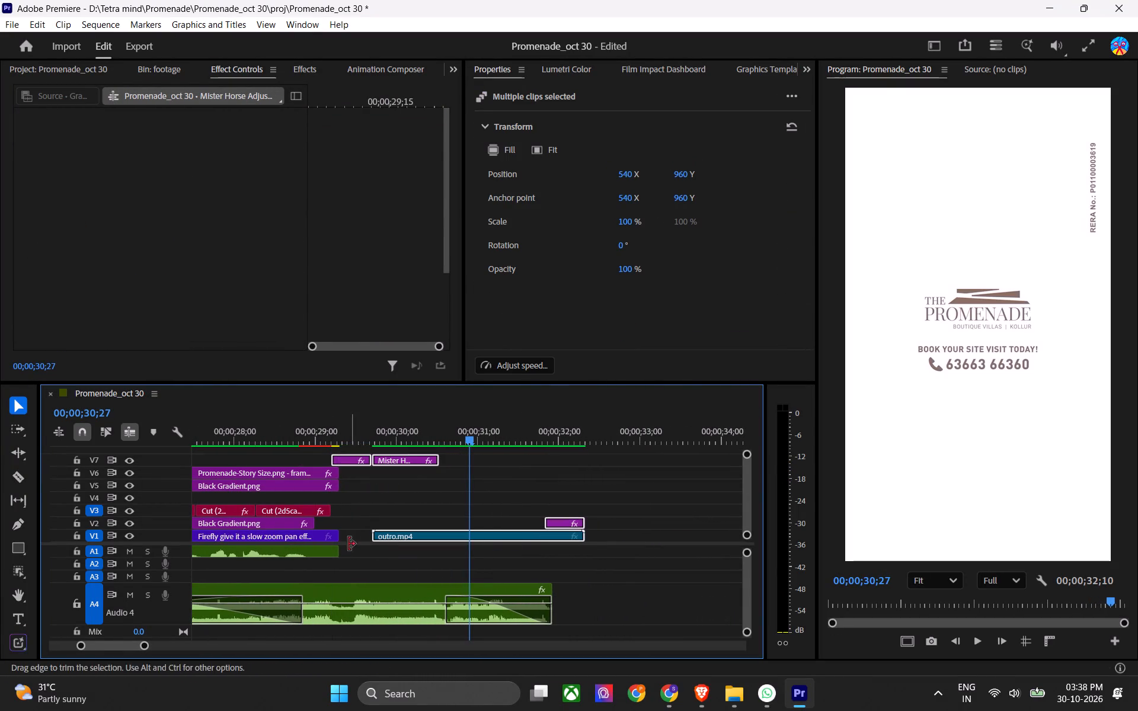
# Extend the drone shot to meet outro.mp4 and the A4 music to the outro's end, and save the project.
pyautogui.moveTo(345, 537); pyautogui.dragTo(372, 534)
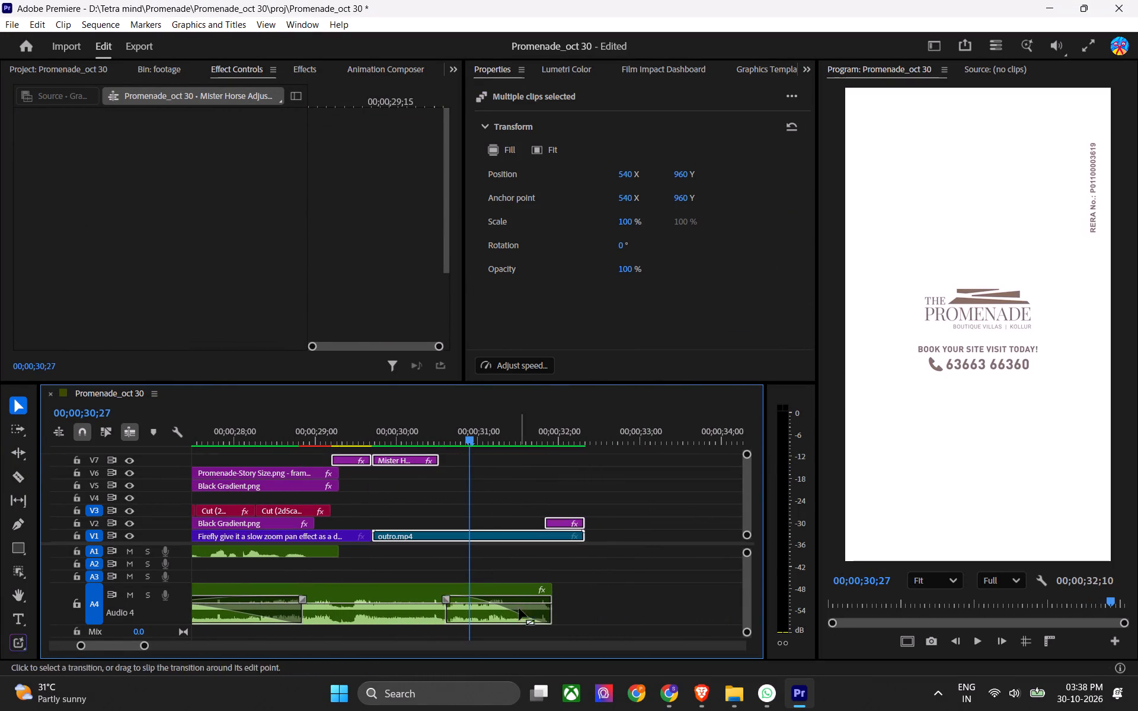
pyautogui.moveTo(560, 591); pyautogui.dragTo(594, 587)
pyautogui.keyDown('alt'); pyautogui.scroll(-5, 457, 565); pyautogui.keyUp('alt')
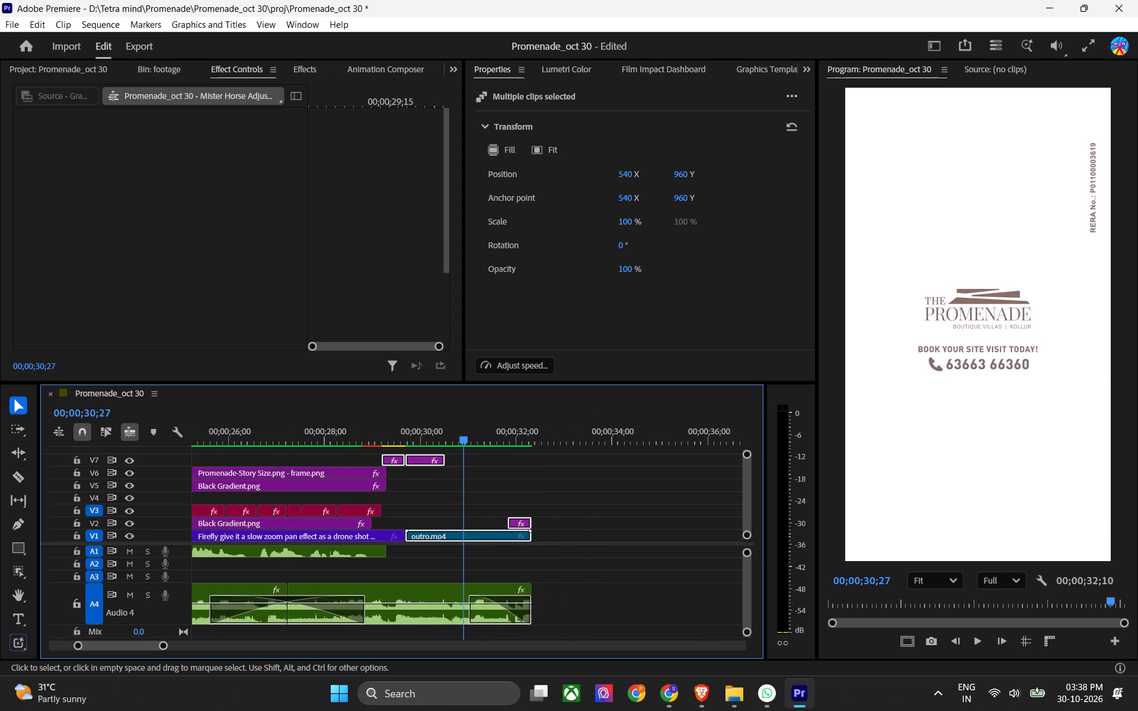
pyautogui.hotkey('ctrl', 's')
# Extend the V6 frame and V5 Black Gradient clips to the start of outro.mp4 and play back the transition.
pyautogui.moveTo(404, 496); pyautogui.dragTo(377, 476)
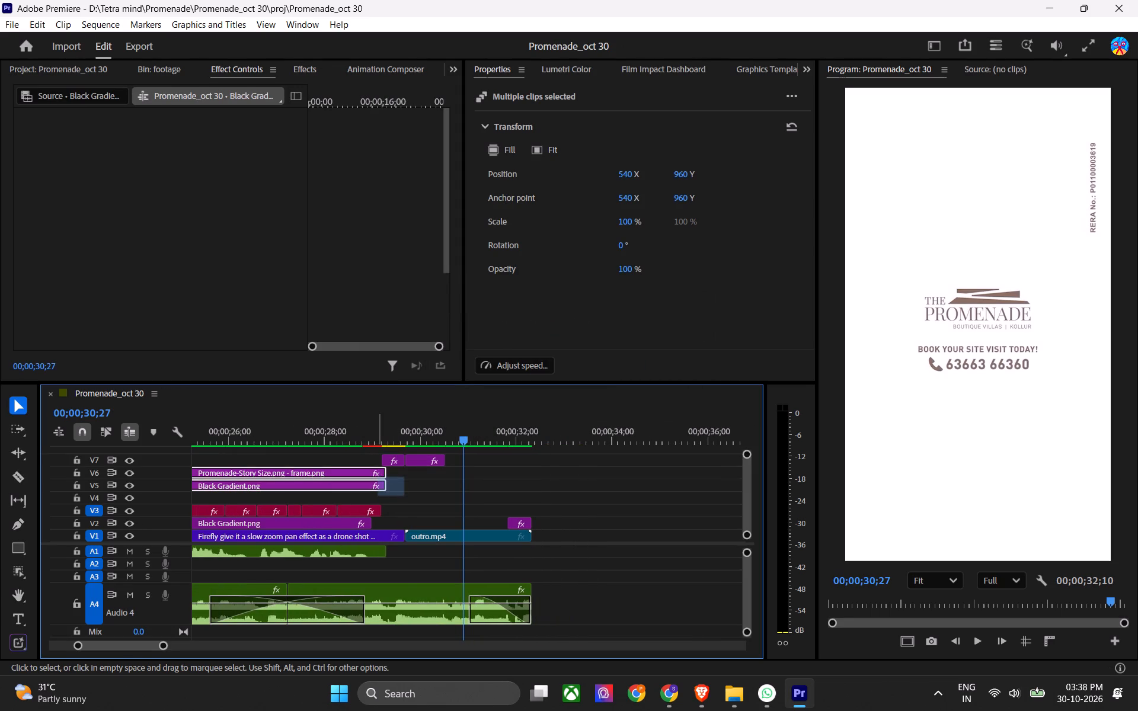
pyautogui.moveTo(385, 478); pyautogui.dragTo(401, 482)
pyautogui.moveTo(362, 424); pyautogui.dragTo(324, 430)
pyautogui.press('space')
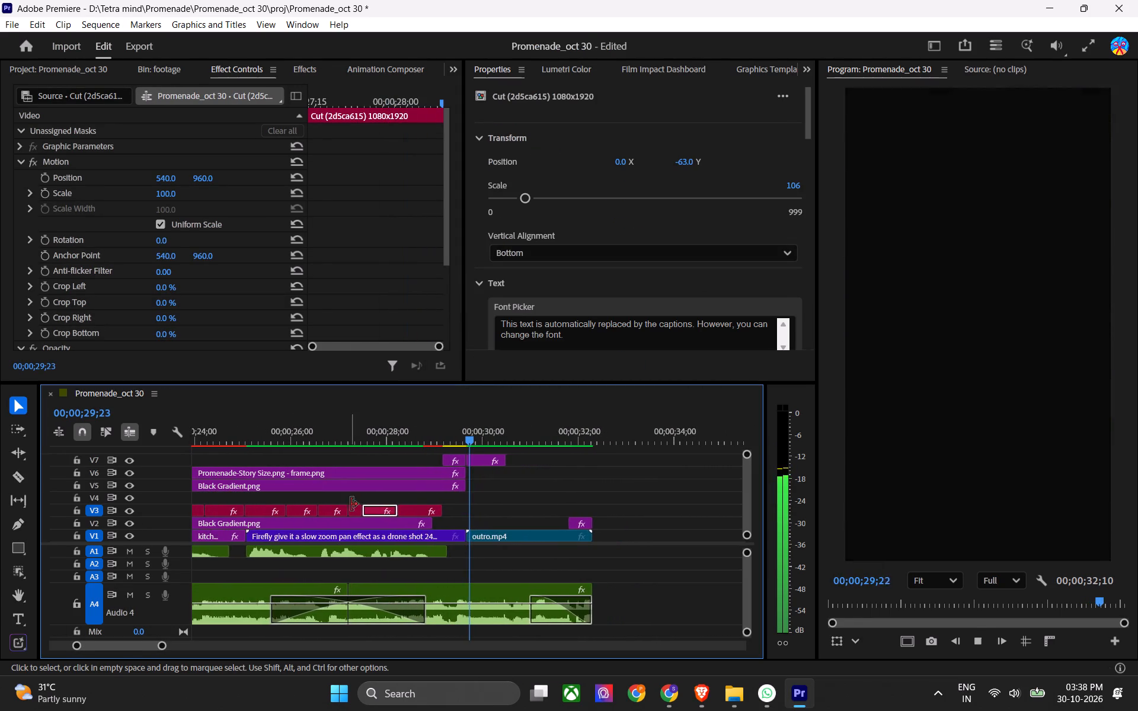
pyautogui.press('space')
# Extend the Black Gradient clip on V2 to the start of outro.mp4 and play back the transition.
pyautogui.moveTo(428, 521); pyautogui.dragTo(466, 519)
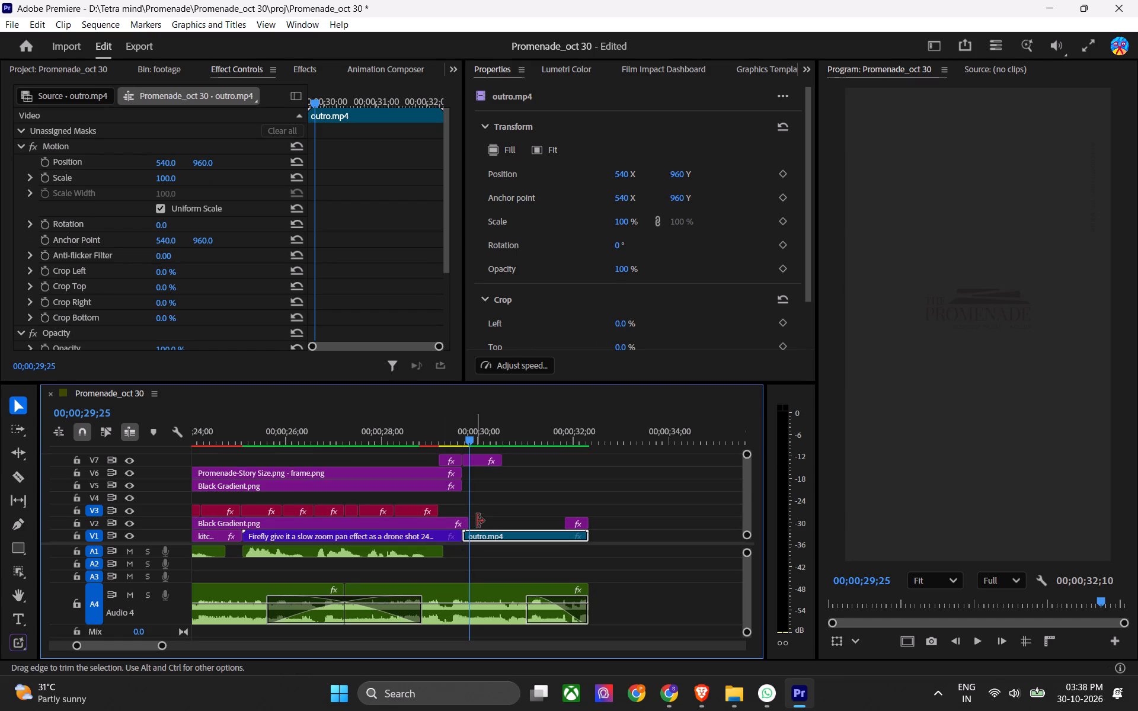
pyautogui.moveTo(475, 524); pyautogui.dragTo(470, 525)
pyautogui.moveTo(416, 429); pyautogui.dragTo(391, 437)
pyautogui.press('space')
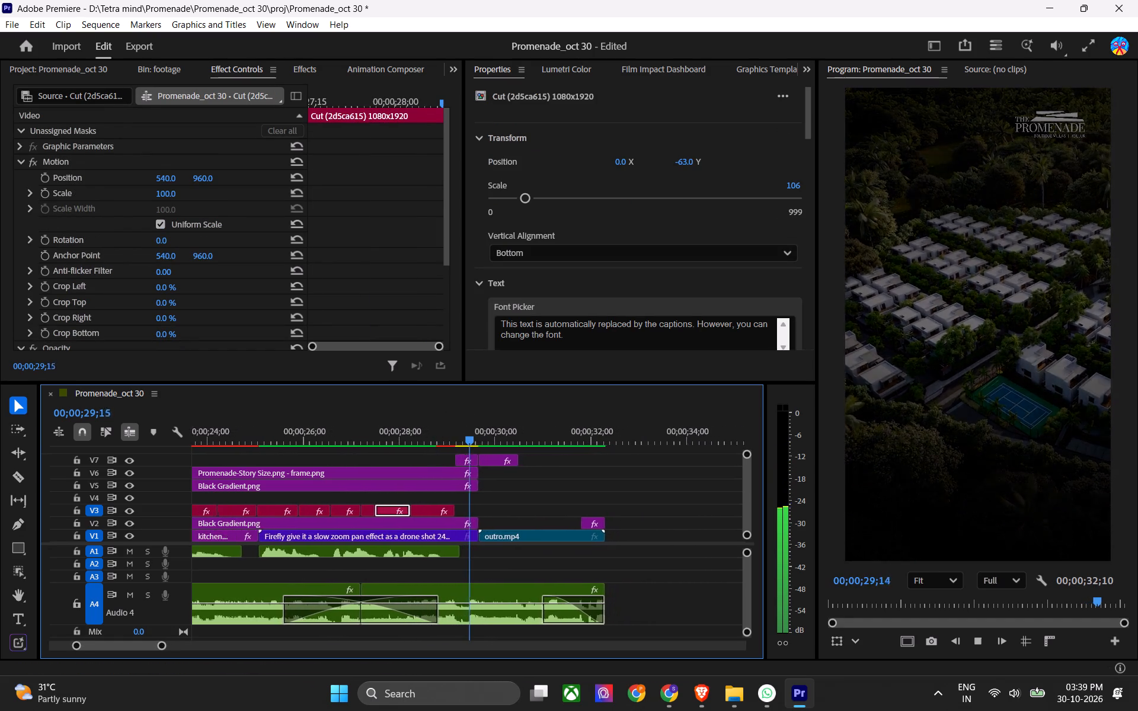
pyautogui.press('space')
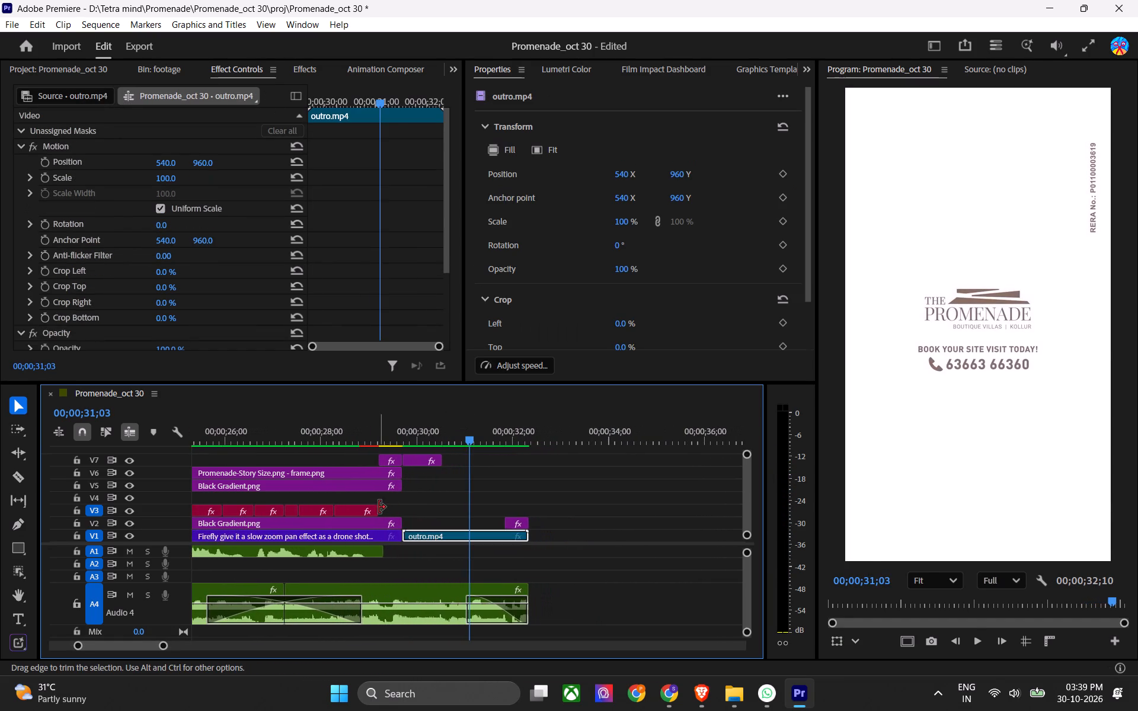
# Extend the last V3 caption clip to the end of the A1 voice-over and give that end a shortened default transition.
pyautogui.moveTo(379, 507); pyautogui.dragTo(389, 509)
pyautogui.rightClick(389, 509)
pyautogui.click(440, 602)
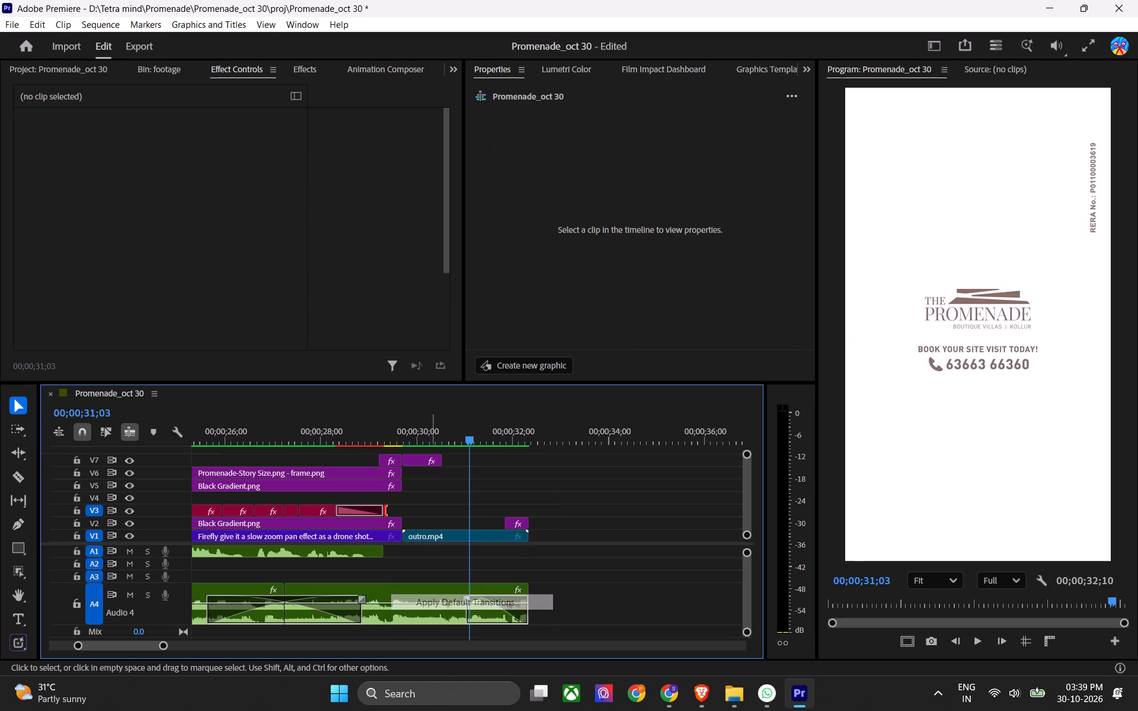
pyautogui.click(338, 507)
pyautogui.click(344, 510)
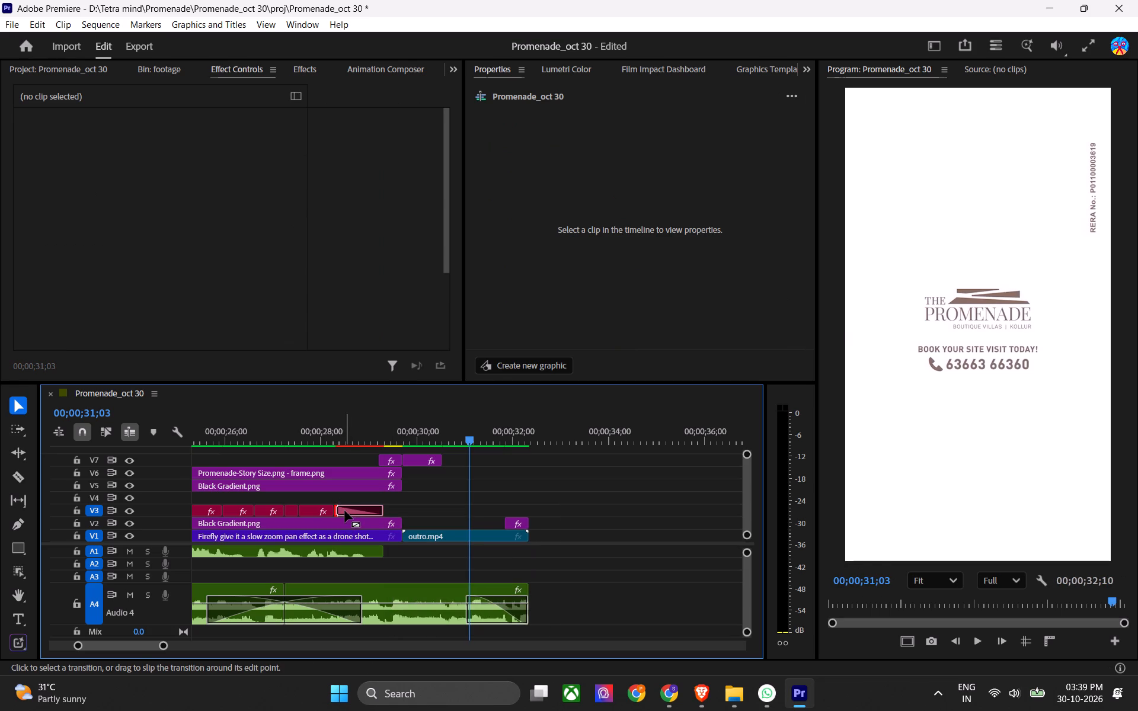
pyautogui.moveTo(341, 511); pyautogui.dragTo(372, 525)
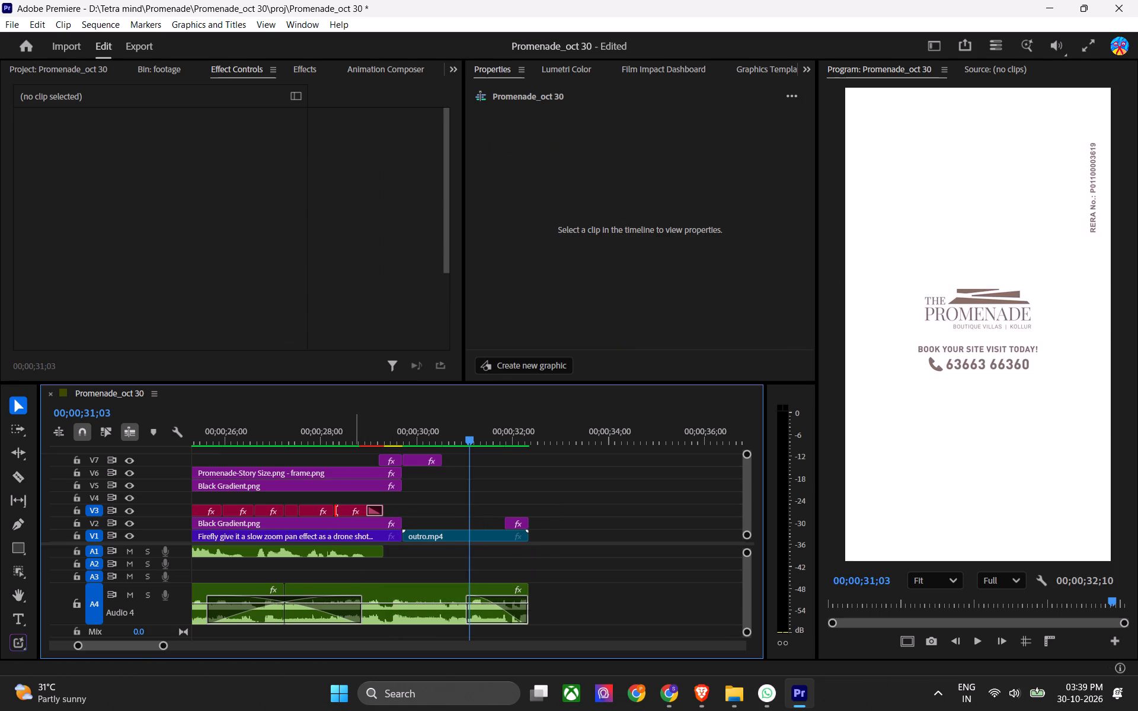
pyautogui.click(356, 442)
pyautogui.press('space')
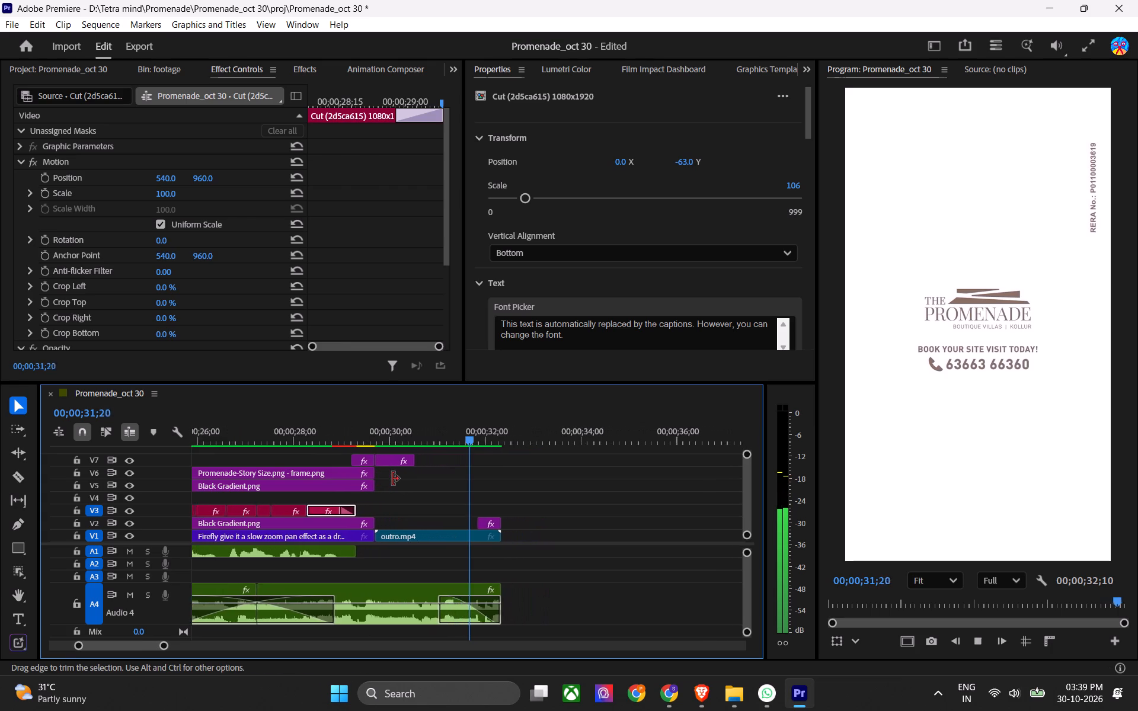
# Delete the closing adjustment clip on V2 above the end of outro.mp4 and play back the final moments.
pyautogui.click(460, 521)
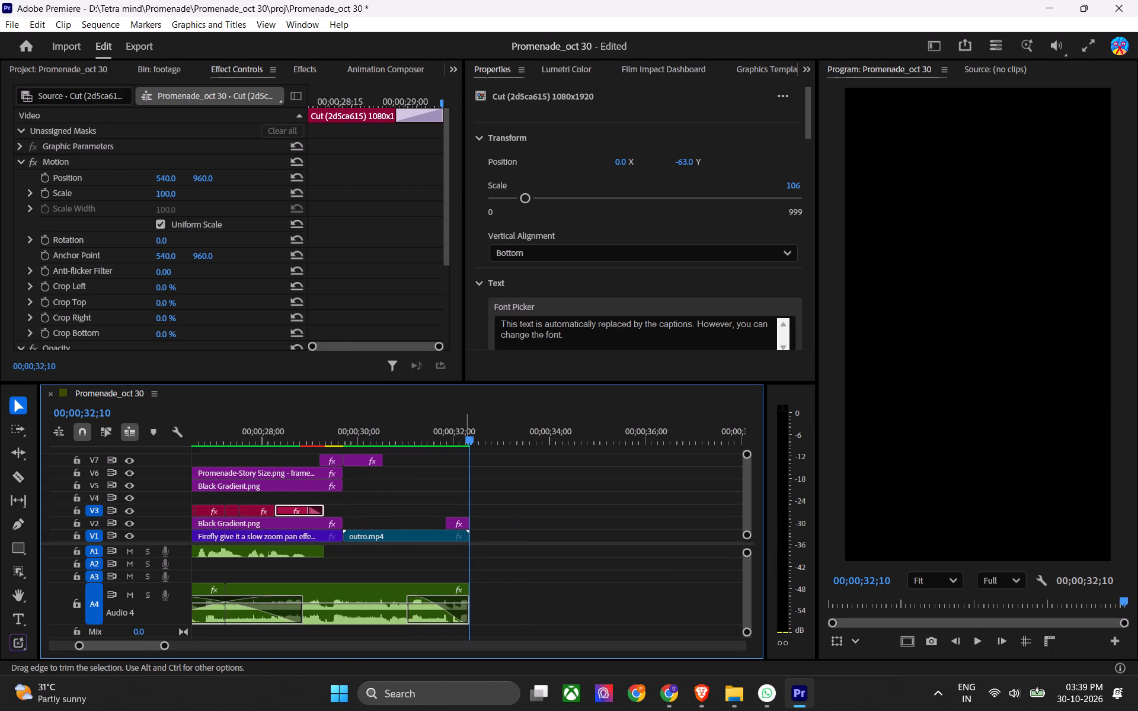
pyautogui.press('z')
pyautogui.moveTo(469, 530); pyautogui.dragTo(503, 537)
pyautogui.moveTo(507, 515); pyautogui.dragTo(458, 518)
pyautogui.press('z')
pyautogui.click(434, 439)
pyautogui.press('space')
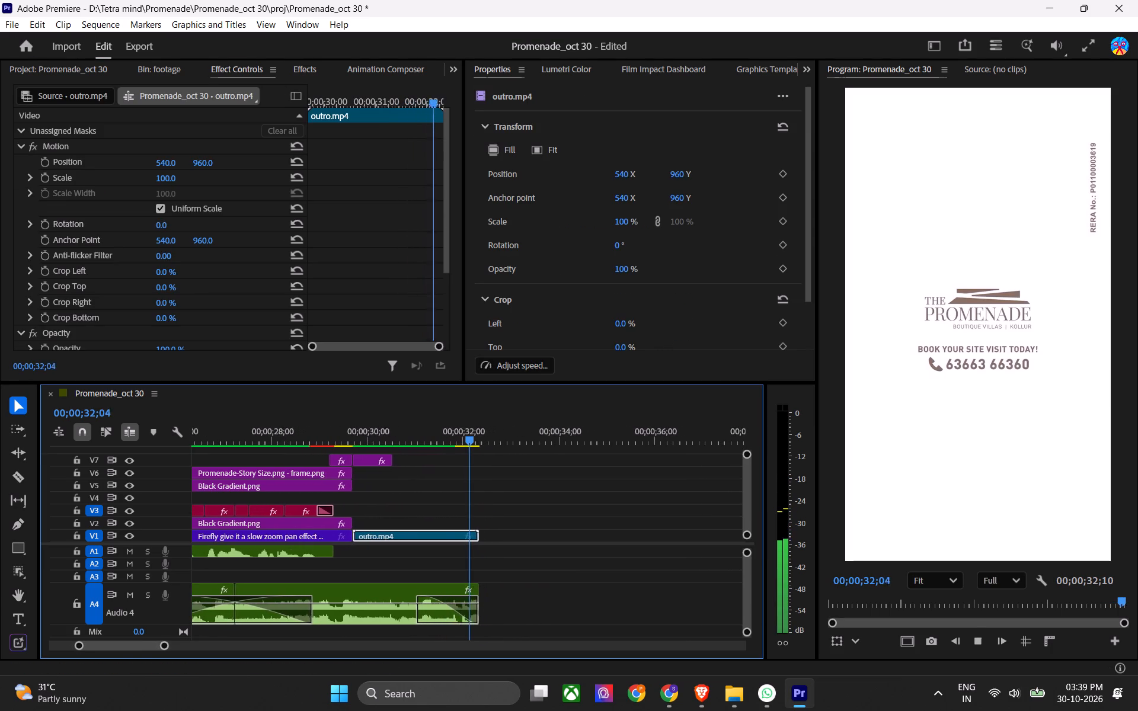
pyautogui.hotkey('ctrl', 'q')
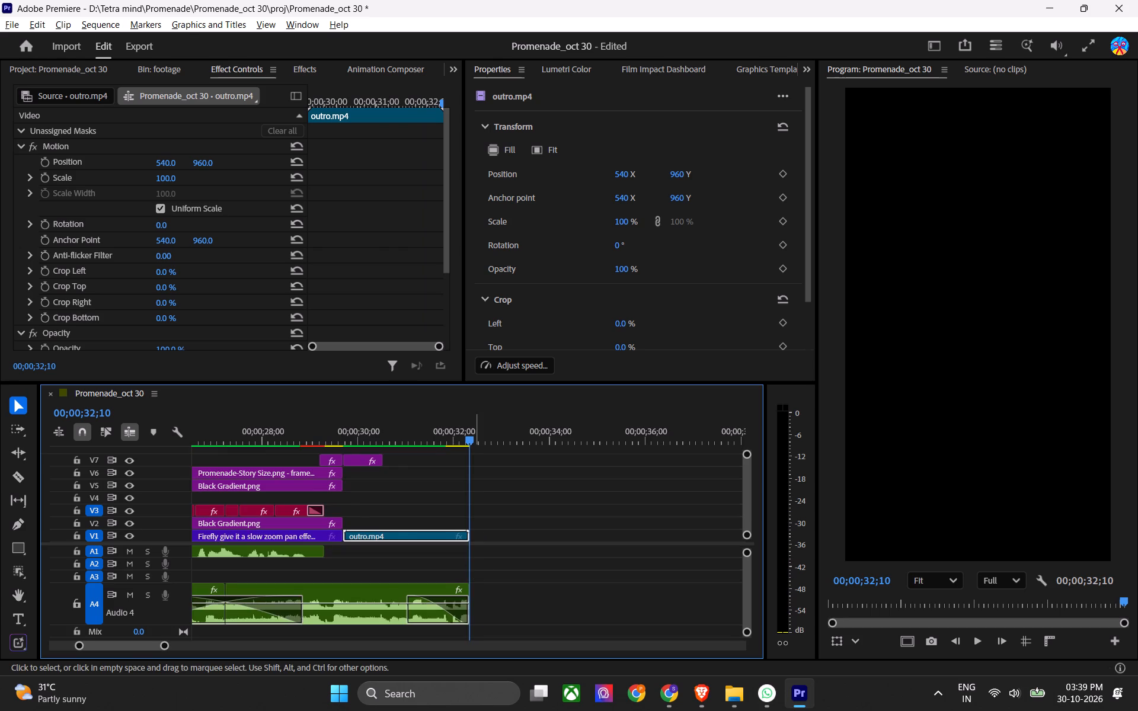
# Trim the end of the last A4 music clip back by one frame and save the project.
pyautogui.keyDown('alt'); pyautogui.scroll(9, 474, 572); pyautogui.keyUp('alt')
pyautogui.keyDown('alt'); pyautogui.scroll(-1, 455, 534); pyautogui.keyUp('alt')
pyautogui.keyDown('alt'); pyautogui.scroll(13, 455, 536); pyautogui.keyUp('alt')
pyautogui.keyDown('alt'); pyautogui.scroll(-1, 464, 555); pyautogui.keyUp('alt')
pyautogui.keyDown('alt'); pyautogui.scroll(13, 464, 555); pyautogui.keyUp('alt')
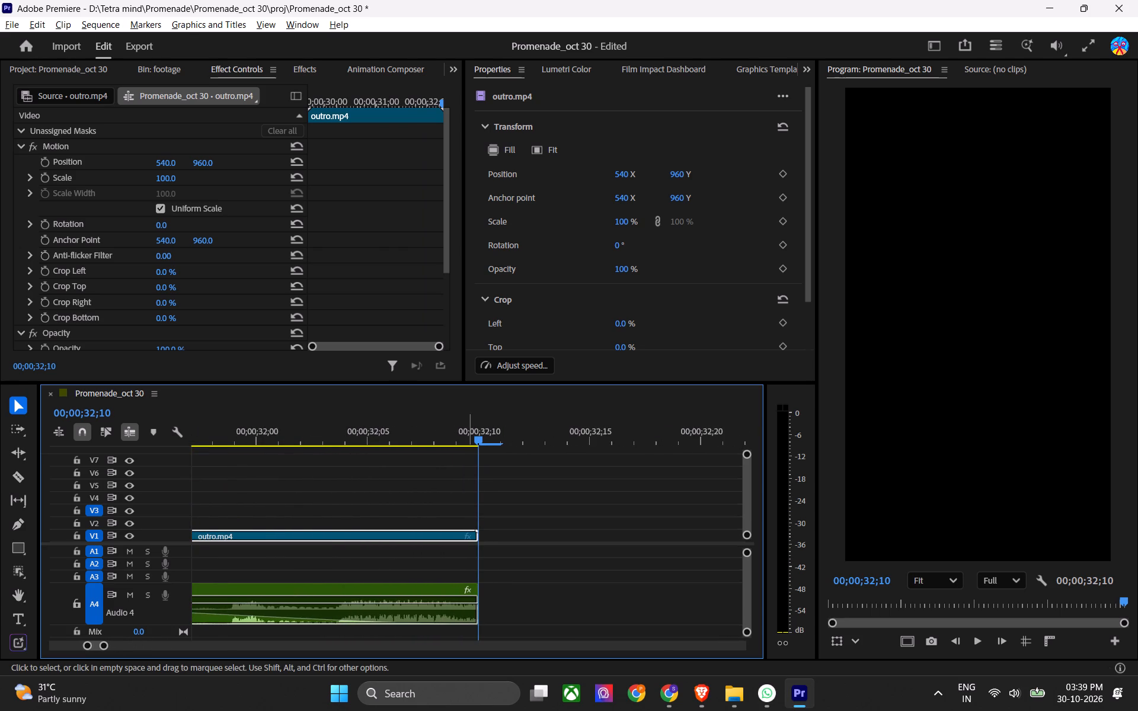
pyautogui.keyDown('alt'); pyautogui.scroll(3, 468, 553); pyautogui.keyUp('alt')
pyautogui.moveTo(482, 592); pyautogui.dragTo(467, 590)
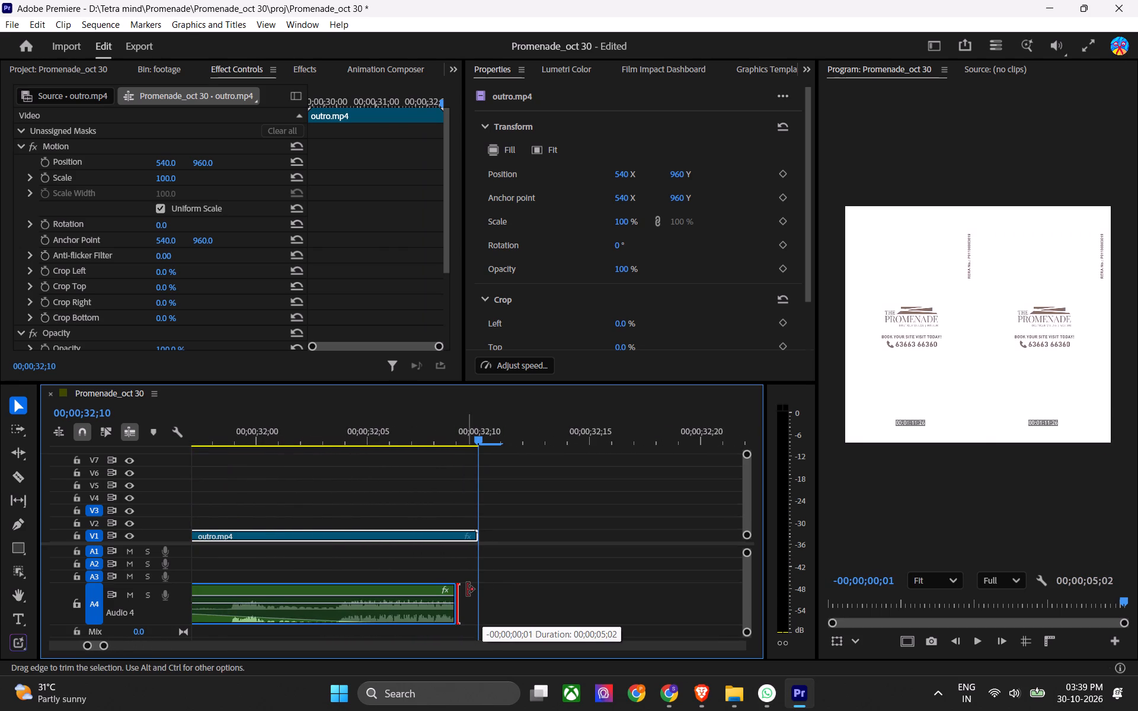
pyautogui.moveTo(467, 590); pyautogui.dragTo(466, 588)
pyautogui.hotkey('ctrl', 's')
# Play back the final caption, transition and outro, and return to the start with the whole sequence in view.
pyautogui.press('1')
pyautogui.hotkey('ctrl', '1')
pyautogui.press('1')
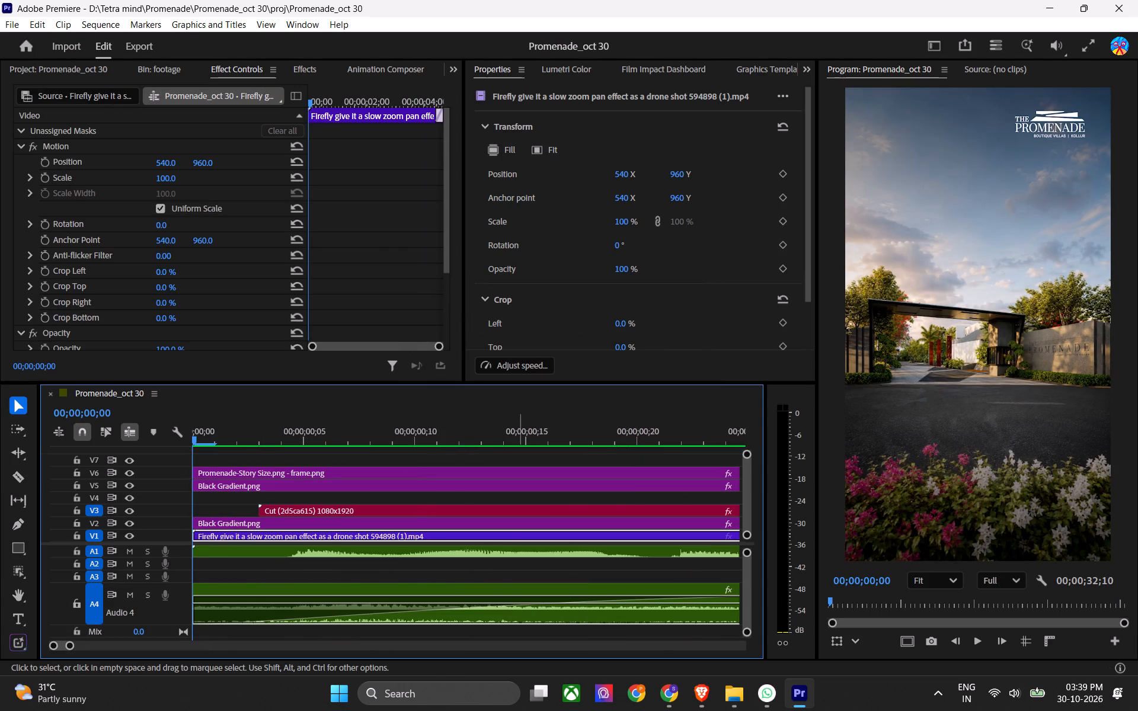
pyautogui.hotkey('ctrl', 's')
pyautogui.press('1')
pyautogui.scroll(-8, 570, 514)
pyautogui.keyDown('alt'); pyautogui.scroll(16, 570, 505); pyautogui.keyUp('alt')
pyautogui.keyDown('alt'); pyautogui.scroll(-1, 298, 448); pyautogui.keyUp('alt')
pyautogui.keyDown('alt'); pyautogui.scroll(2, 298, 448); pyautogui.keyUp('alt')
pyautogui.moveTo(490, 459); pyautogui.dragTo(473, 467)
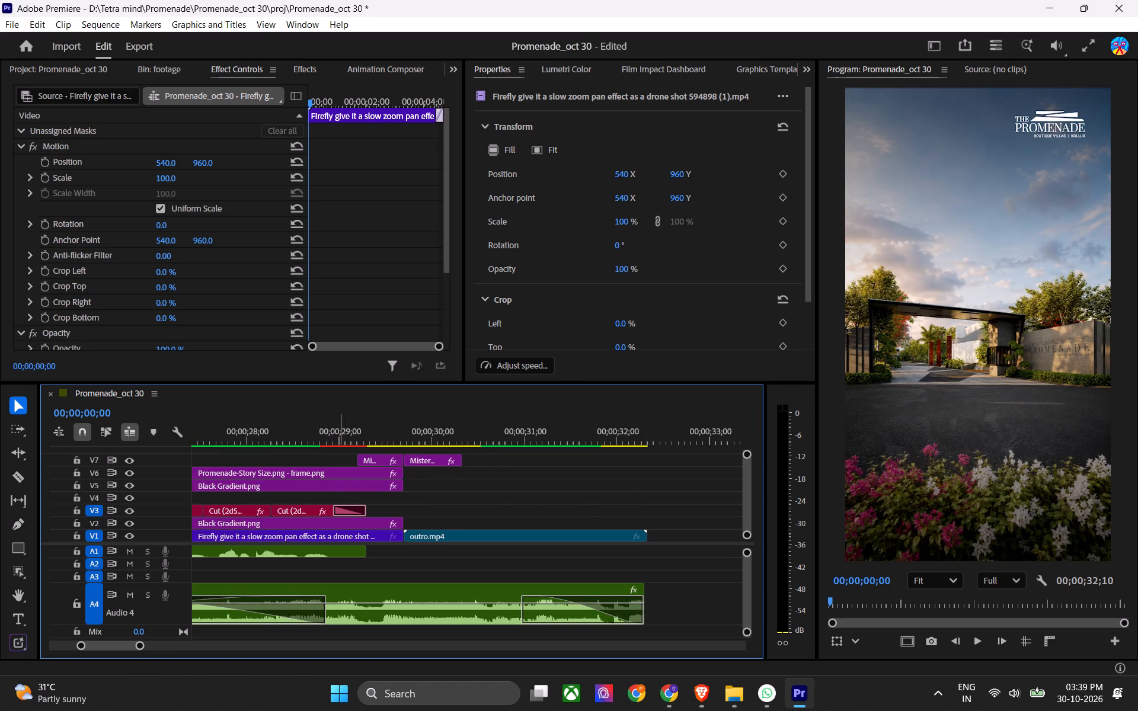
pyautogui.click(327, 440)
pyautogui.press('space')
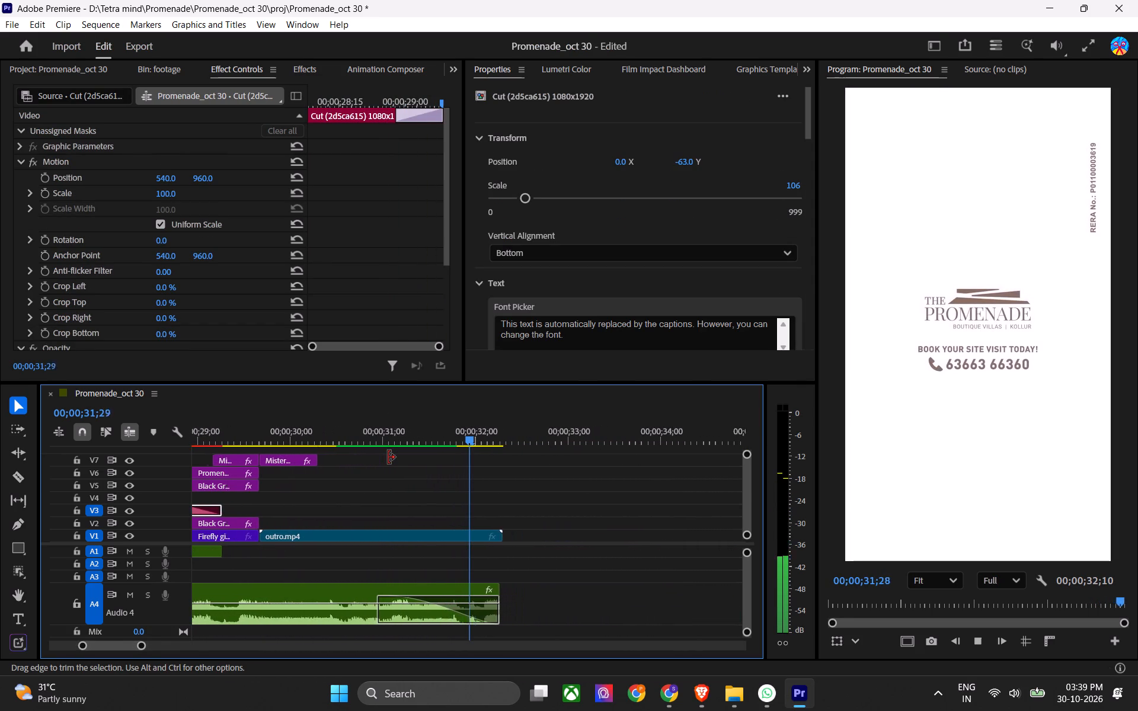
pyautogui.write('111')
pyautogui.hotkey('ctrl', '1')
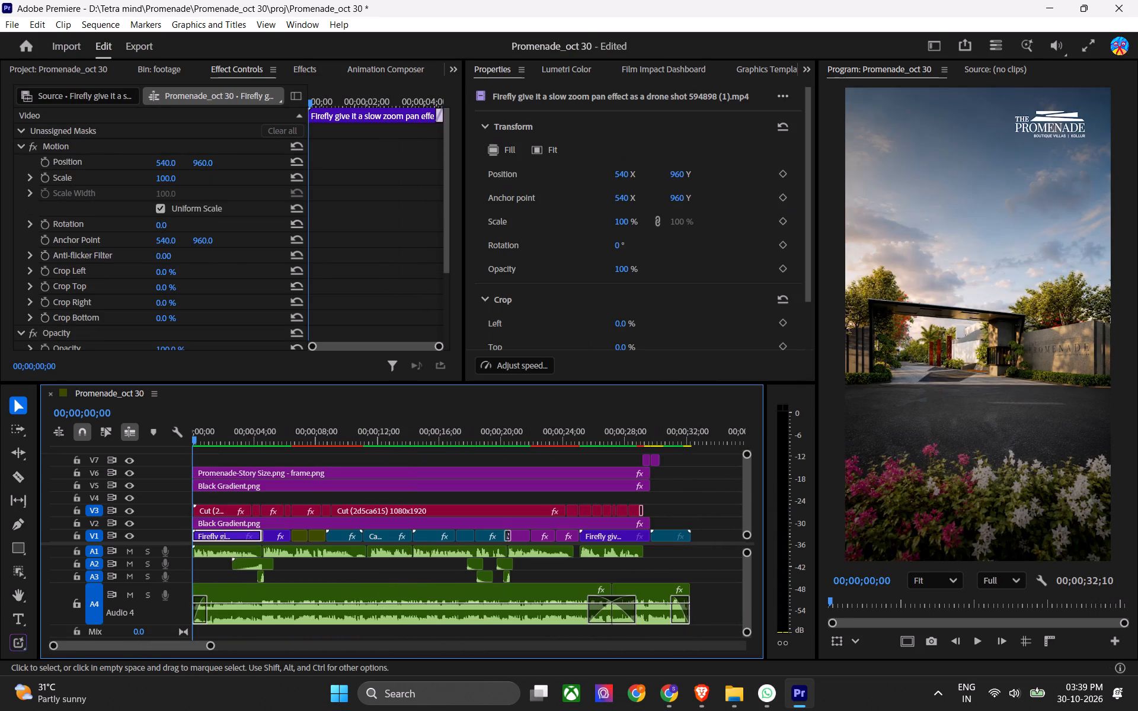
# Save the project and export the sequence as H.264 with Match Source - Adaptive High Bitrate, overwriting Promenade_oct 30 in the output folder.
pyautogui.hotkey('ctrl', 's')
pyautogui.hotkey('ctrl', 'm')
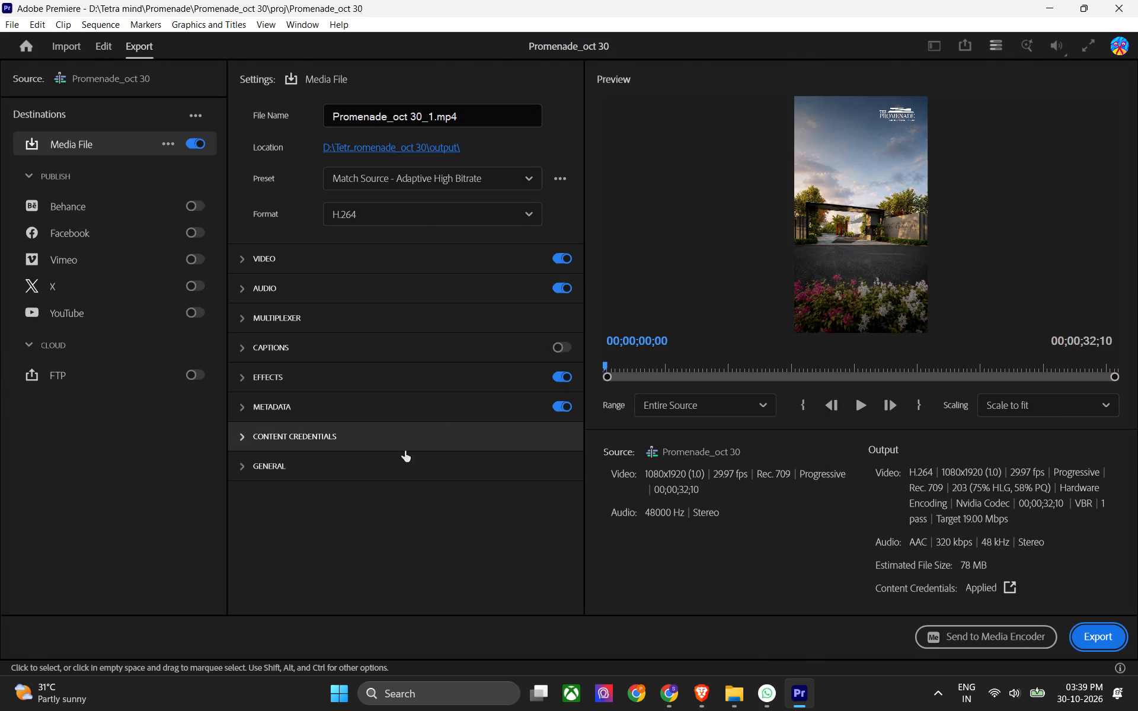
pyautogui.click(389, 142)
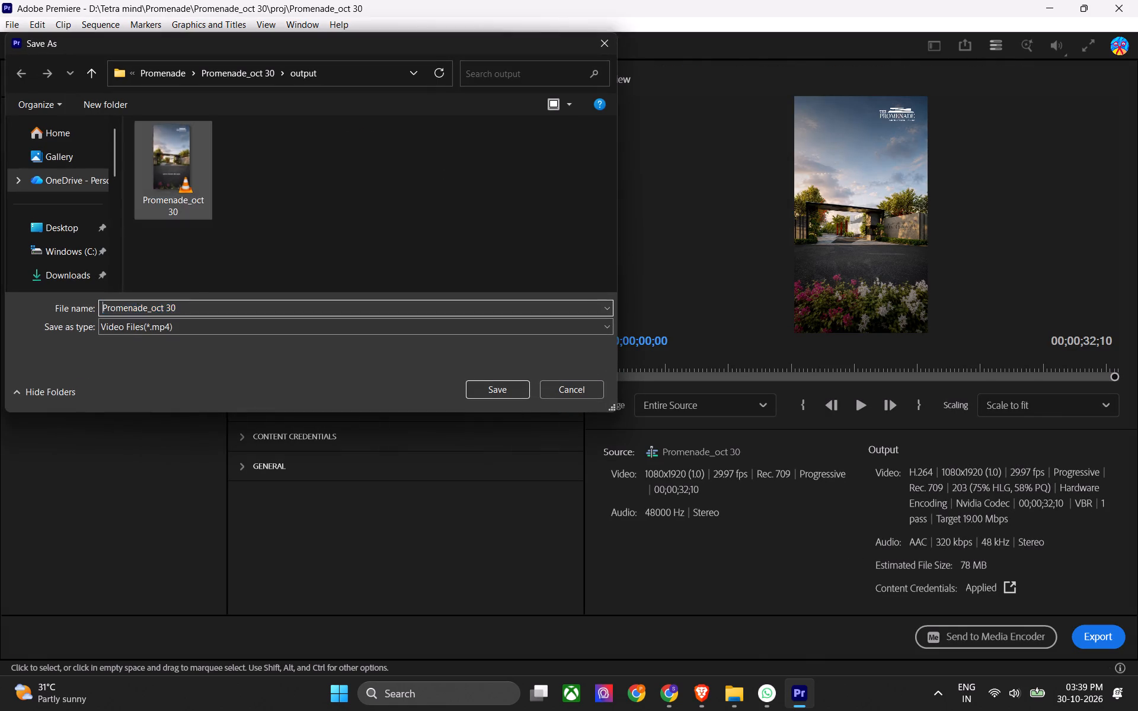
pyautogui.doubleClick(191, 161)
pyautogui.press('Return')
pyautogui.press('Return')
pyautogui.press('Return')
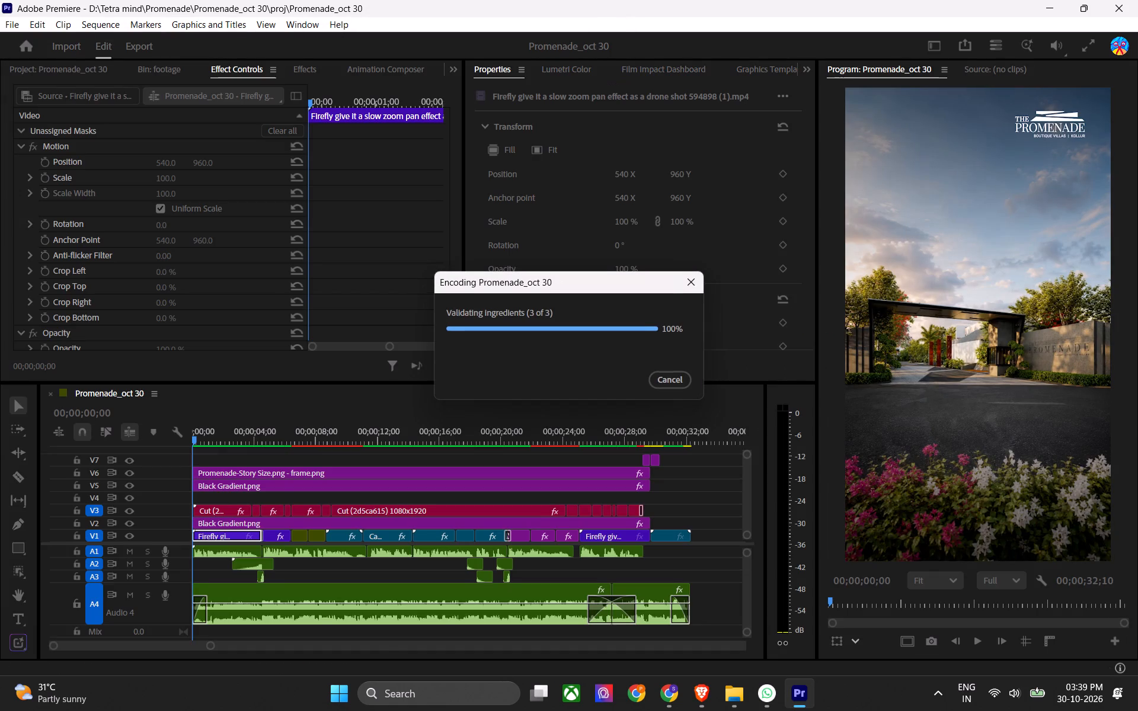
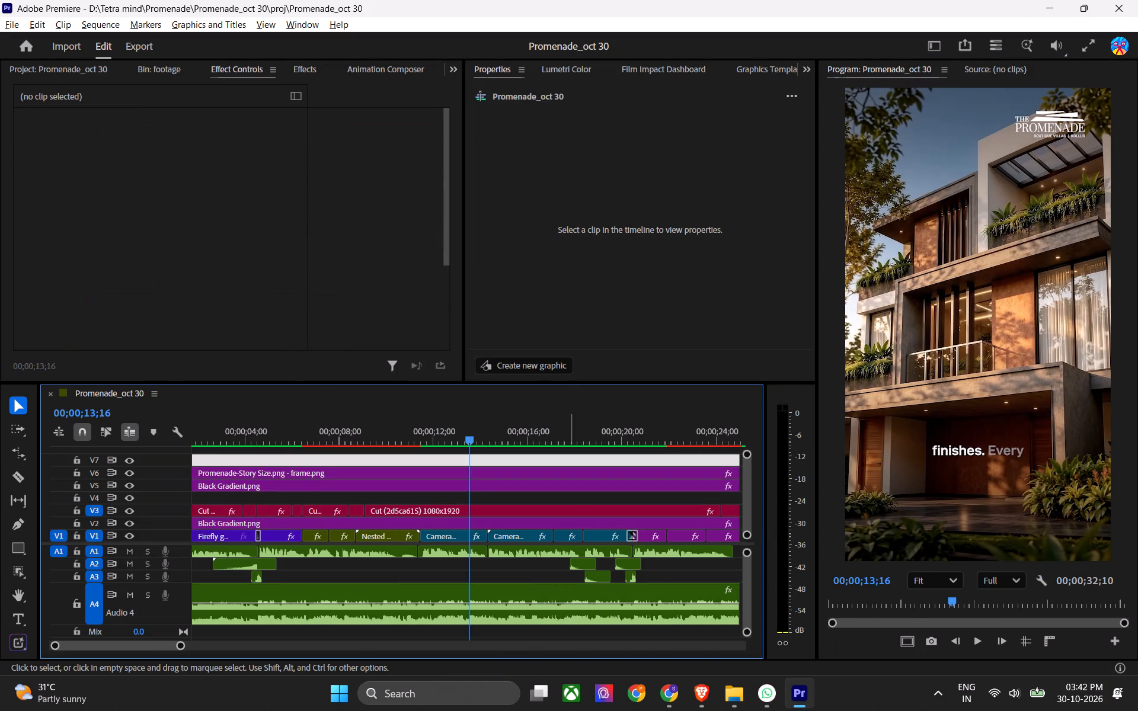
pyautogui.hotkey('ctrl', 's')
pyautogui.press('1')
pyautogui.hotkey('ctrl', '1')
pyautogui.hotkey('ctrl', 's')
pyautogui.hotkey('ctrl', 's')
pyautogui.hotkey('ctrl', 's')
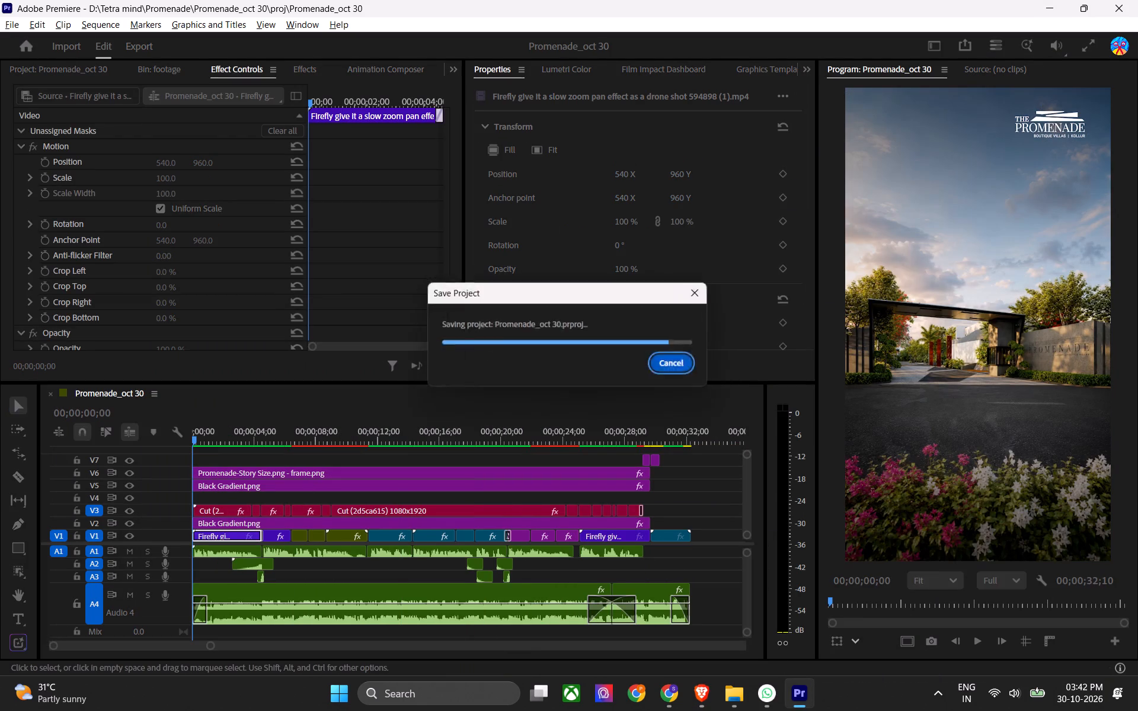
pyautogui.hotkey('ctrl', 's')
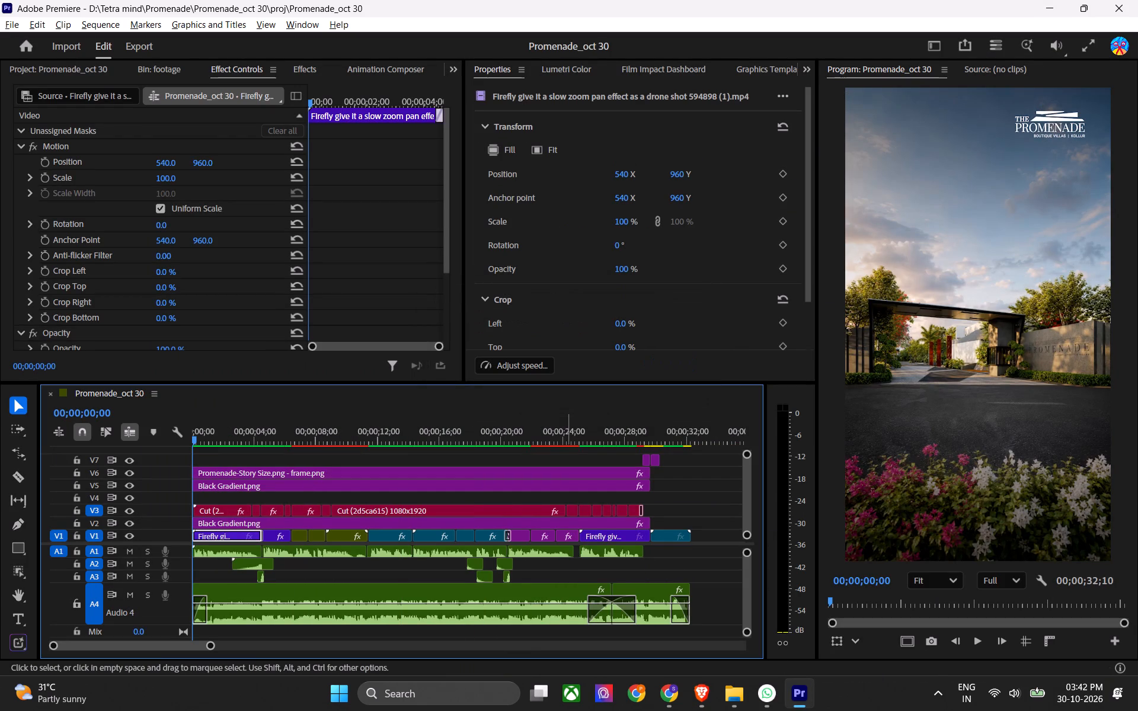
pyautogui.hotkey('ctrl', 's')
# Export the sequence as an H.264 MP4 to the output folder, overwriting the existing Promenade_oct 30 video.
pyautogui.hotkey('ctrl', 'm')
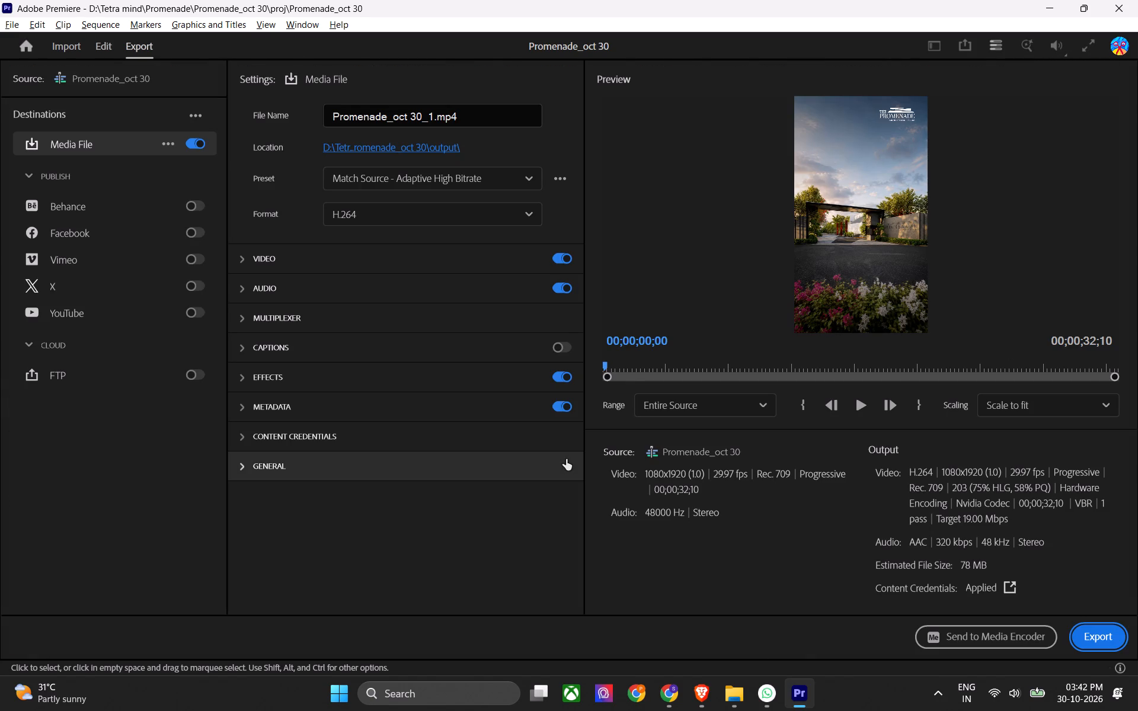
pyautogui.click(429, 144)
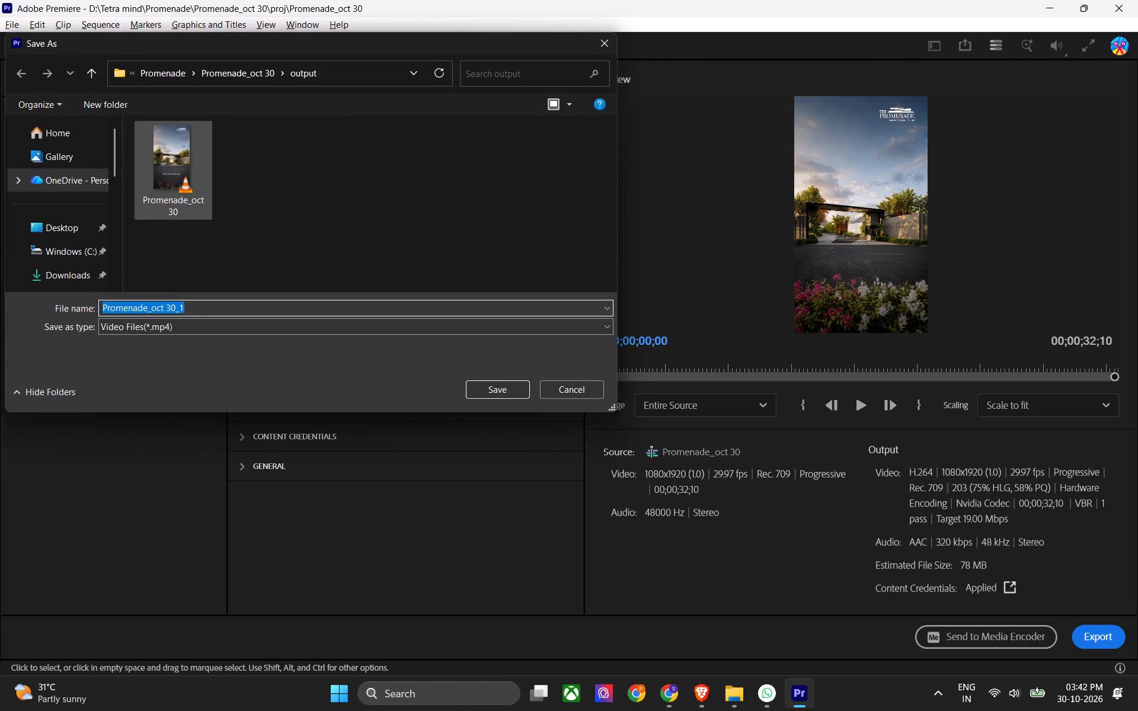
pyautogui.click(206, 150)
pyautogui.press('Return')
pyautogui.press('Return')
pyautogui.press('Return')
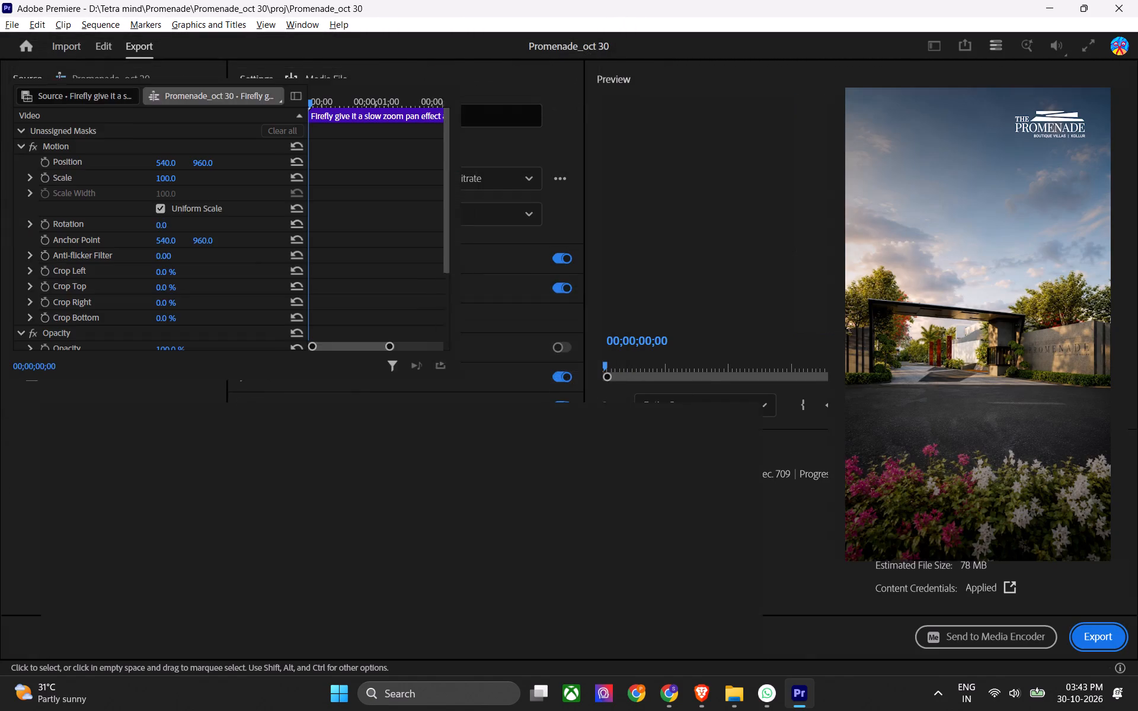